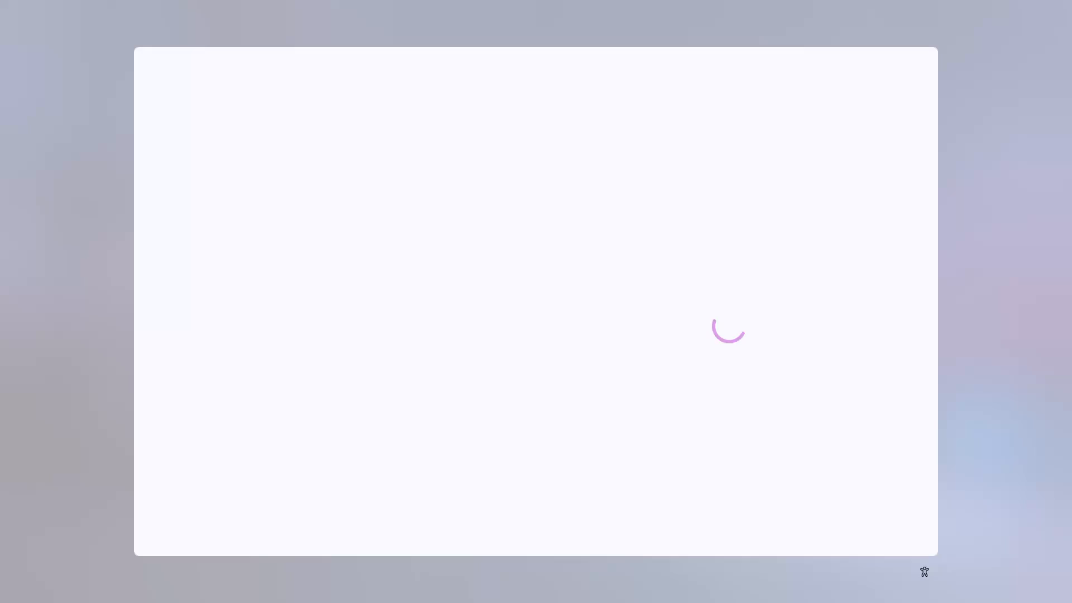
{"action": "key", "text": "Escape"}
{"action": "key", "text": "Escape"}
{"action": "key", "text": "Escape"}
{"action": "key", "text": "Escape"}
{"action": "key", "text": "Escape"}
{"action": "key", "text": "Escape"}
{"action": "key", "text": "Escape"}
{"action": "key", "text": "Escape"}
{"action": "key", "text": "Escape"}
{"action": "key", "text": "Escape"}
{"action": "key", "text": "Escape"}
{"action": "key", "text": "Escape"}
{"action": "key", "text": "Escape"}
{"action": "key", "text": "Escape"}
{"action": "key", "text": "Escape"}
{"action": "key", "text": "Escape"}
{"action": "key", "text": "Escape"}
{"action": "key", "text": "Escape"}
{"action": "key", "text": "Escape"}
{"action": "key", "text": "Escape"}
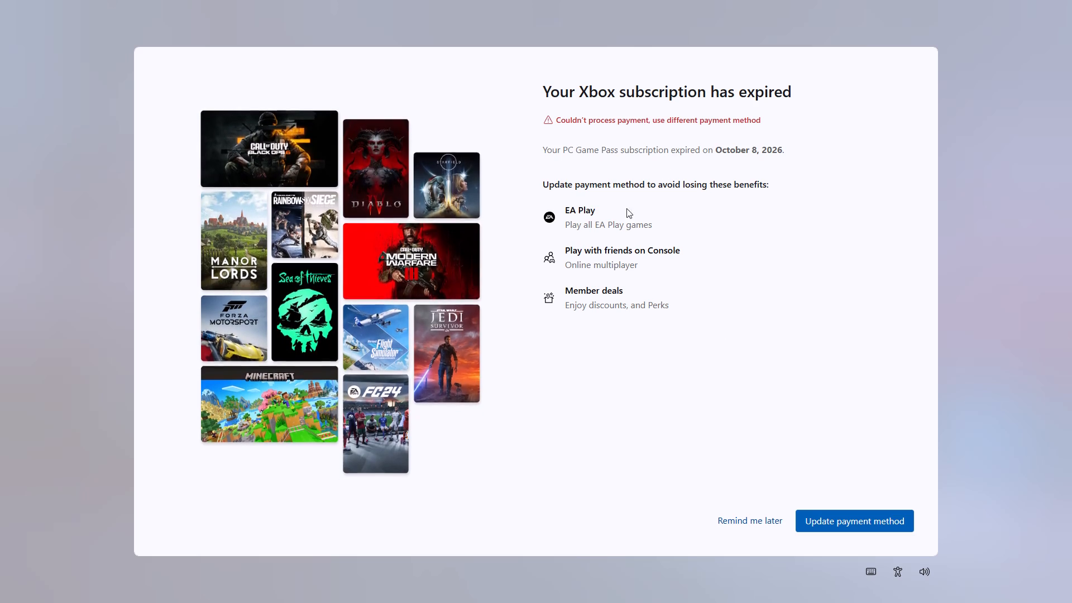
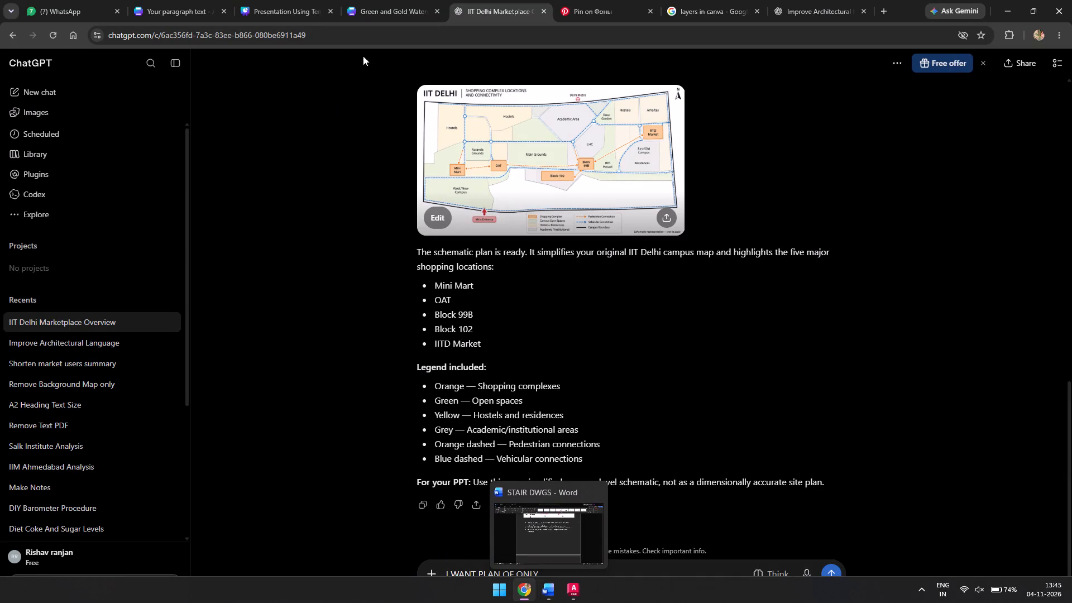
Open the Green and Gold Watercolor Floral Background Poster A2 design and set all text in the facilities table to size 11.
{"action": "left_click", "coordinate": [287, 0]}
{"action": "left_click", "coordinate": [189, 0]}
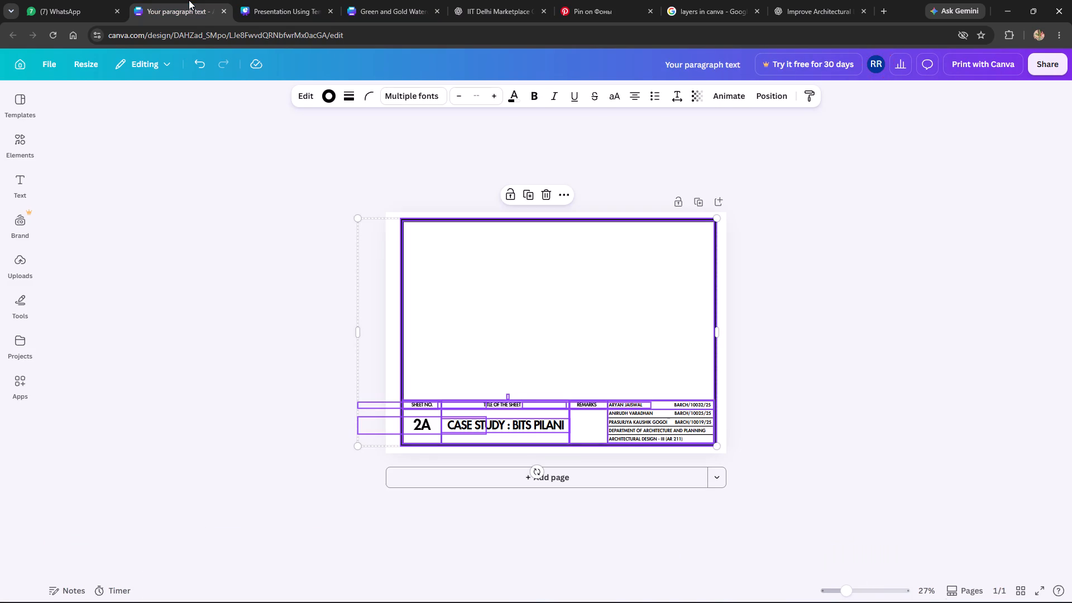
{"action": "left_click", "coordinate": [278, 0]}
{"action": "left_click", "coordinate": [376, 0]}
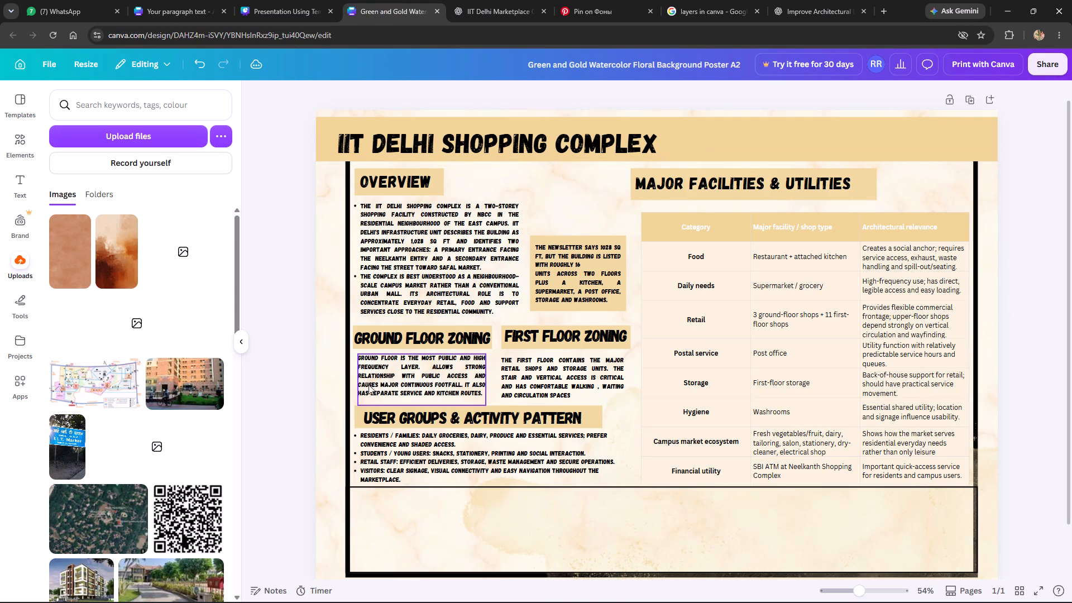
{"action": "left_click", "coordinate": [1023, 276]}
{"action": "left_click", "coordinate": [814, 228]}
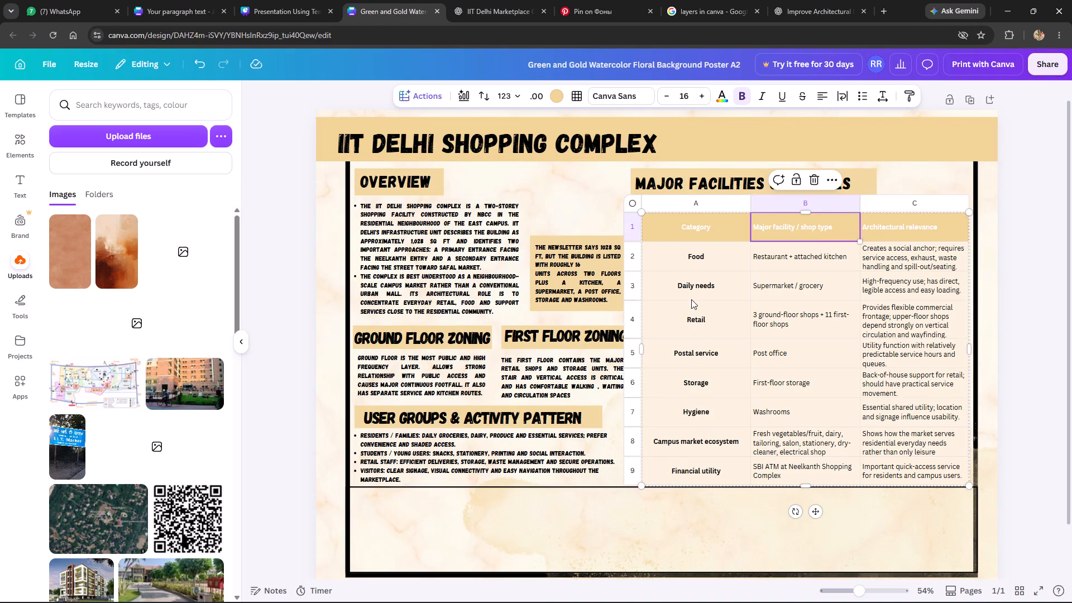
{"action": "left_click_drag", "start_coordinate": [652, 223], "coordinate": [898, 478]}
{"action": "left_click", "coordinate": [674, 98]}
{"action": "double_click", "coordinate": [674, 98]}
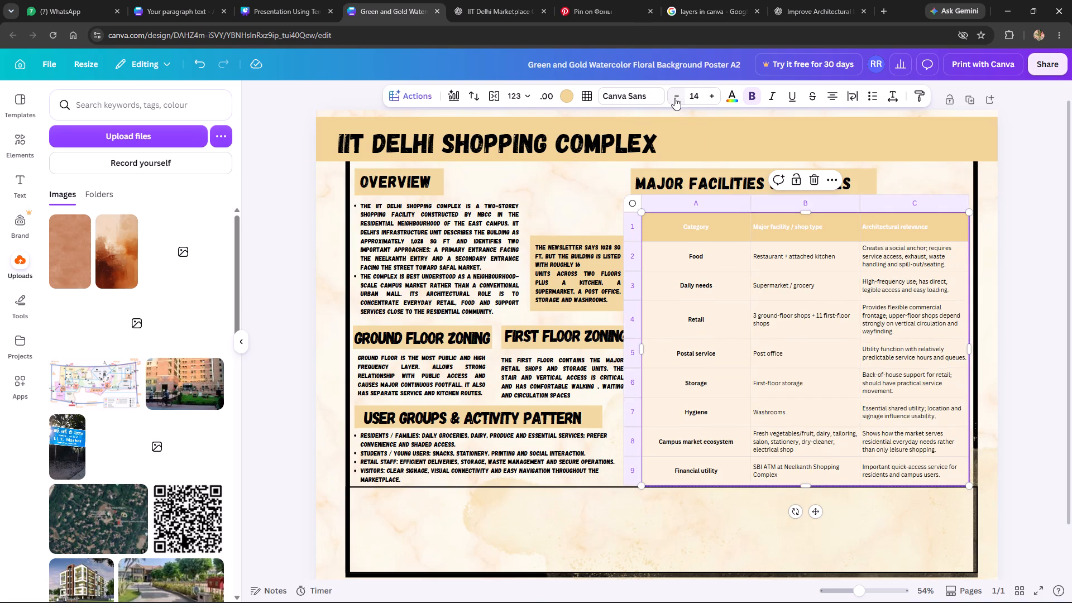
{"action": "left_click", "coordinate": [674, 98]}
{"action": "left_click", "coordinate": [674, 98]}
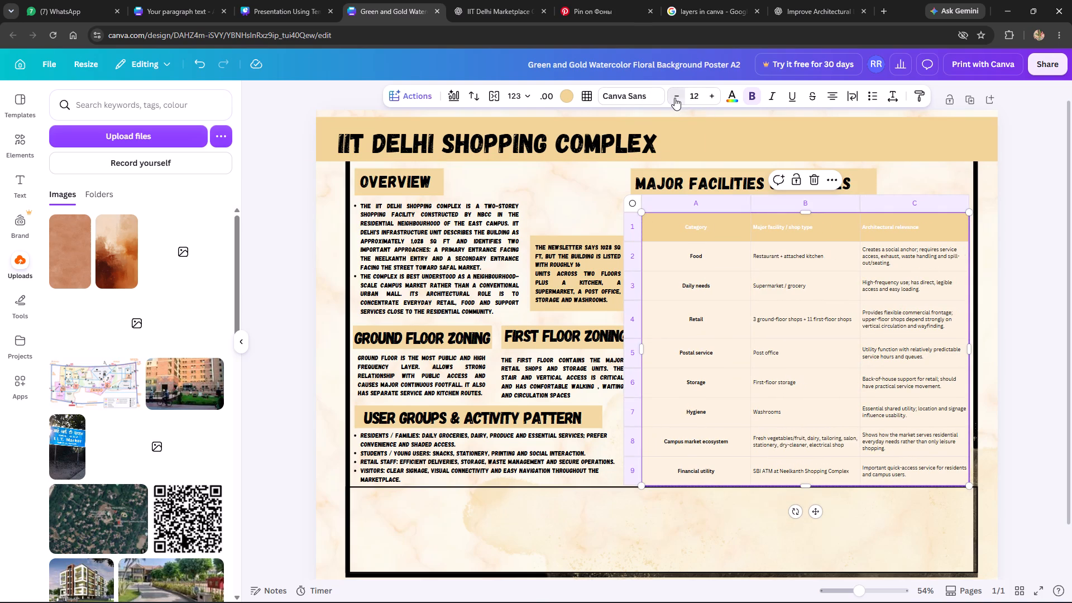
Resize the facilities table from its lower-left corner to about 168 wide and 232 high.
{"action": "left_click_drag", "start_coordinate": [643, 487], "coordinate": [644, 482]}
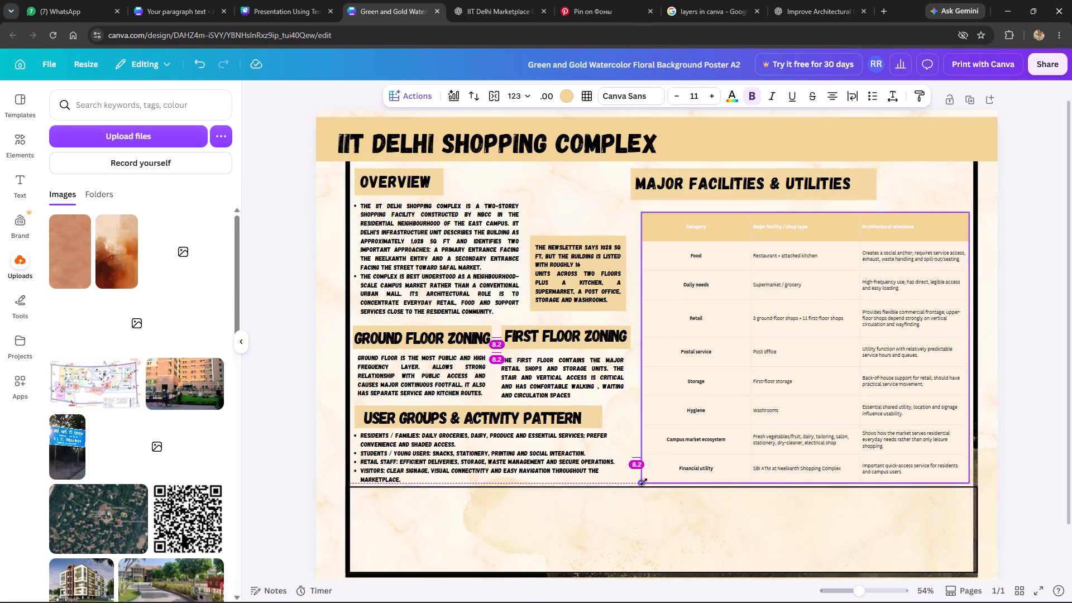
{"action": "left_click_drag", "start_coordinate": [644, 482], "coordinate": [668, 418]}
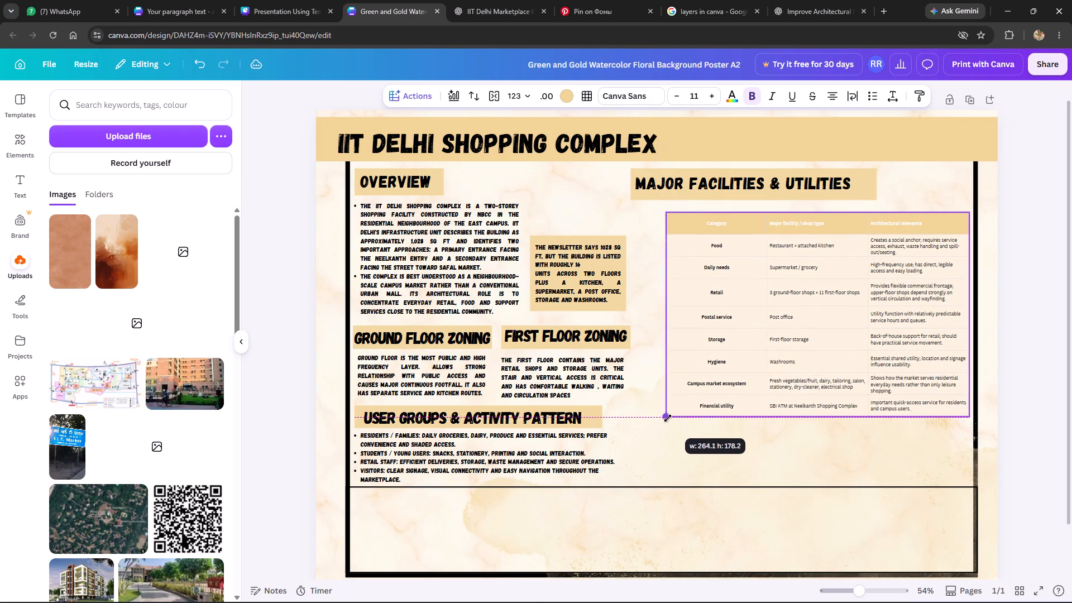
{"action": "left_click_drag", "start_coordinate": [668, 418], "coordinate": [690, 417]}
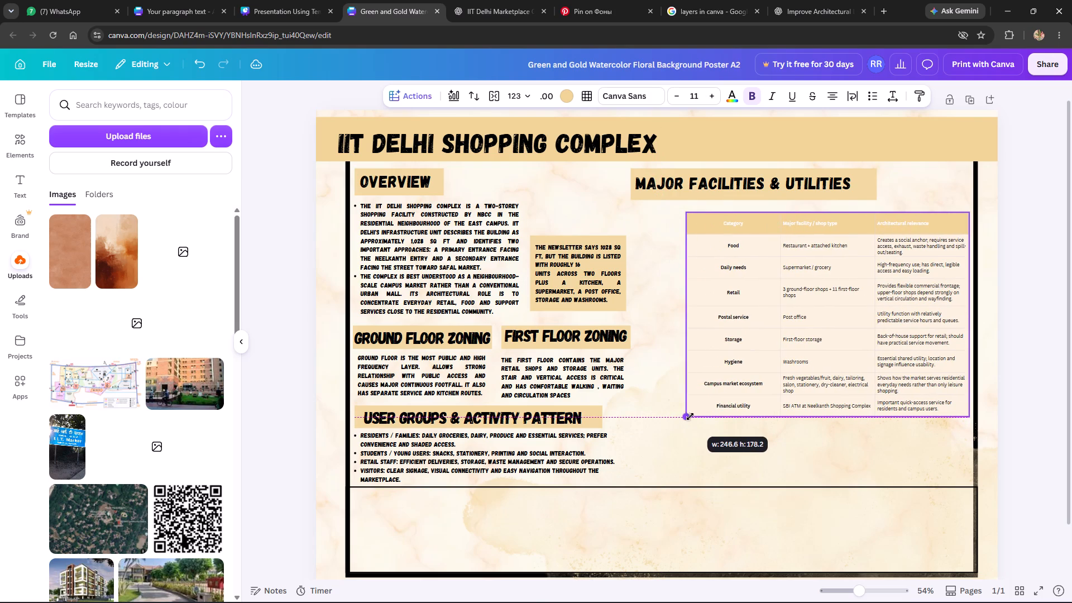
{"action": "left_click_drag", "start_coordinate": [690, 417], "coordinate": [724, 460]}
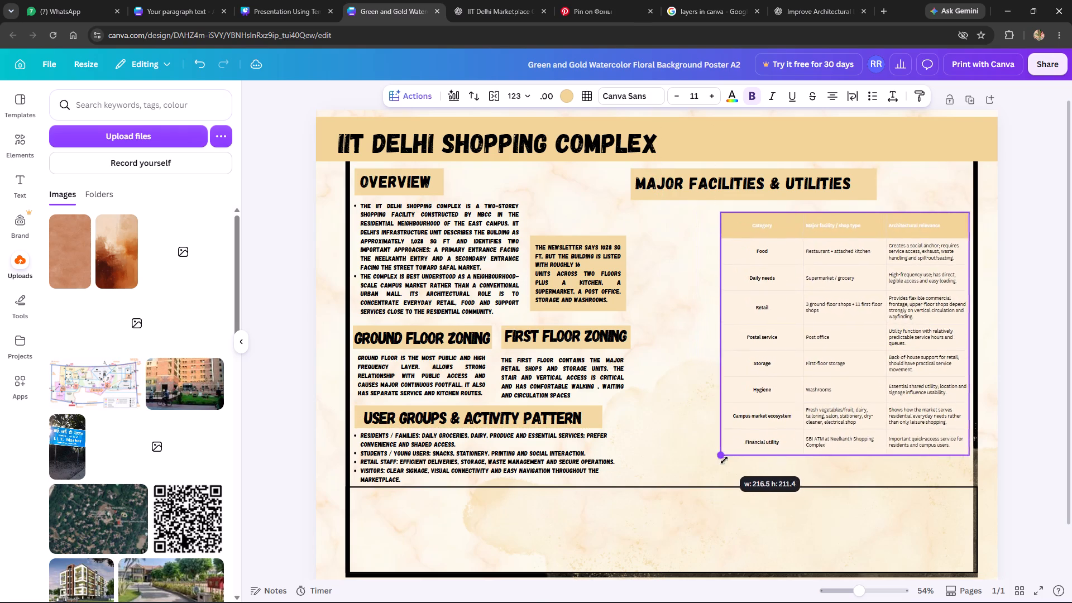
{"action": "left_click_drag", "start_coordinate": [724, 460], "coordinate": [746, 478]}
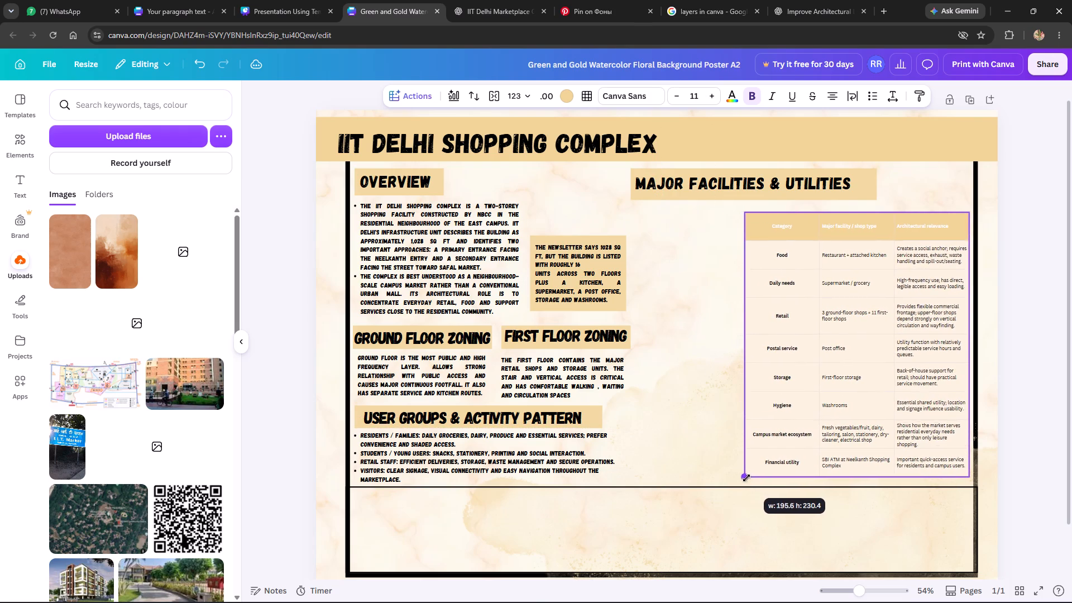
{"action": "left_click_drag", "start_coordinate": [746, 478], "coordinate": [749, 474]}
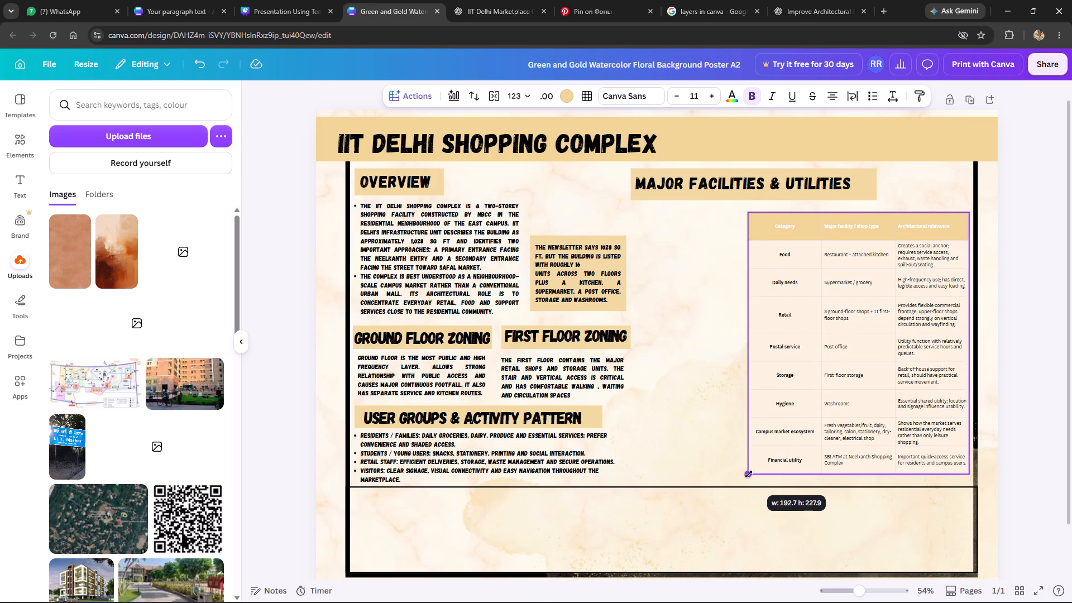
{"action": "left_click_drag", "start_coordinate": [749, 474], "coordinate": [768, 479]}
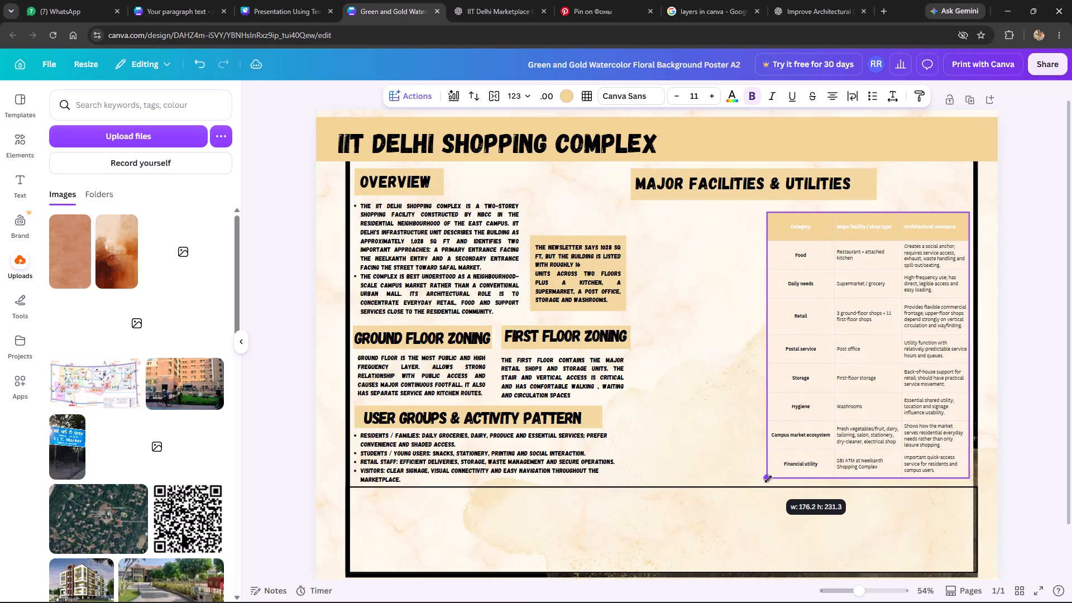
{"action": "left_click_drag", "start_coordinate": [768, 479], "coordinate": [786, 481]}
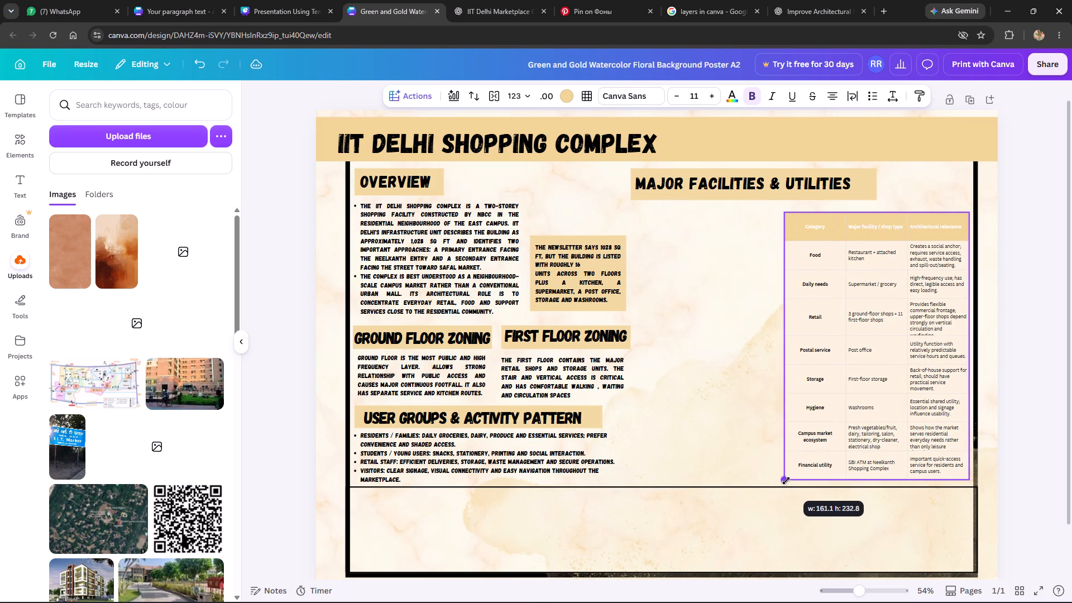
{"action": "left_click_drag", "start_coordinate": [786, 481], "coordinate": [777, 480]}
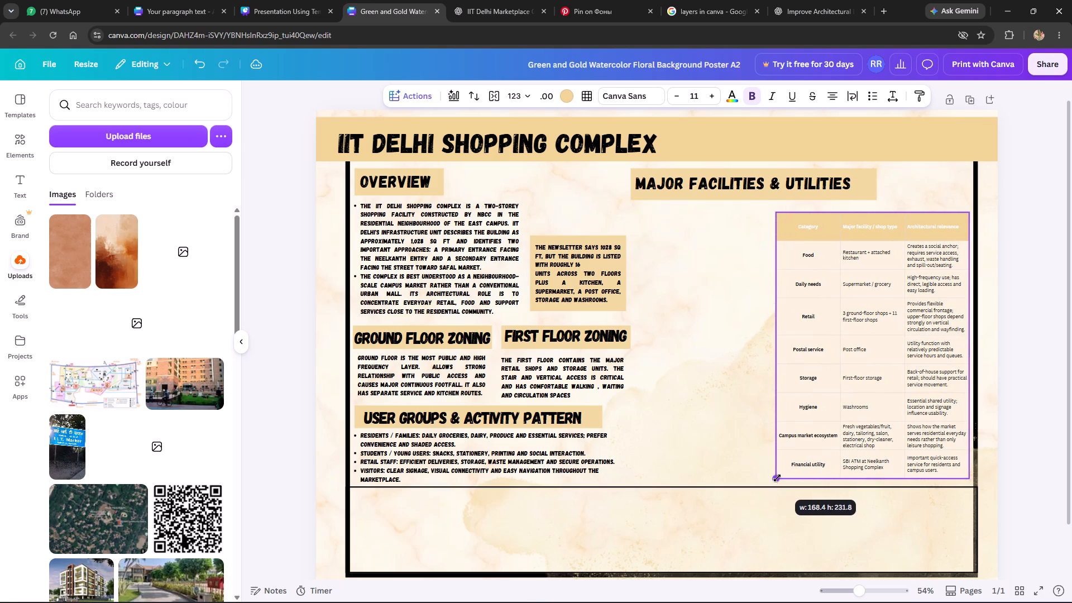
Move the "Major Facilities & Utilities" heading text to line up with the right edge of the table below.
{"action": "left_click_drag", "start_coordinate": [706, 184], "coordinate": [800, 184]}
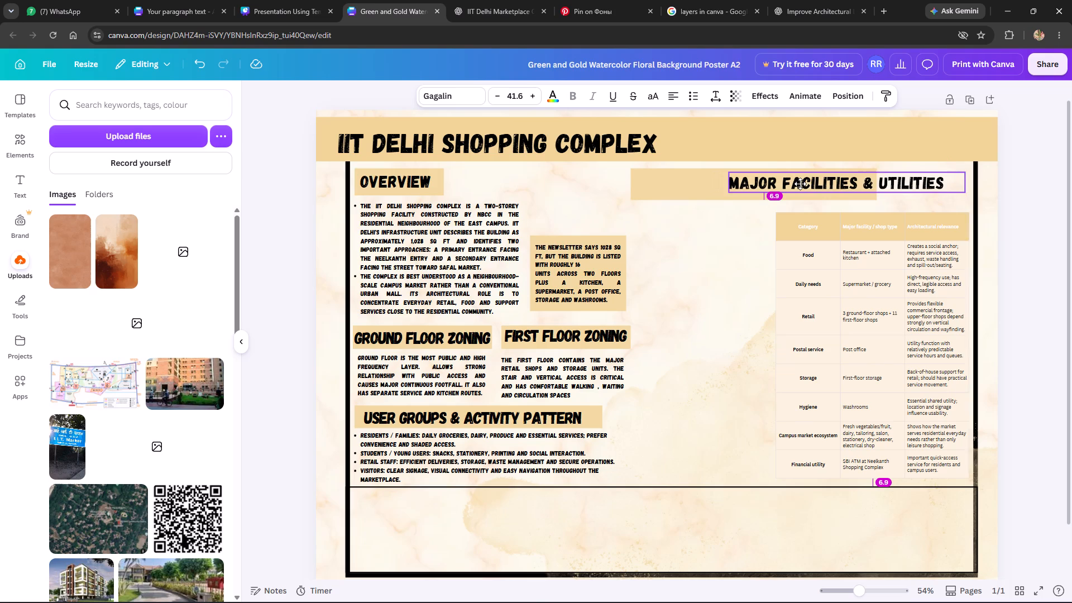
{"action": "left_click_drag", "start_coordinate": [800, 184], "coordinate": [802, 184]}
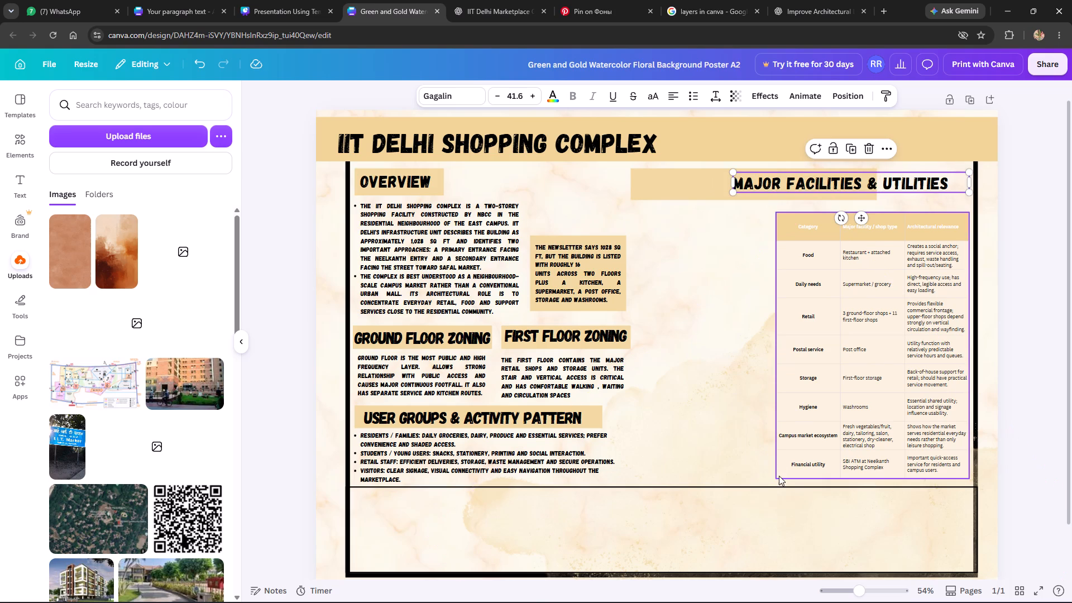
Resize the facilities table from its lower-left corner, making it slightly wider and shorter.
{"action": "left_click", "coordinate": [794, 462]}
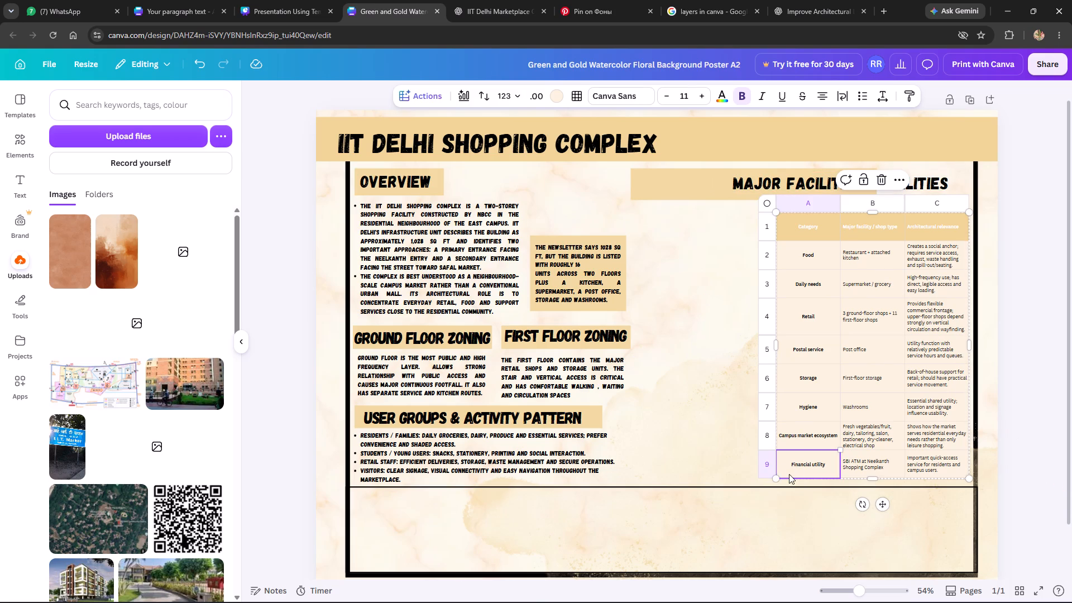
{"action": "left_click_drag", "start_coordinate": [777, 478], "coordinate": [748, 442]}
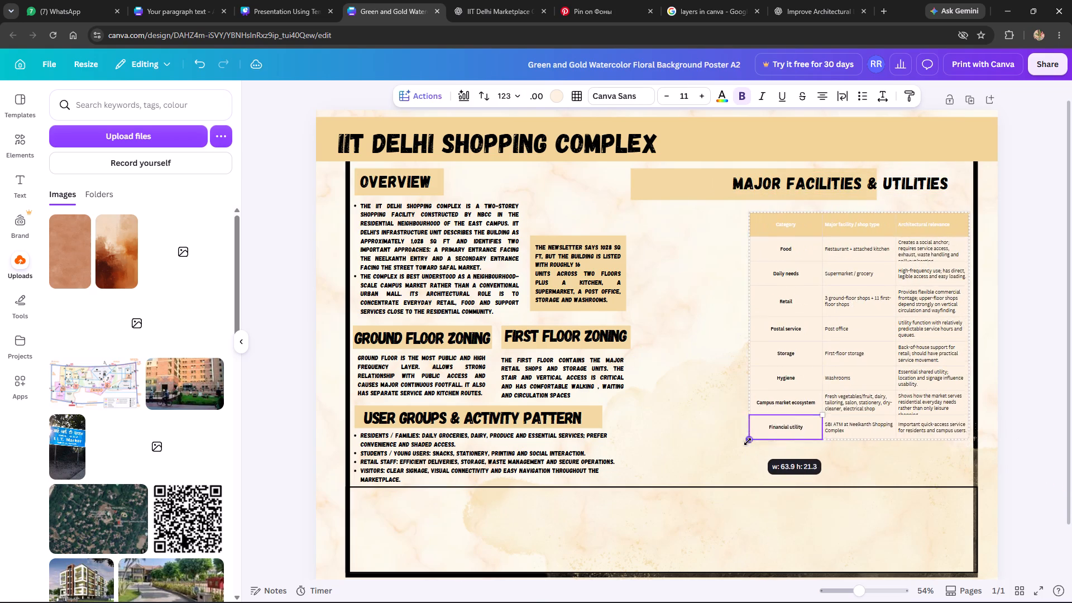
{"action": "left_click_drag", "start_coordinate": [748, 442], "coordinate": [737, 450]}
Move the tan rectangle behind the "Major Facilities & Utilities" heading, aligned with the table's right edge.
{"action": "left_click_drag", "start_coordinate": [679, 176], "coordinate": [773, 176]}
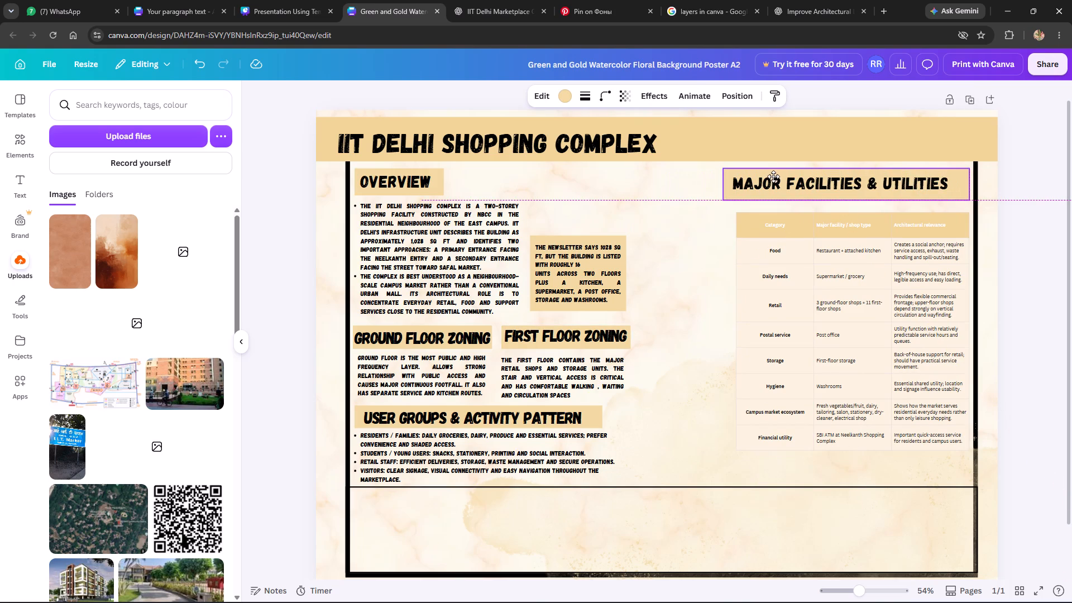
{"action": "left_click_drag", "start_coordinate": [773, 176], "coordinate": [771, 176]}
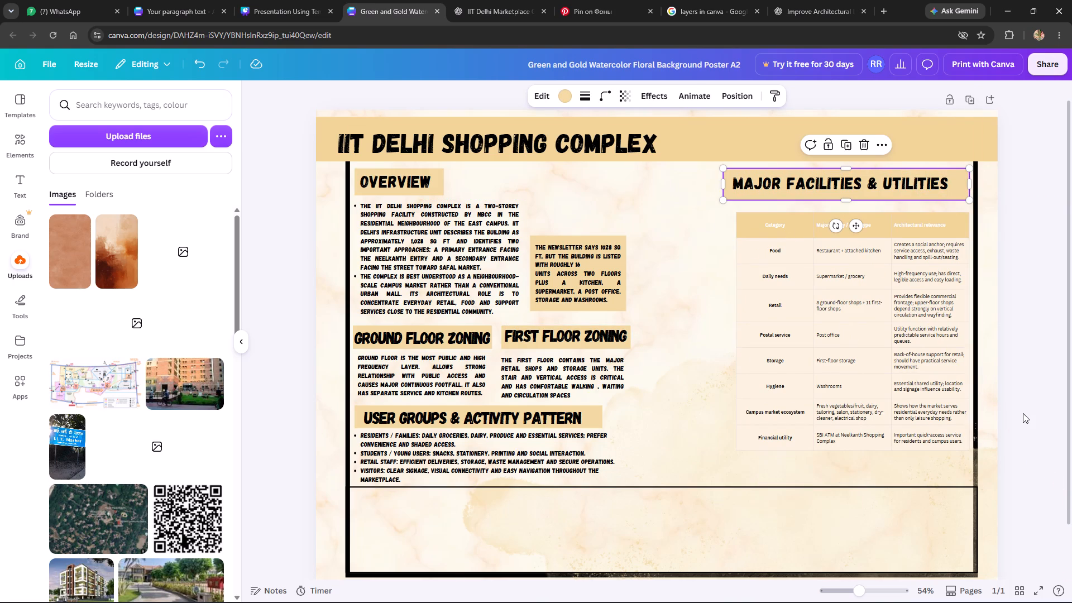
{"action": "left_click", "coordinate": [1023, 413]}
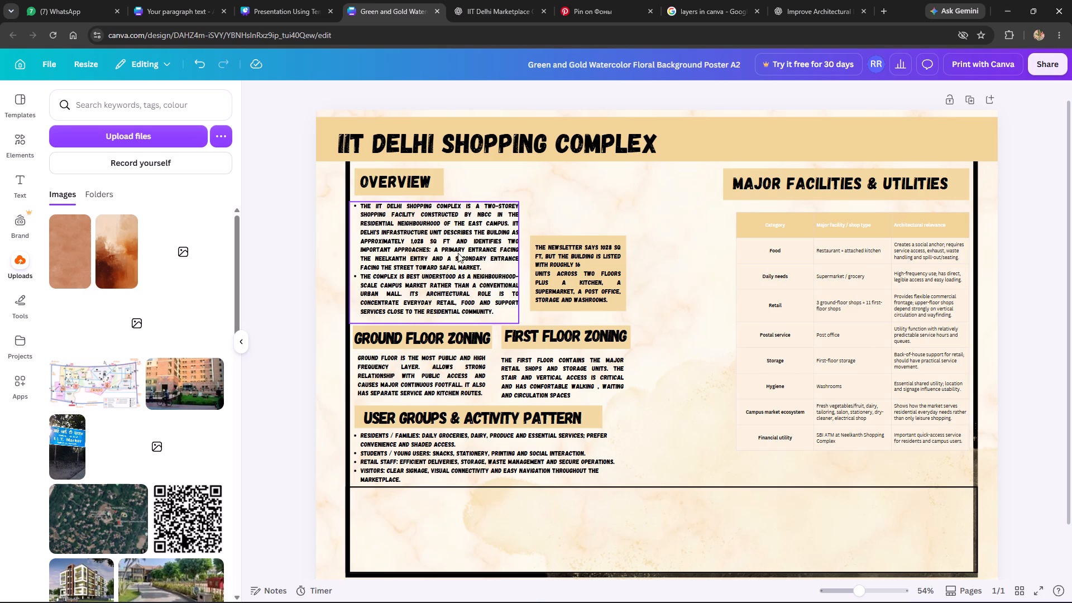
Switch to the "Case Study: BITS Pilani" sheet and undo the removal of its overview, site context, floor plan and photo content.
{"action": "left_click", "coordinate": [190, 0]}
{"action": "key", "text": "ctrl+z"}
{"action": "key", "text": "ctrl+z"}
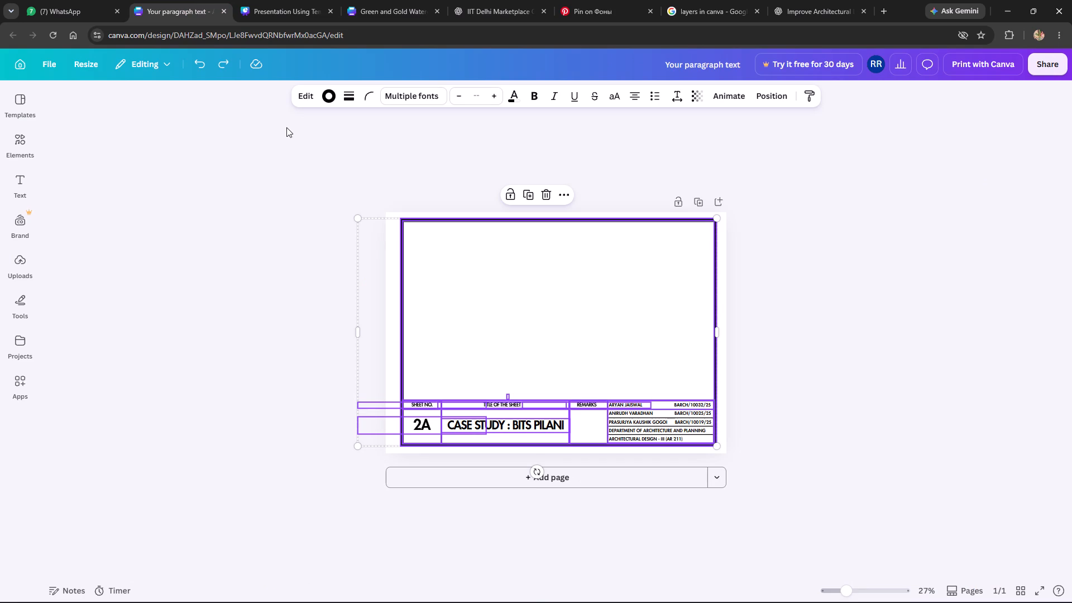
{"action": "key", "text": "ctrl+z"}
{"action": "key", "text": "ctrl+z"}
{"action": "key", "text": "ctrl+z"}
{"action": "key", "text": "ctrl+z"}
{"action": "key", "text": "ctrl+z"}
{"action": "key", "text": "ctrl+z"}
{"action": "key", "text": "ctrl+z"}
{"action": "key", "text": "ctrl+z"}
{"action": "key", "text": "ctrl+z"}
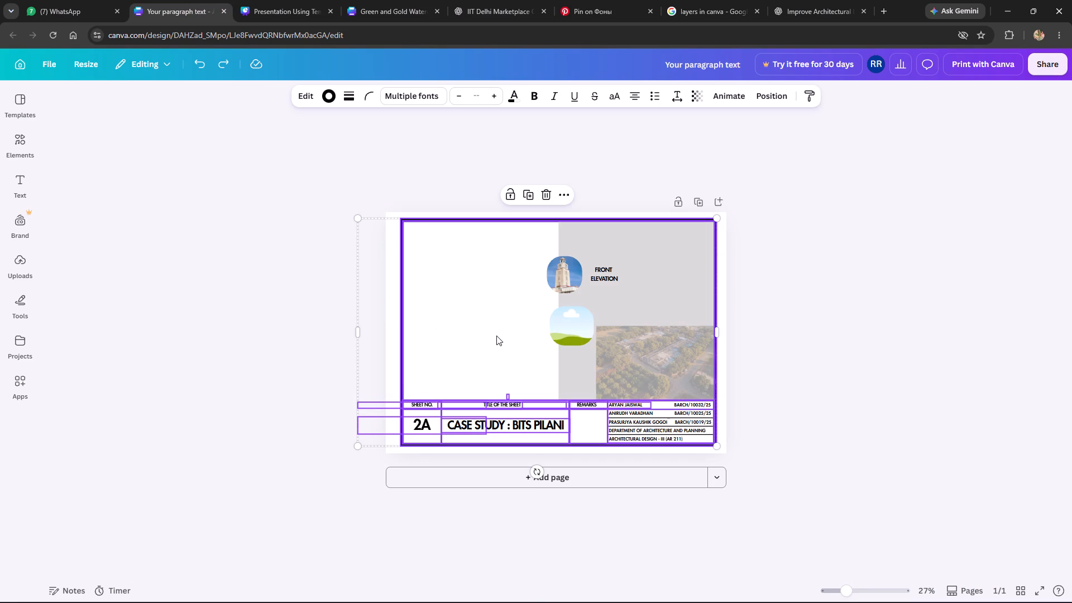
{"action": "key", "text": "ctrl+z"}
{"action": "key", "text": "ctrl+z"}
{"action": "key", "text": "ctrl+z"}
{"action": "key", "text": "ctrl+z"}
{"action": "key", "text": "ctrl+z"}
{"action": "key", "text": "ctrl+z"}
{"action": "key", "text": "ctrl+z"}
{"action": "key", "text": "ctrl+z"}
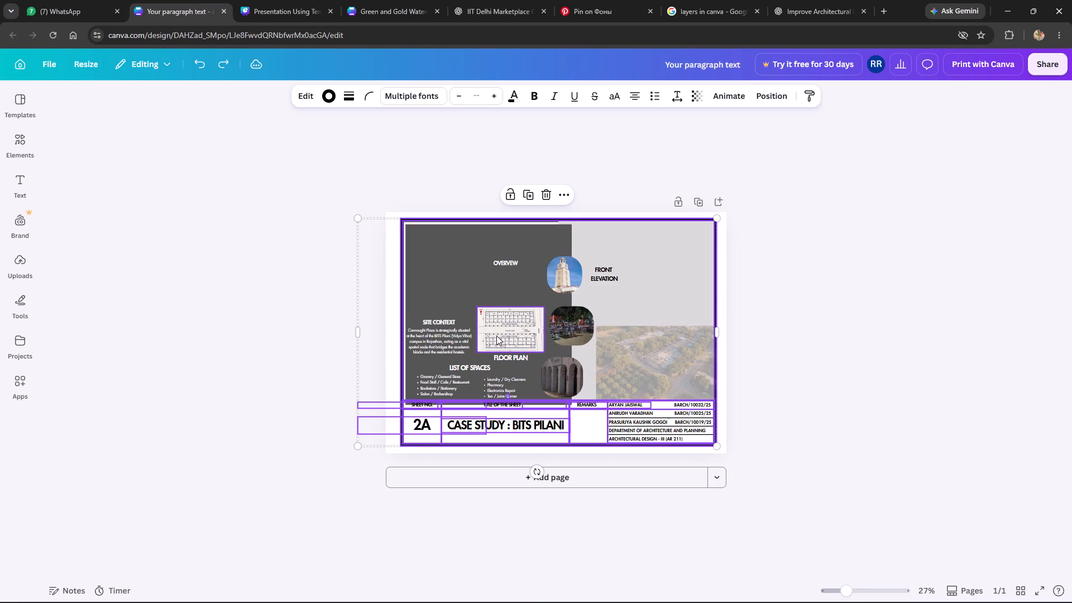
{"action": "key", "text": "ctrl+z"}
{"action": "key", "text": "ctrl+z"}
{"action": "left_click", "coordinate": [443, 337]}
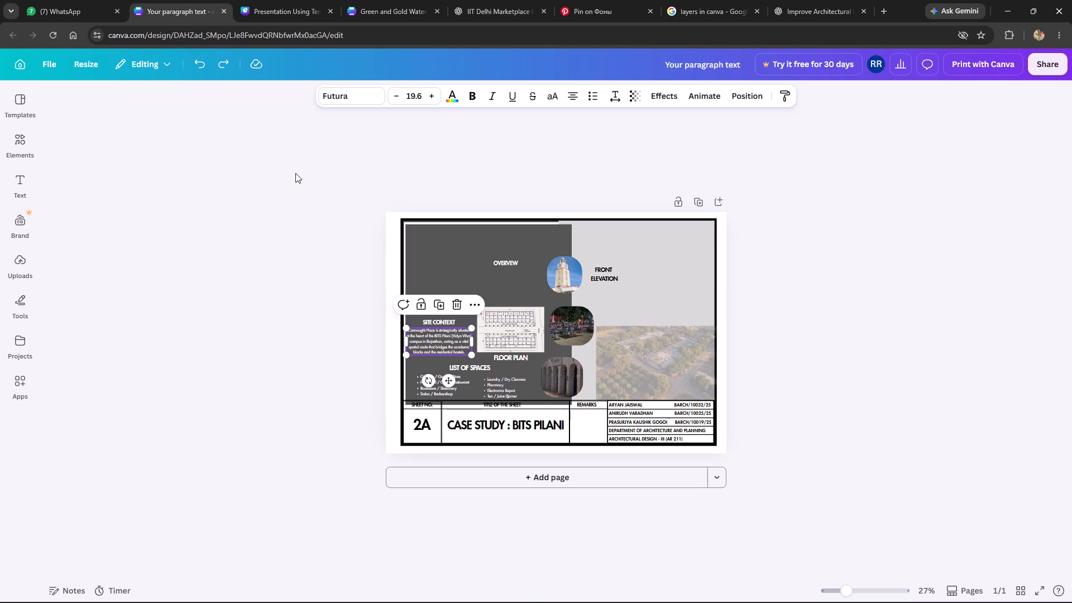
Return to the IIT Delhi Shopping Complex poster design.
{"action": "left_click", "coordinate": [279, 0]}
{"action": "left_click", "coordinate": [370, 4]}
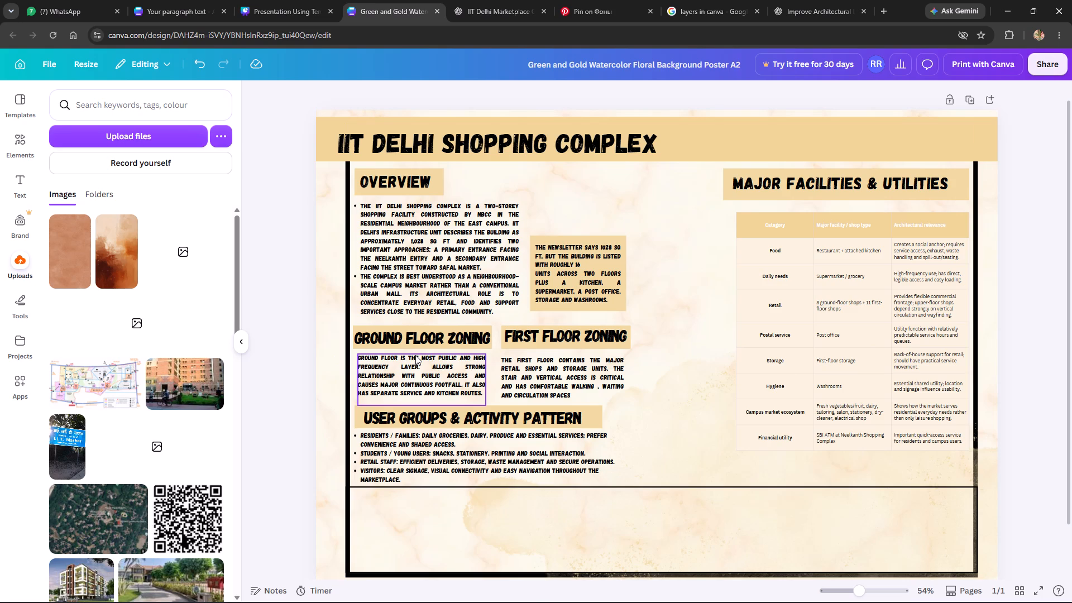
{"action": "key", "text": "Down"}
{"action": "key", "text": "Right"}
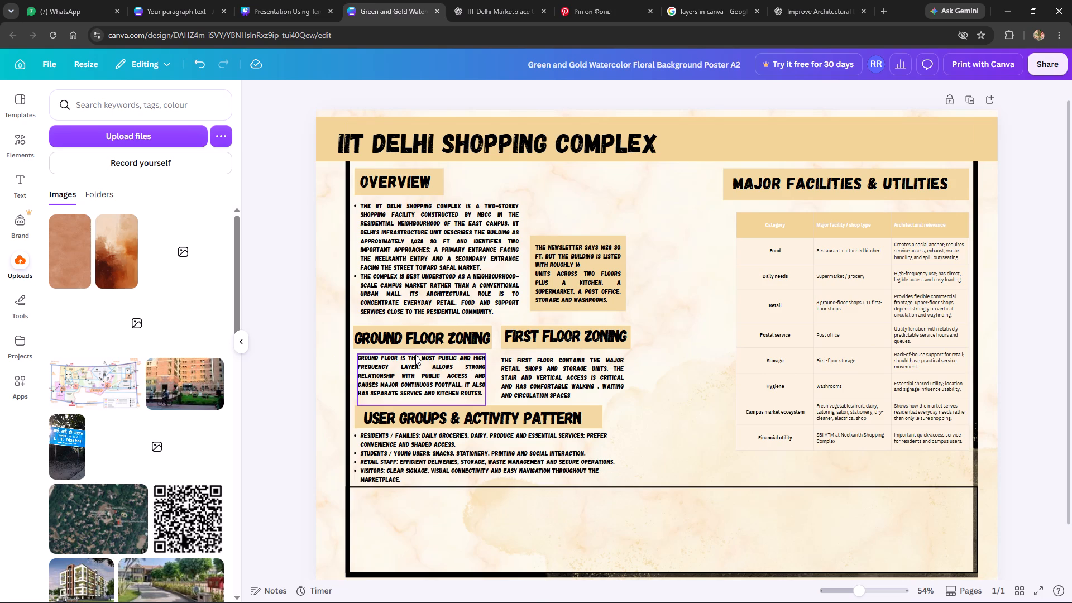
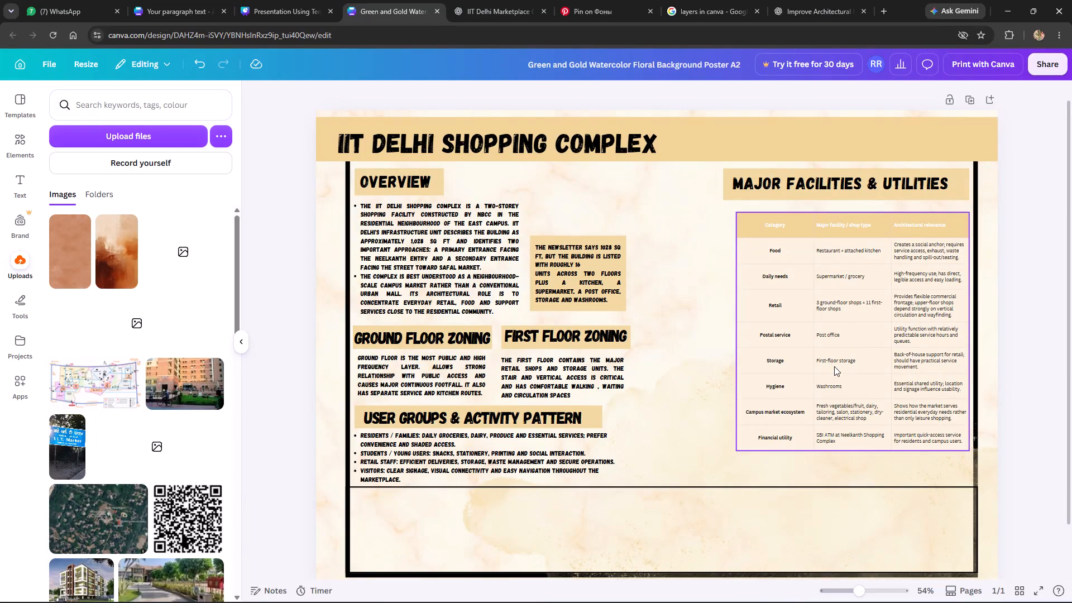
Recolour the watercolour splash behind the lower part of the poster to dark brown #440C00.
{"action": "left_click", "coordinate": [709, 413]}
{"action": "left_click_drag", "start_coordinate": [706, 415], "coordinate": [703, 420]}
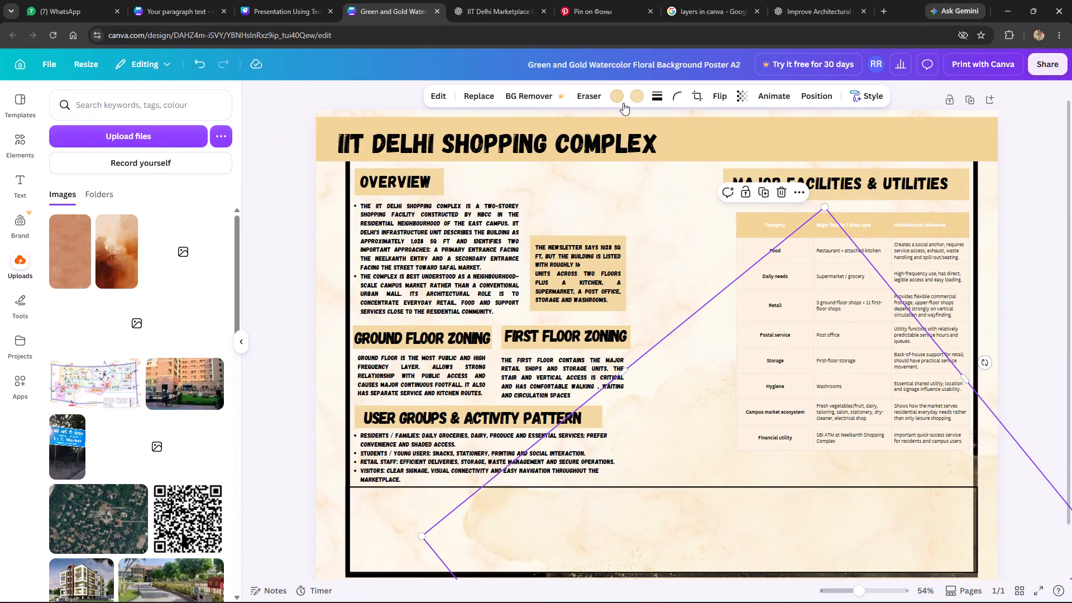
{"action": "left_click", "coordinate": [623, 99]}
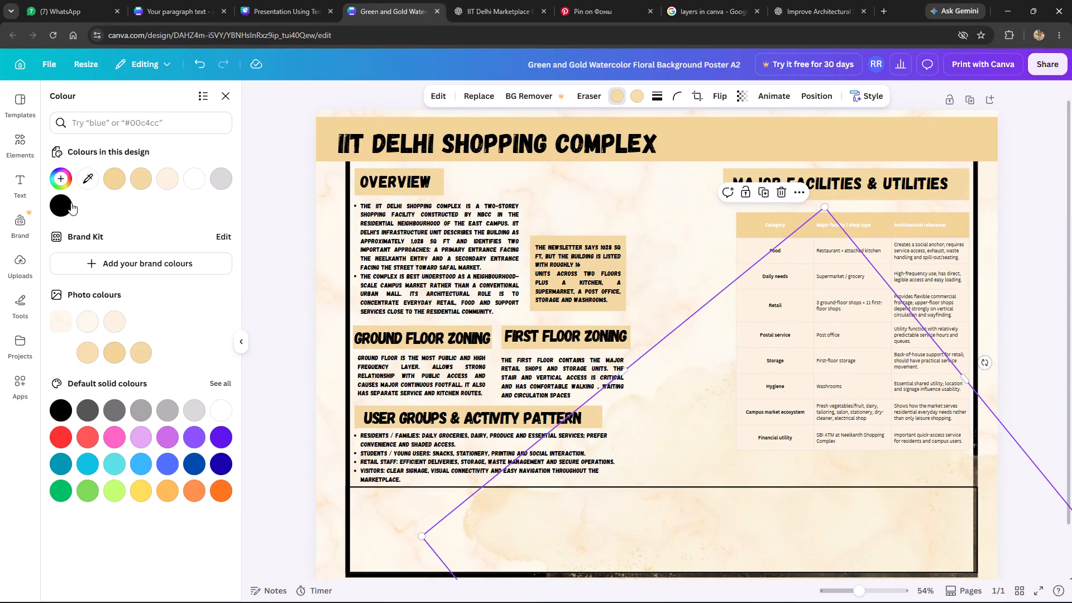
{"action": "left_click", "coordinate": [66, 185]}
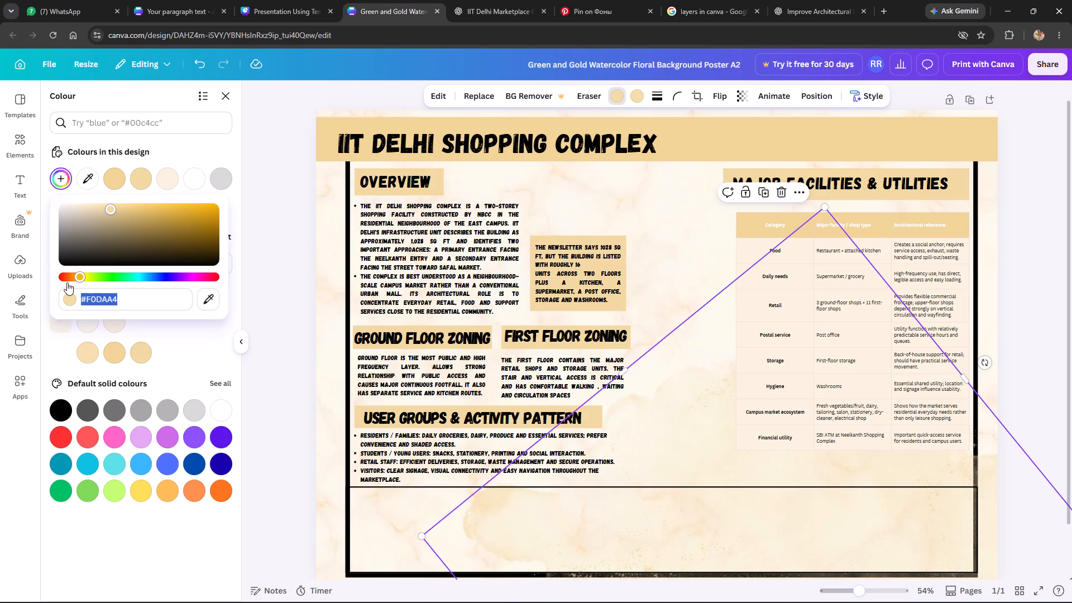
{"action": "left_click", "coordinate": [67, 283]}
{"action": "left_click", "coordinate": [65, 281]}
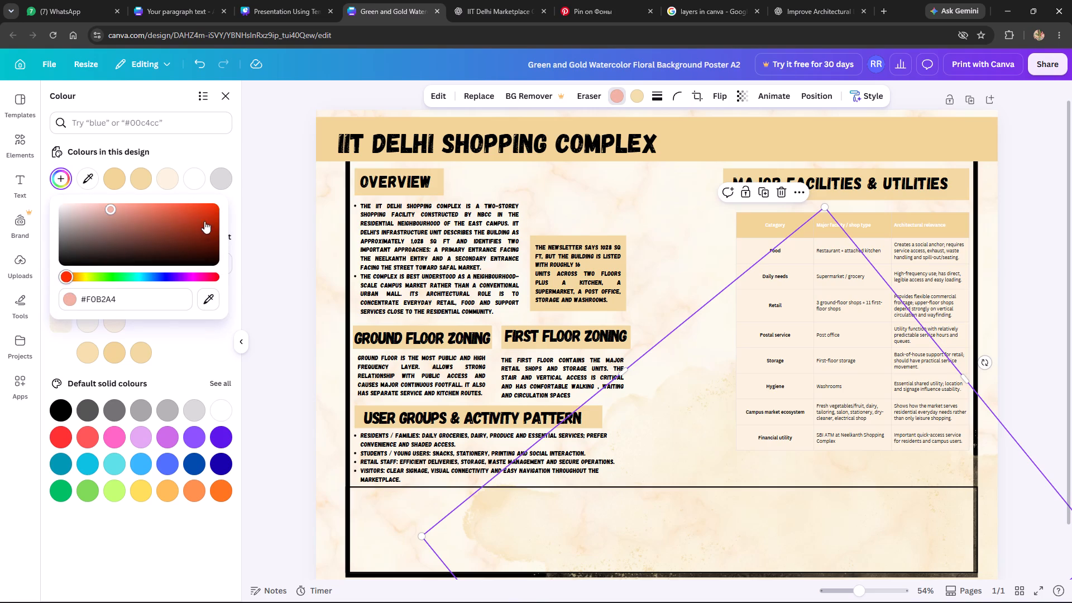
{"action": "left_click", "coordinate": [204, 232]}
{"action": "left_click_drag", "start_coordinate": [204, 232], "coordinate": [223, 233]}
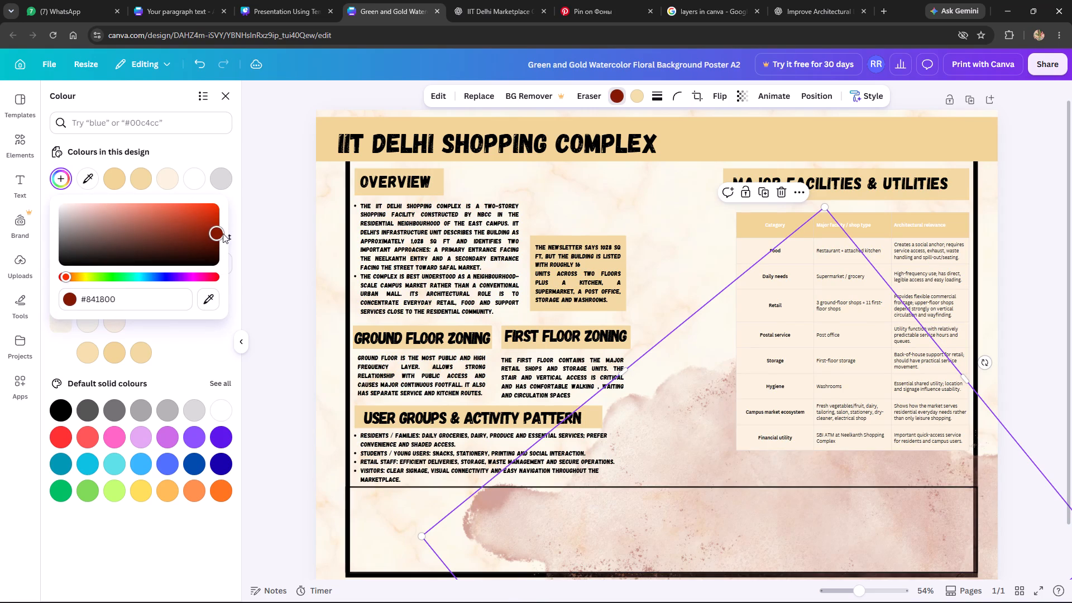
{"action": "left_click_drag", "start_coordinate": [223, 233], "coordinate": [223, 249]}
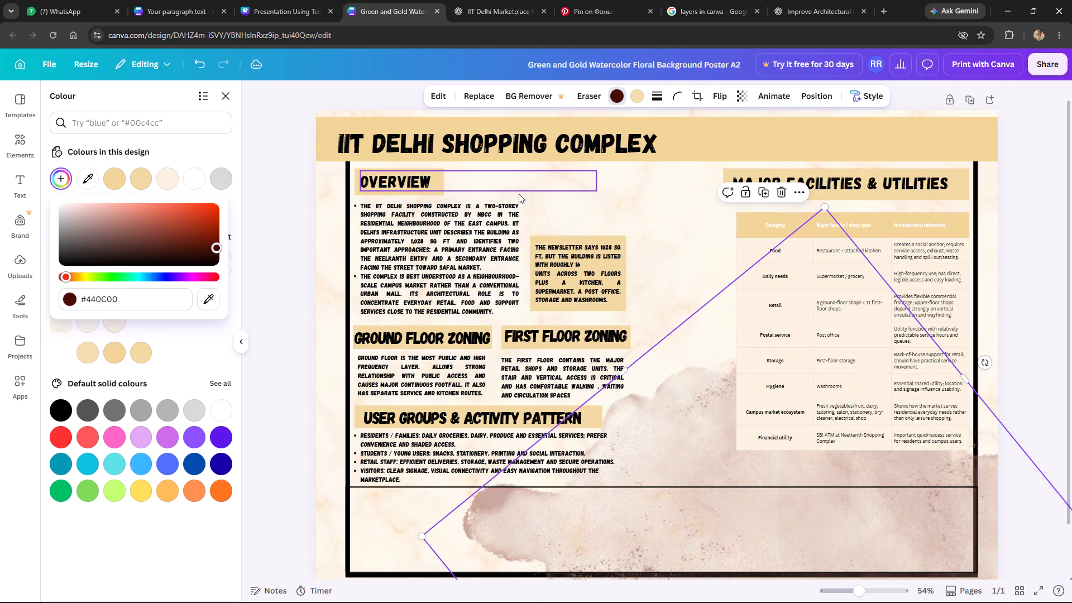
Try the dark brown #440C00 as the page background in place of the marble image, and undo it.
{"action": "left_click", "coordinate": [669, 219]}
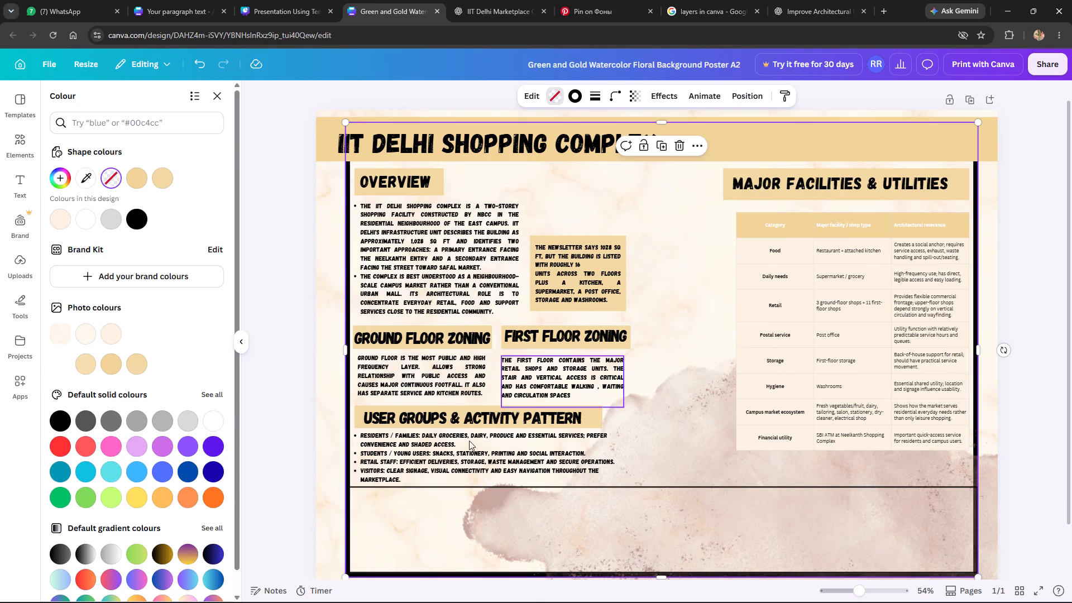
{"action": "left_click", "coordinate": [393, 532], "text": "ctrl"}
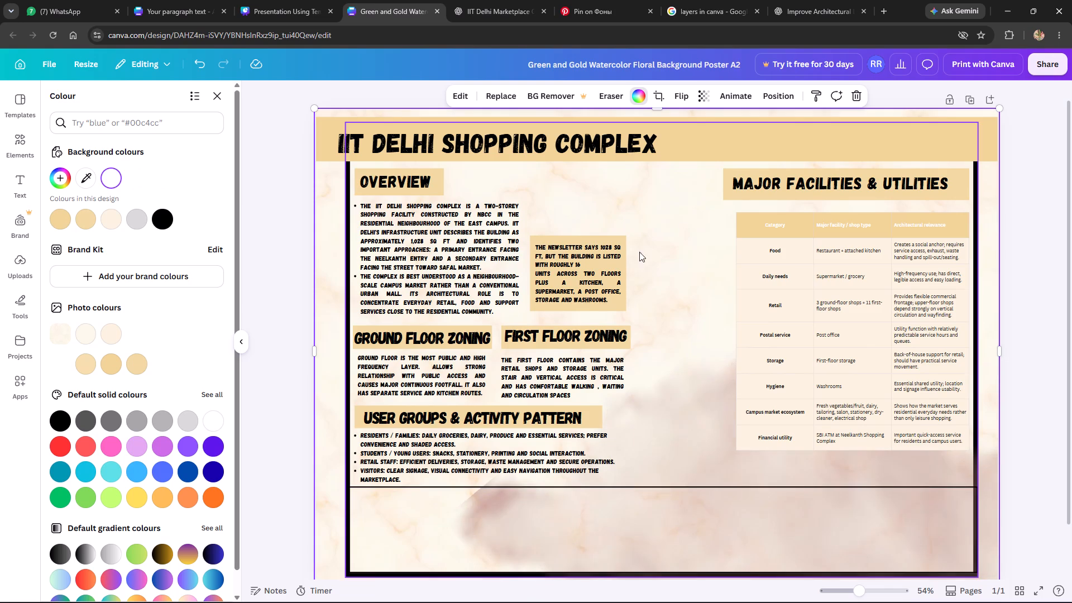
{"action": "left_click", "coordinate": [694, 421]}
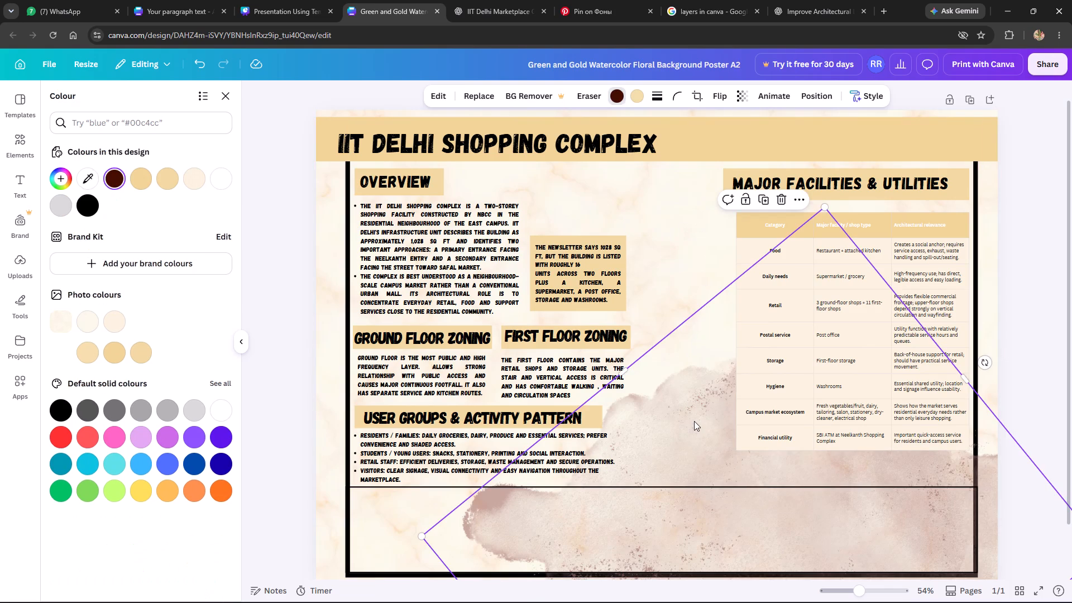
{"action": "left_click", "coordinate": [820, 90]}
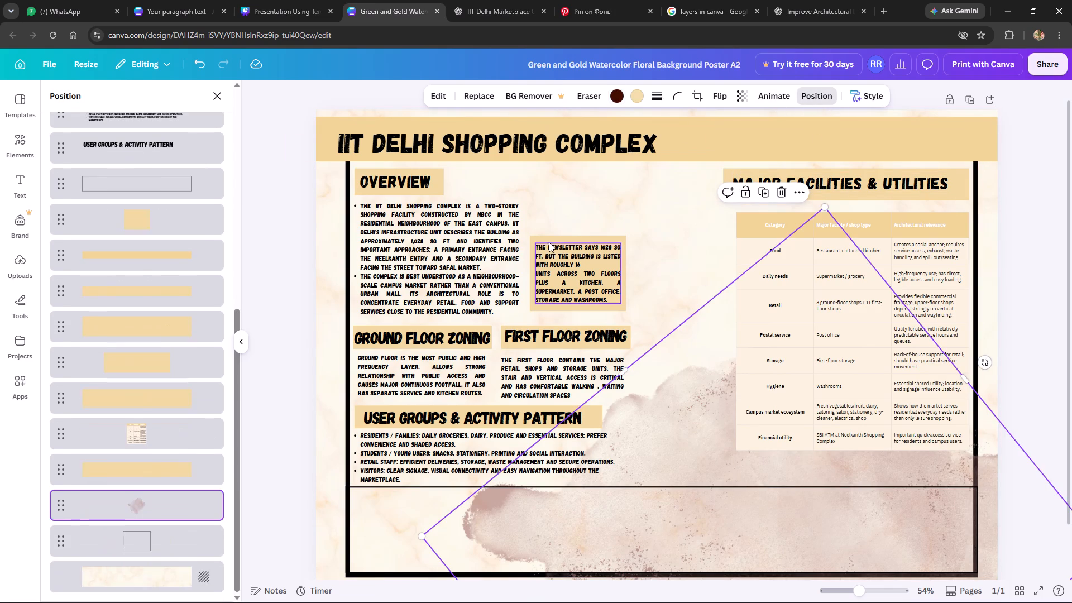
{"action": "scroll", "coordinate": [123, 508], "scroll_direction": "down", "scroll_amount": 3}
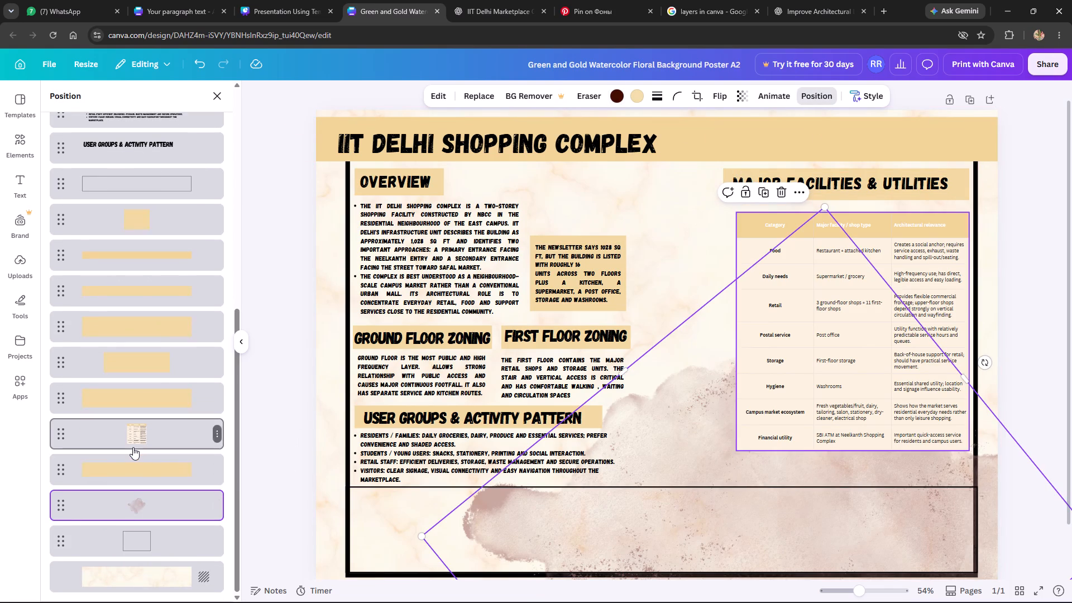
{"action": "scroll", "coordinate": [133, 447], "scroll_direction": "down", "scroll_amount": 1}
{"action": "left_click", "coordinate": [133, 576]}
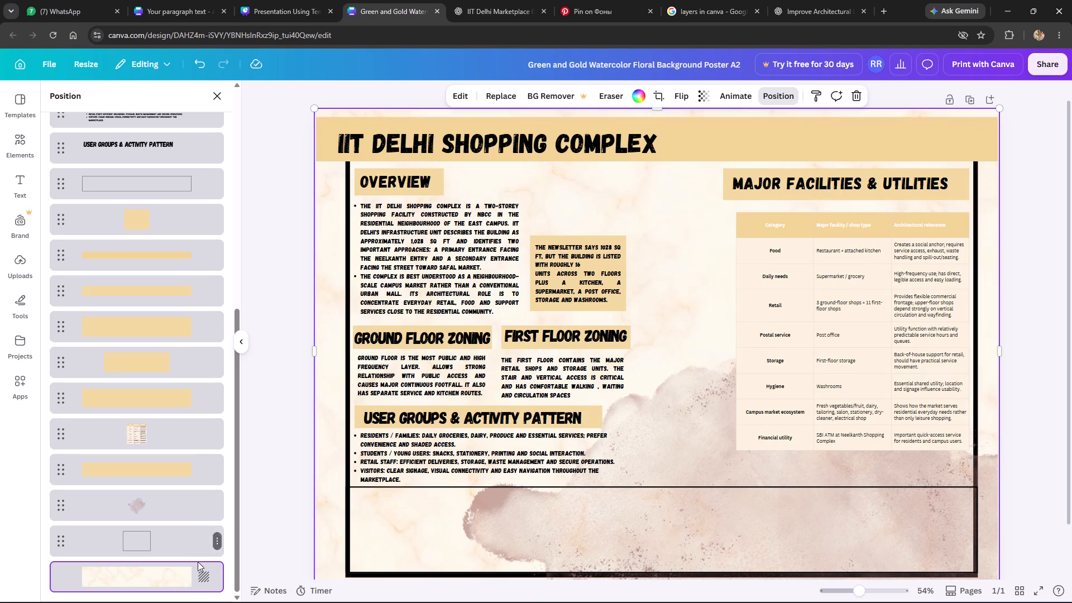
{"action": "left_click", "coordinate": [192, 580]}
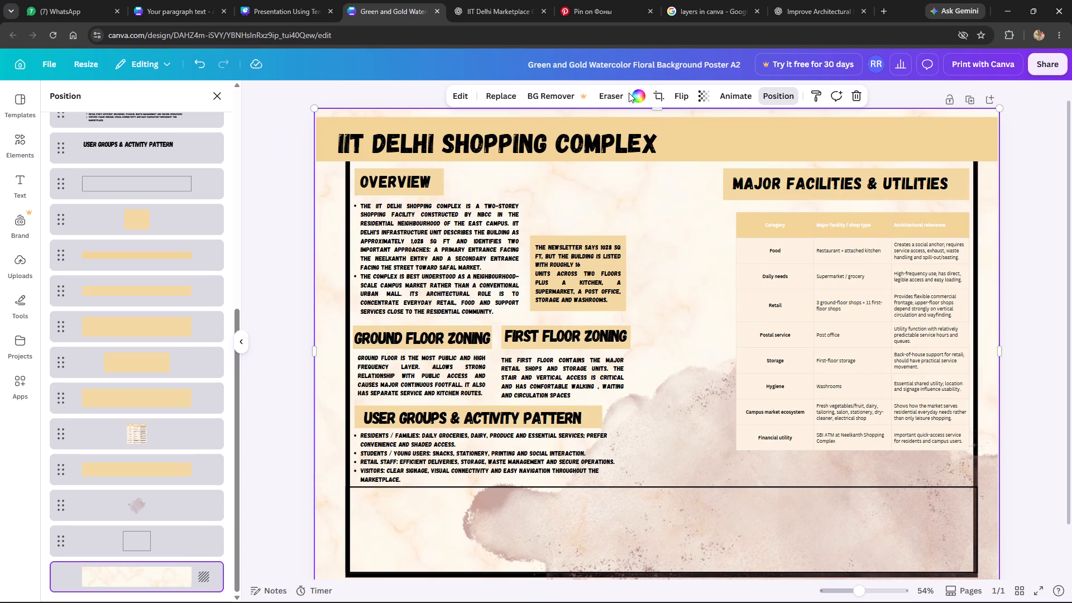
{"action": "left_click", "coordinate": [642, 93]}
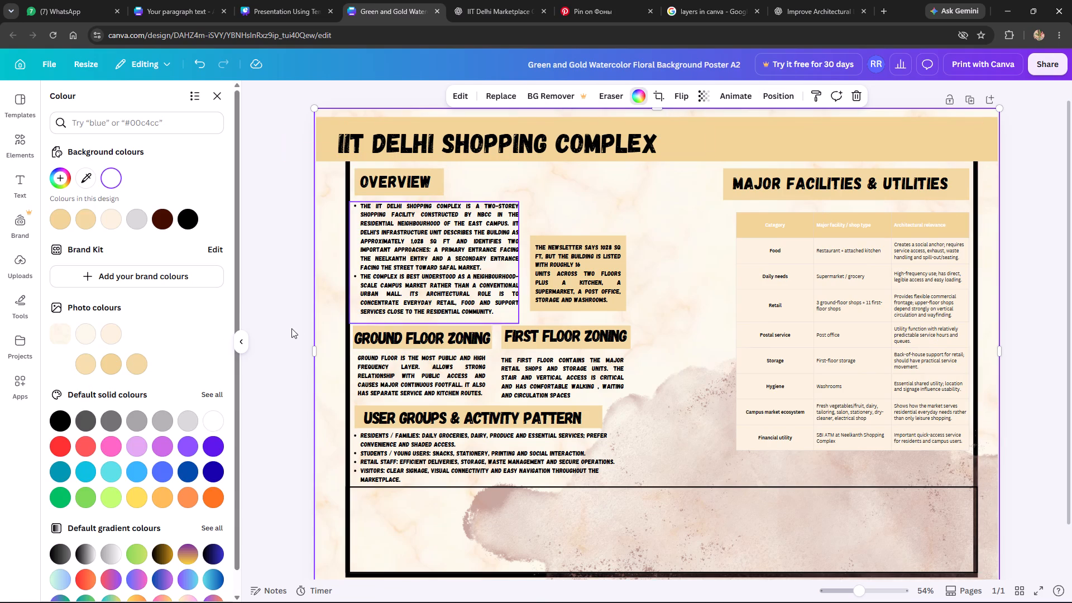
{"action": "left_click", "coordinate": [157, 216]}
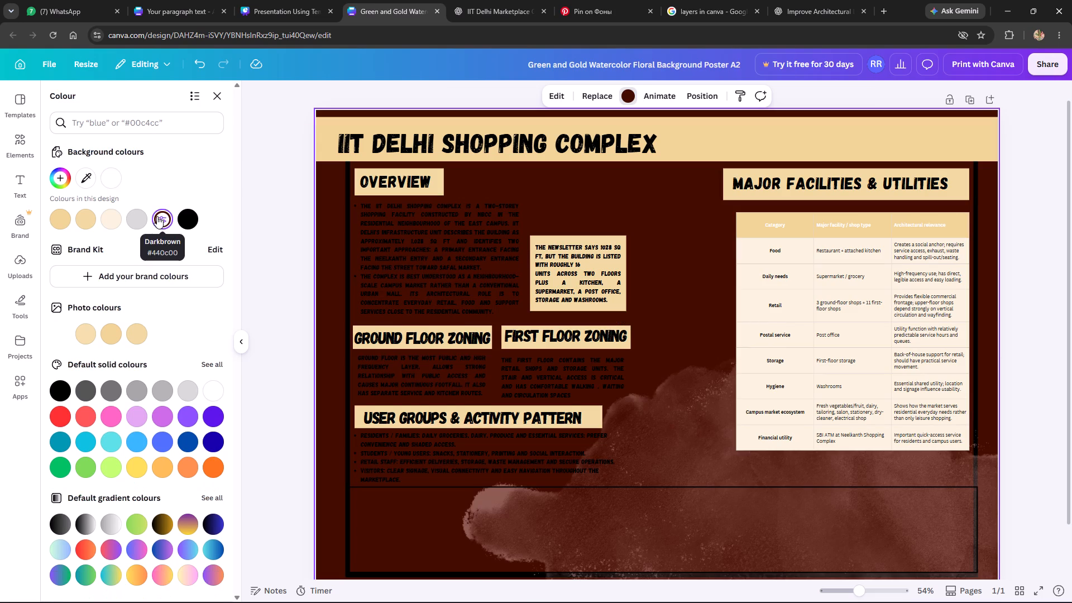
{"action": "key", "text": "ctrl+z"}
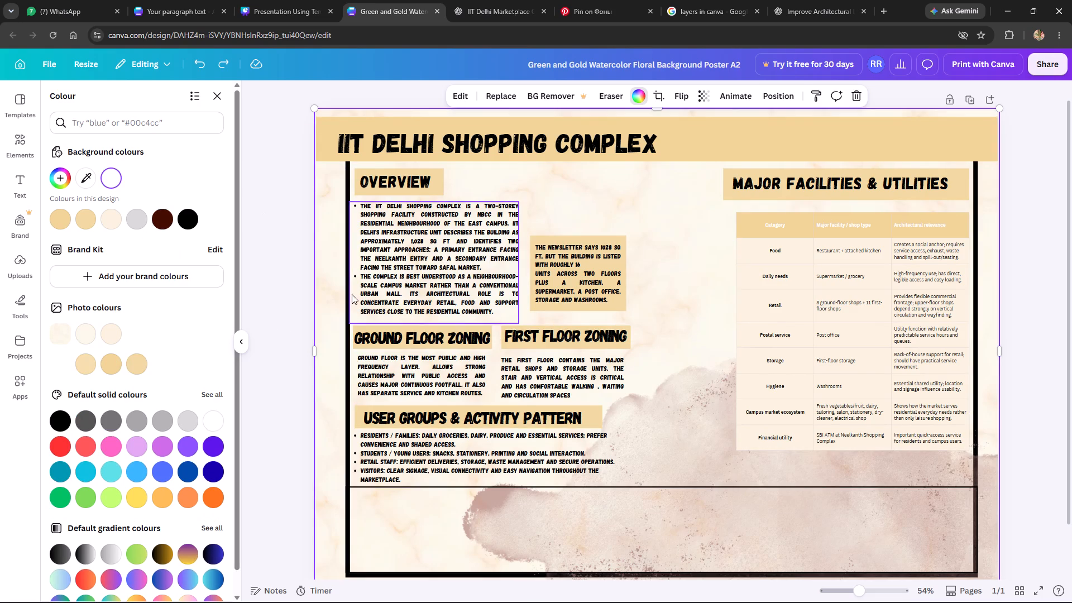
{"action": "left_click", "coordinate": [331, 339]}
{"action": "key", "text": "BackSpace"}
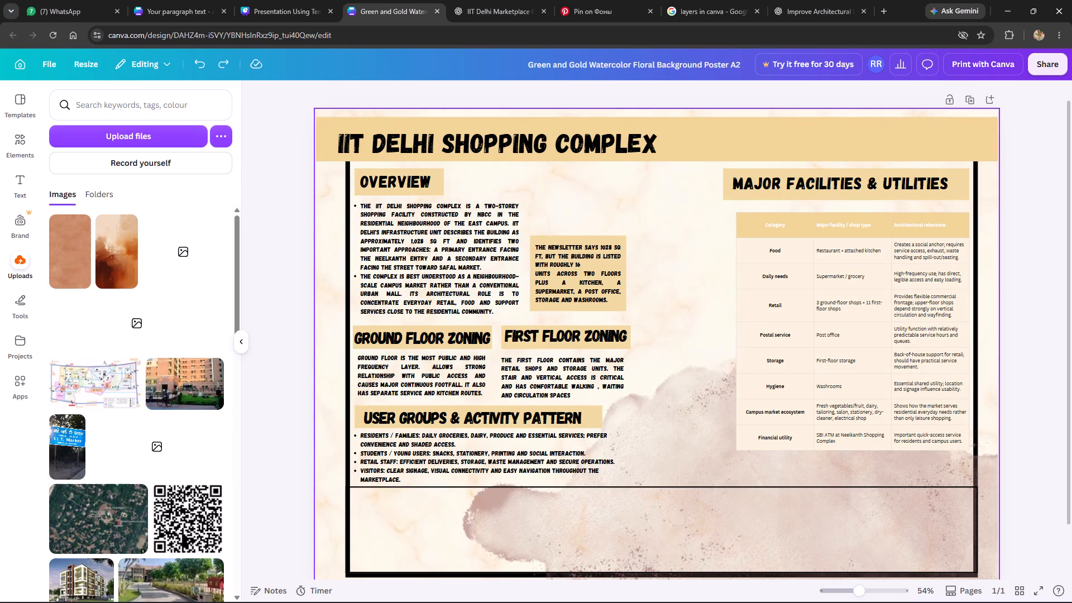
Detach the cream marble image from the page background.
{"action": "left_click", "coordinate": [652, 205]}
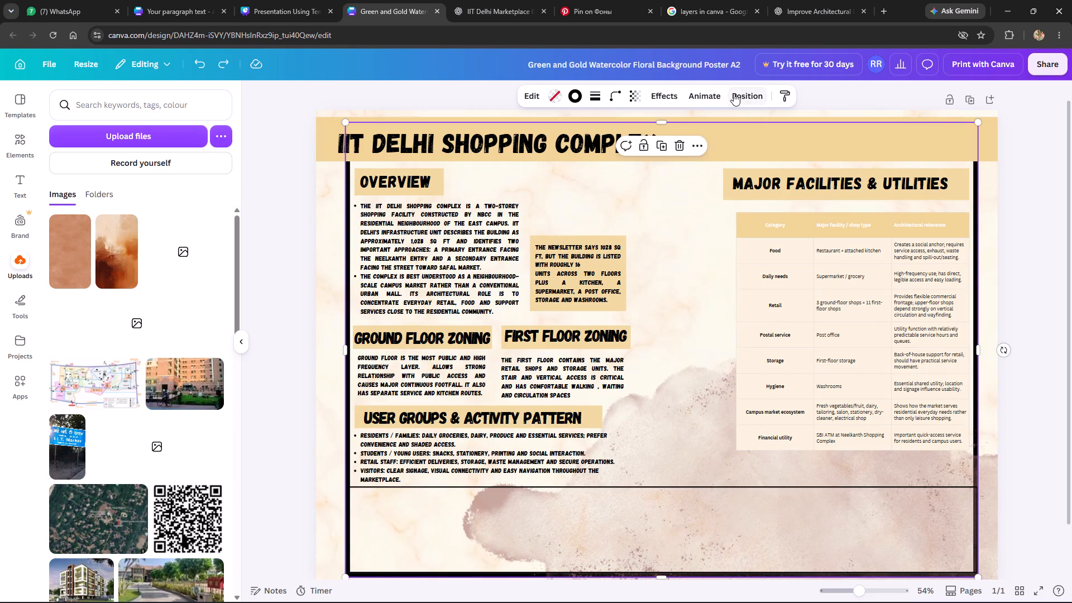
{"action": "left_click", "coordinate": [738, 95]}
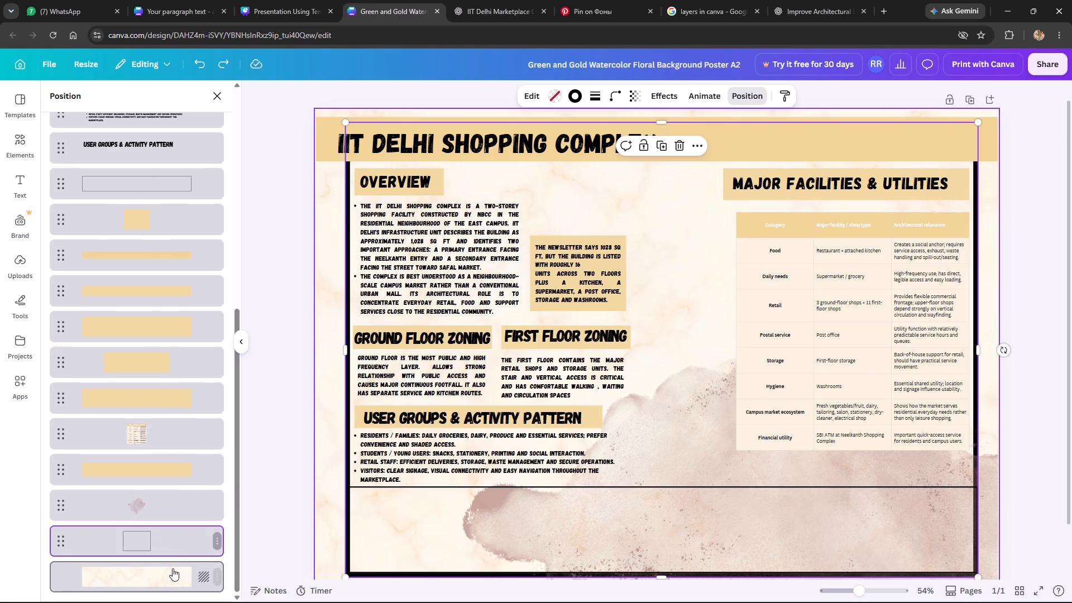
{"action": "left_click", "coordinate": [168, 572]}
{"action": "right_click", "coordinate": [168, 572]}
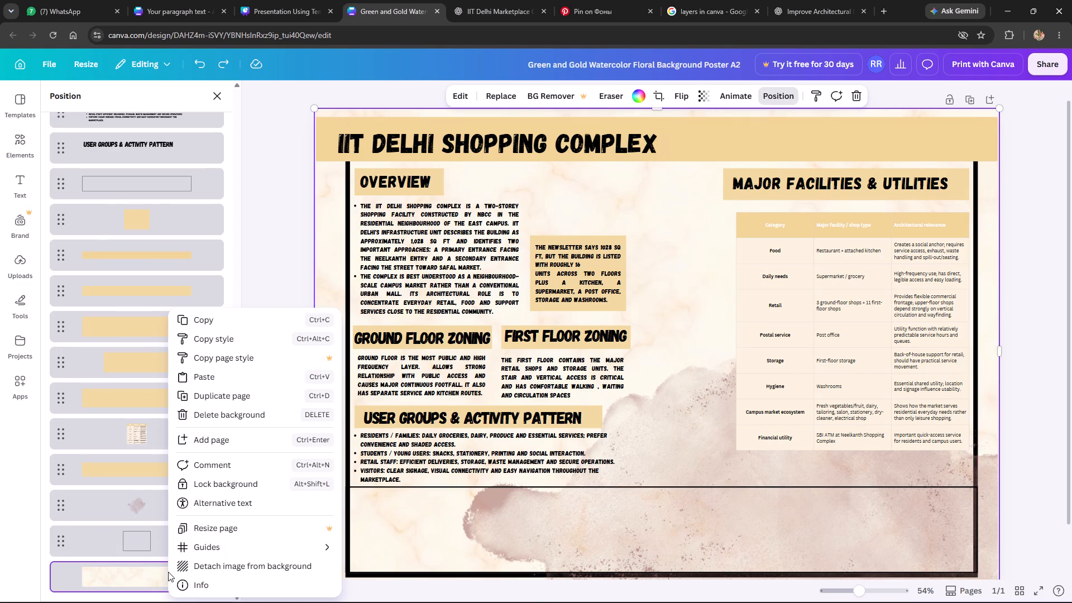
{"action": "left_click", "coordinate": [197, 569]}
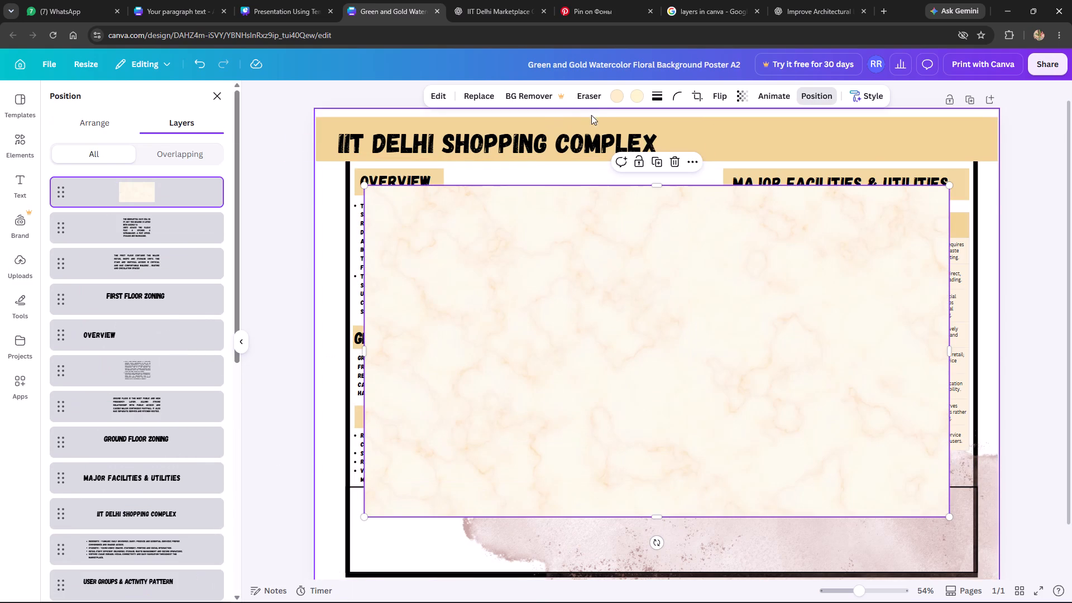
Recolour the first photo colour of the detached marble image from cream to a very dark, nearly black red.
{"action": "left_click", "coordinate": [616, 93]}
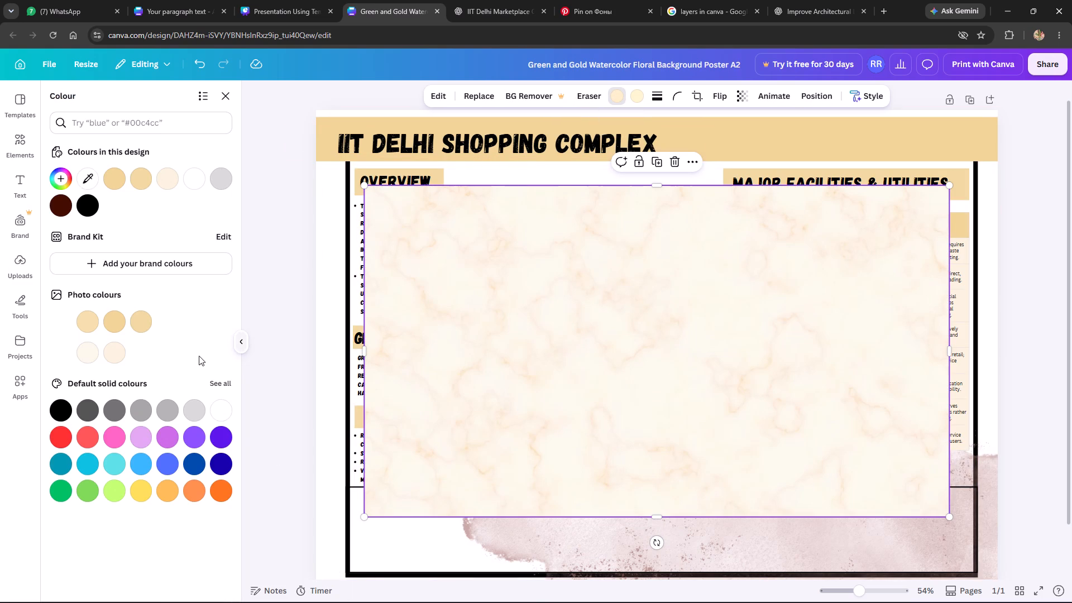
{"action": "left_click", "coordinate": [61, 175]}
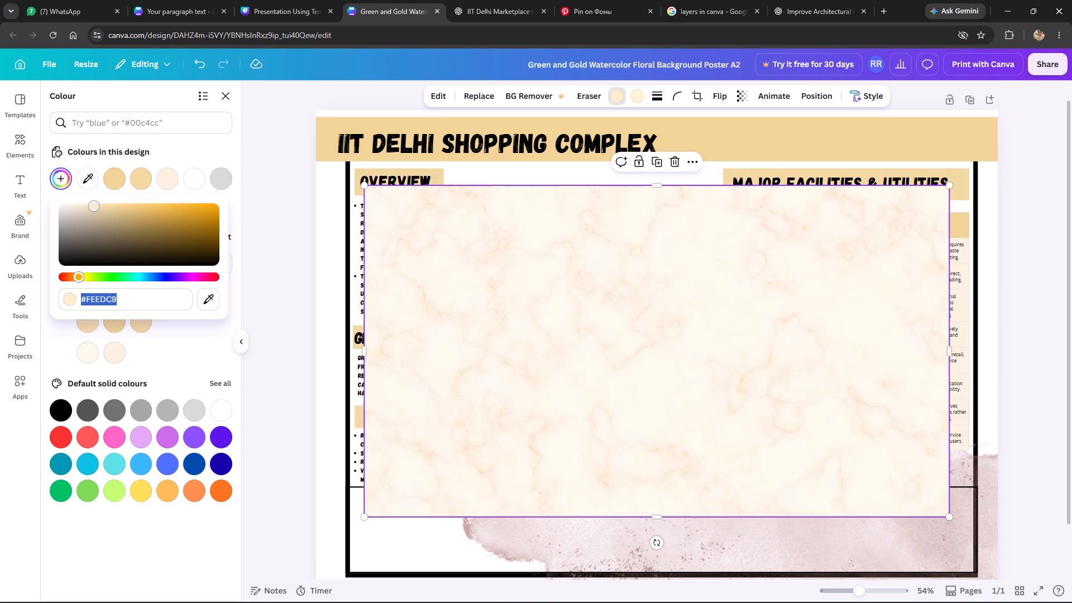
{"action": "left_click", "coordinate": [217, 273]}
{"action": "left_click_drag", "start_coordinate": [217, 273], "coordinate": [93, 272]}
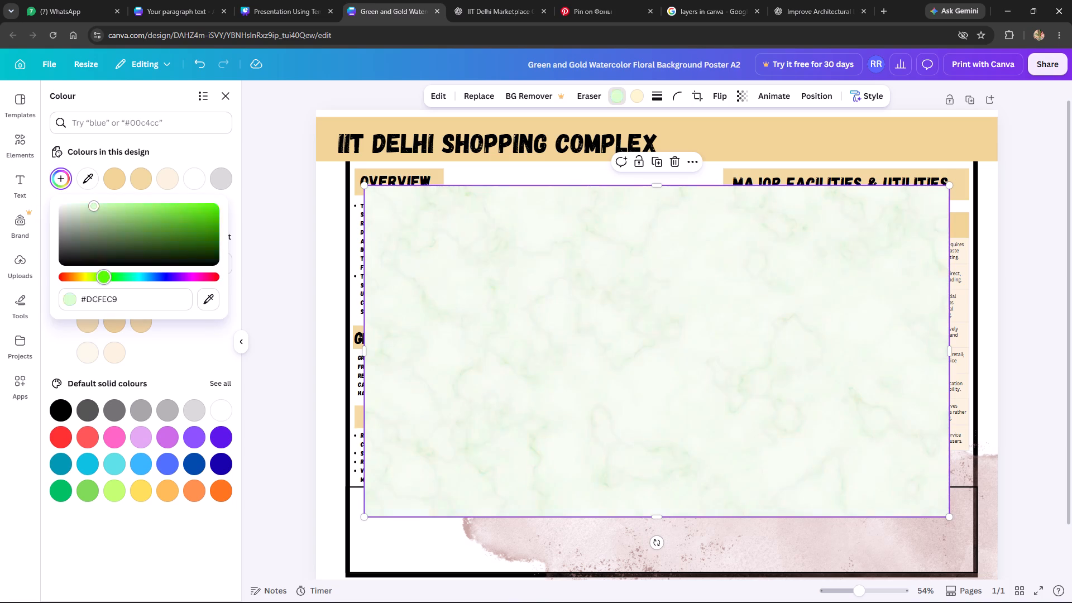
{"action": "left_click_drag", "start_coordinate": [93, 272], "coordinate": [38, 284]}
{"action": "left_click", "coordinate": [214, 248]}
{"action": "left_click_drag", "start_coordinate": [214, 248], "coordinate": [217, 250]}
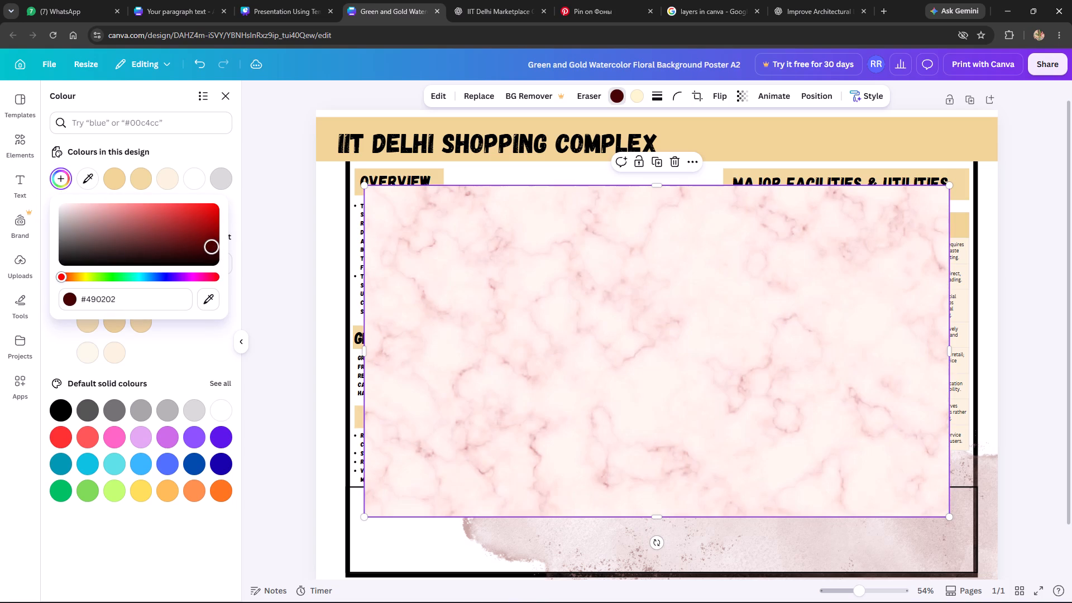
{"action": "left_click_drag", "start_coordinate": [217, 250], "coordinate": [204, 282]}
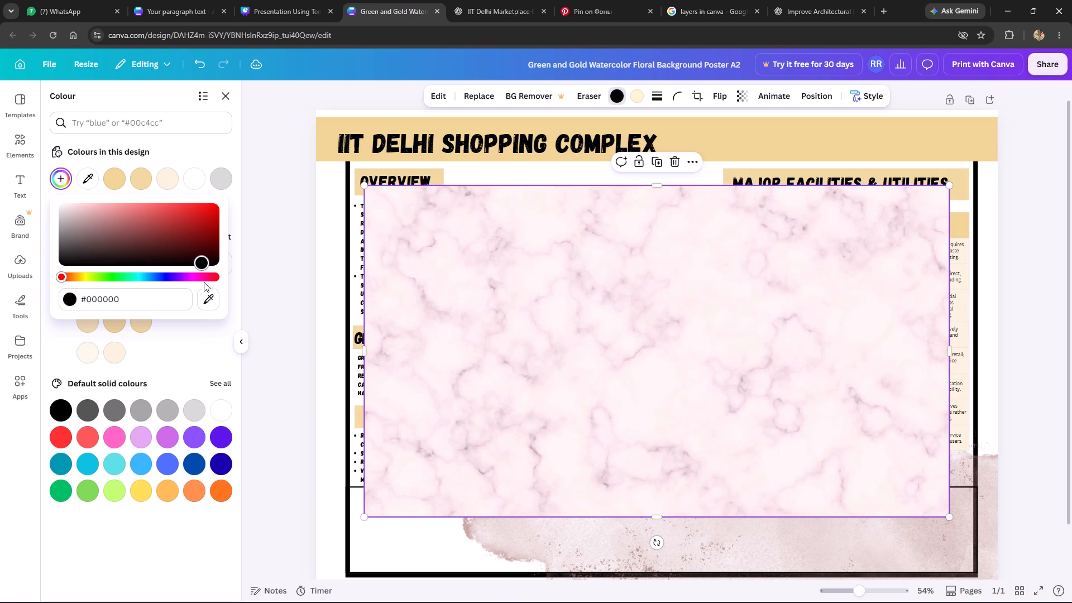
{"action": "left_click_drag", "start_coordinate": [204, 282], "coordinate": [200, 215]}
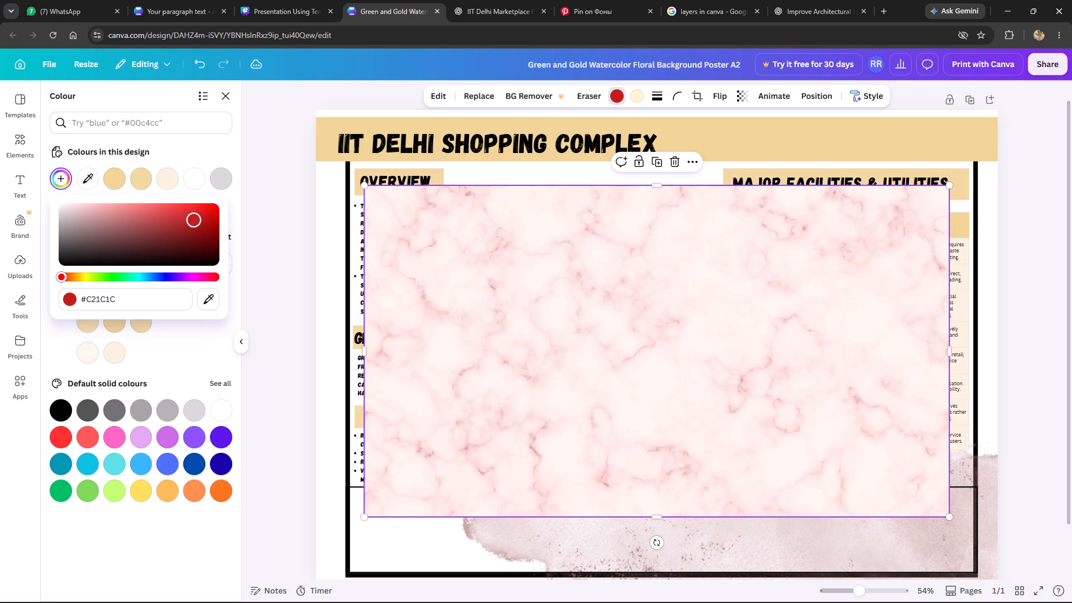
{"action": "left_click_drag", "start_coordinate": [200, 215], "coordinate": [185, 247]}
{"action": "scroll", "coordinate": [188, 208], "scroll_direction": "up", "scroll_amount": 1}
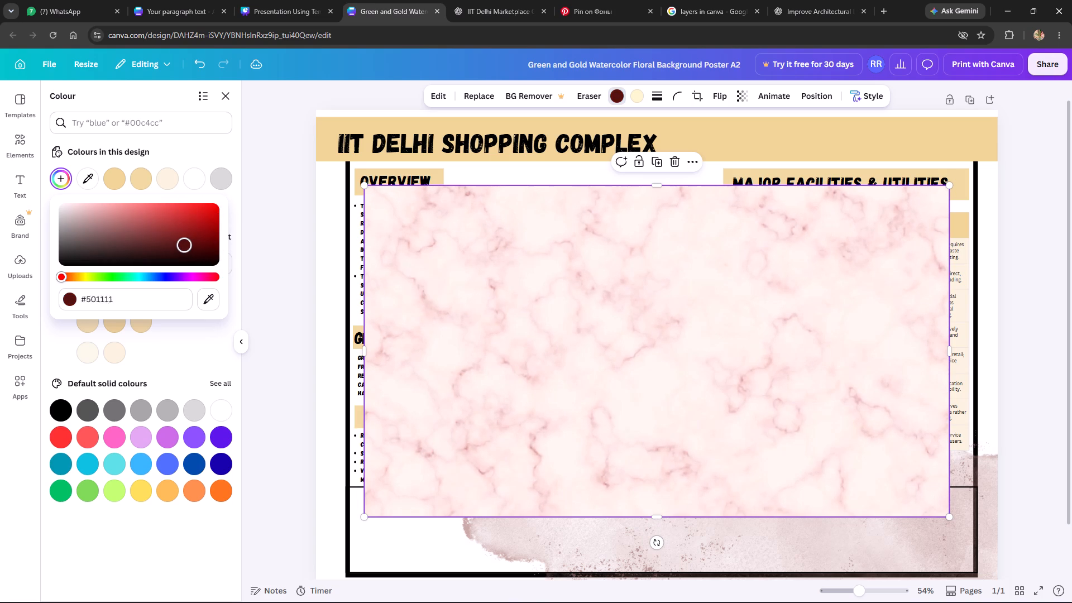
{"action": "left_click_drag", "start_coordinate": [185, 247], "coordinate": [184, 253]}
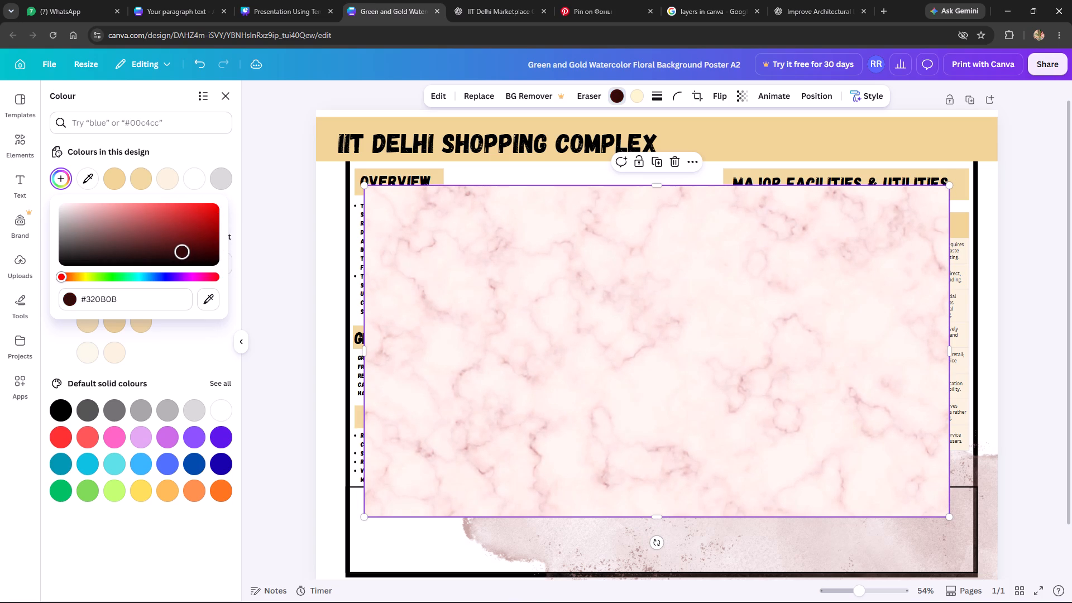
{"action": "left_click_drag", "start_coordinate": [184, 253], "coordinate": [186, 257]}
{"action": "left_click", "coordinate": [186, 257]}
Set the recoloured marble image as the page background.
{"action": "right_click", "coordinate": [562, 286]}
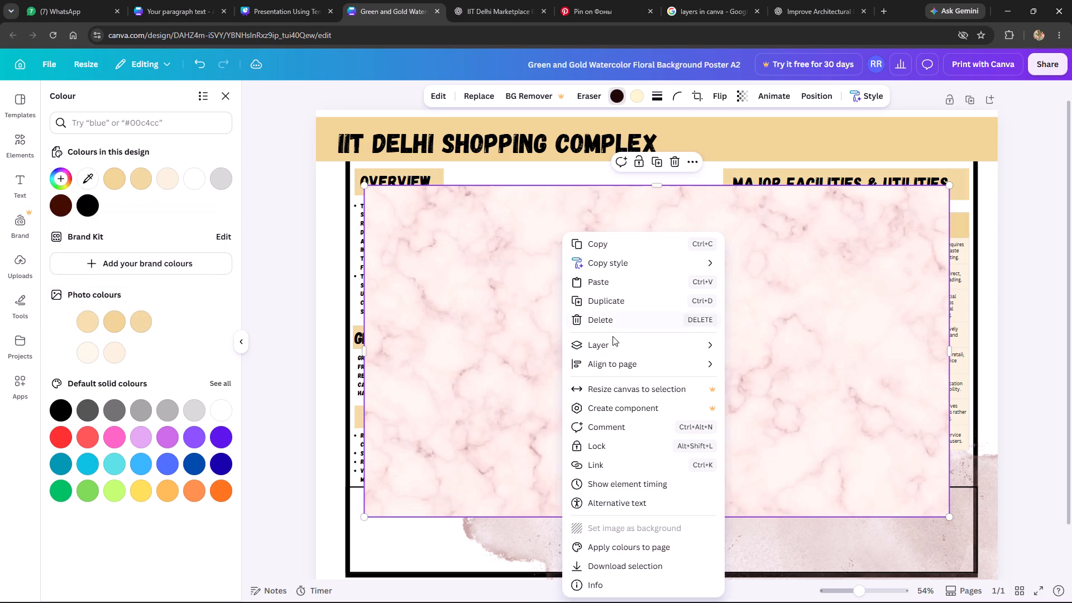
{"action": "left_click", "coordinate": [393, 520]}
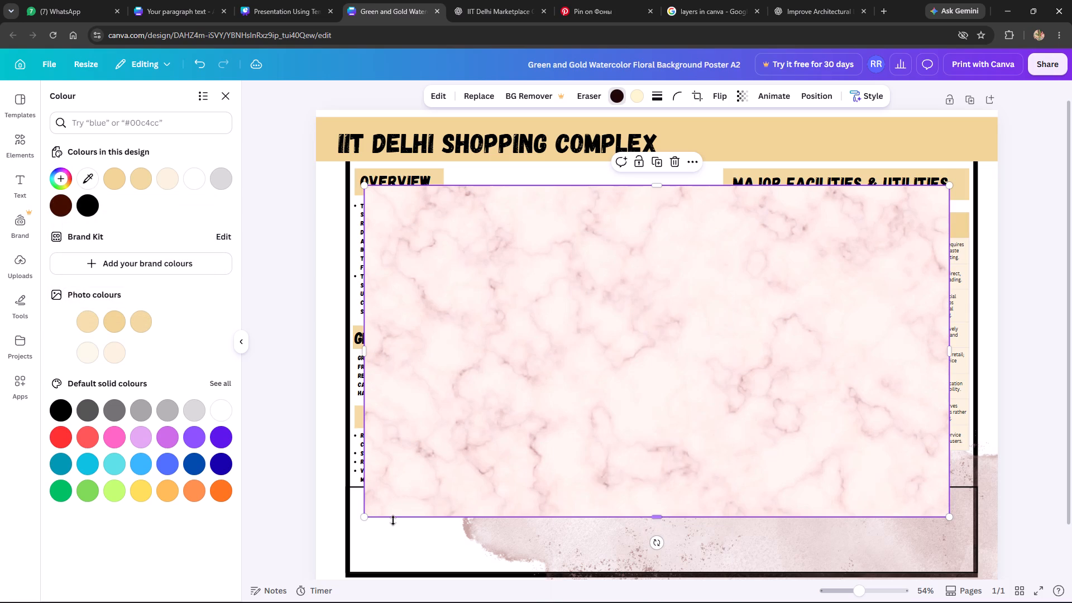
{"action": "left_click", "coordinate": [393, 520]}
{"action": "right_click", "coordinate": [619, 329]}
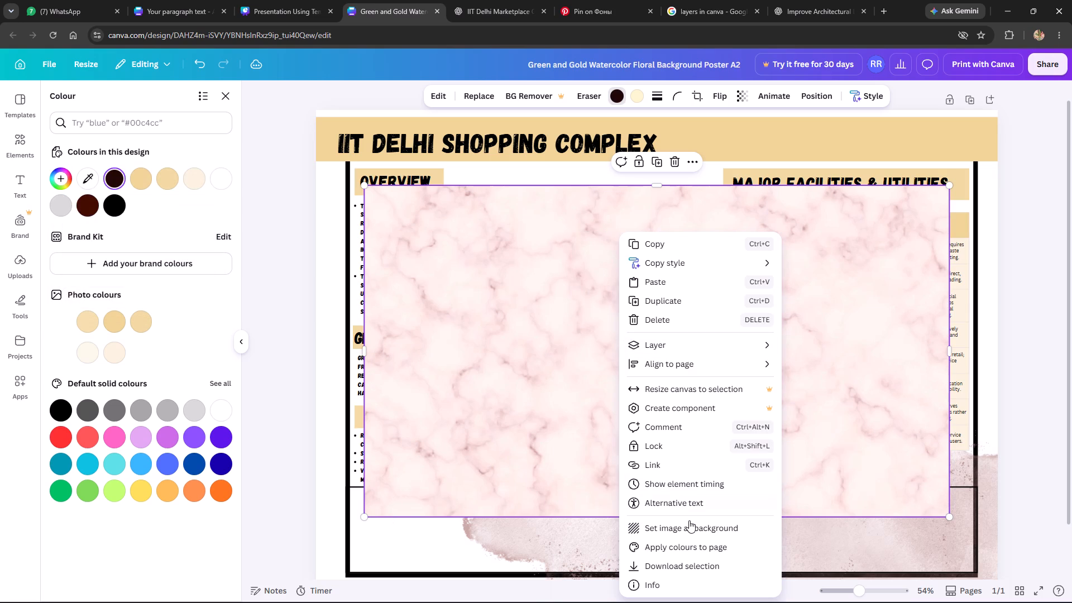
{"action": "left_click", "coordinate": [689, 523]}
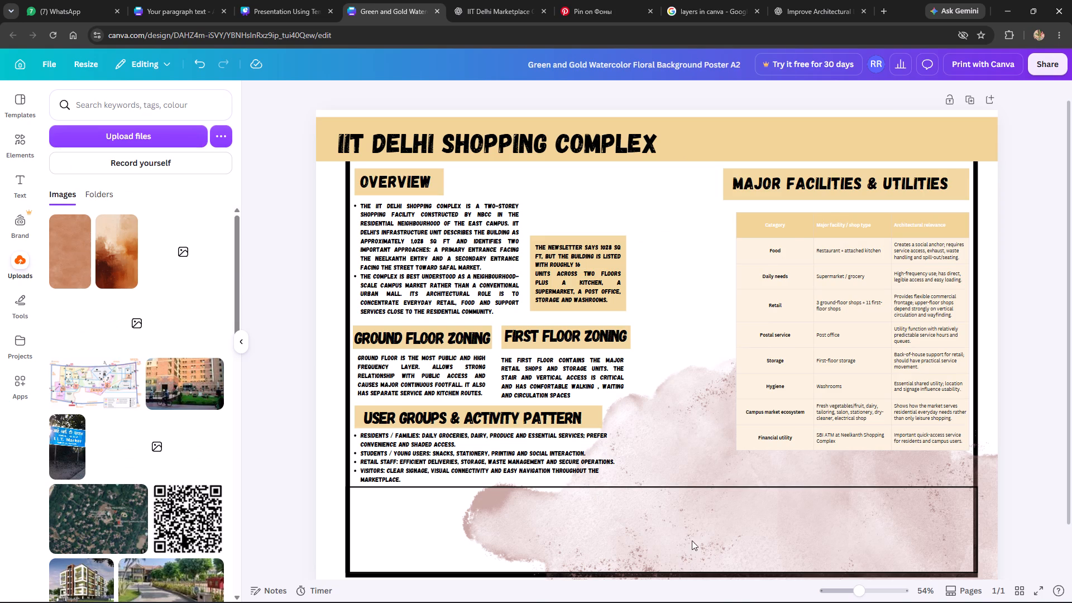
Delete the watercolour splash from the lower part of the poster.
{"action": "left_click", "coordinate": [670, 514]}
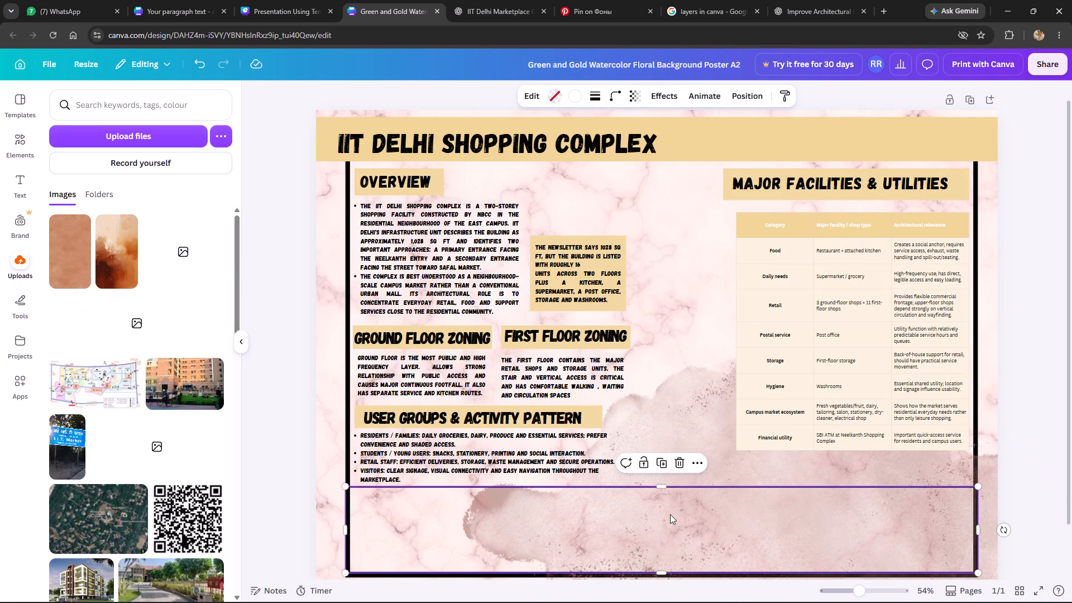
{"action": "left_click", "coordinate": [699, 422]}
{"action": "key", "text": "BackSpace"}
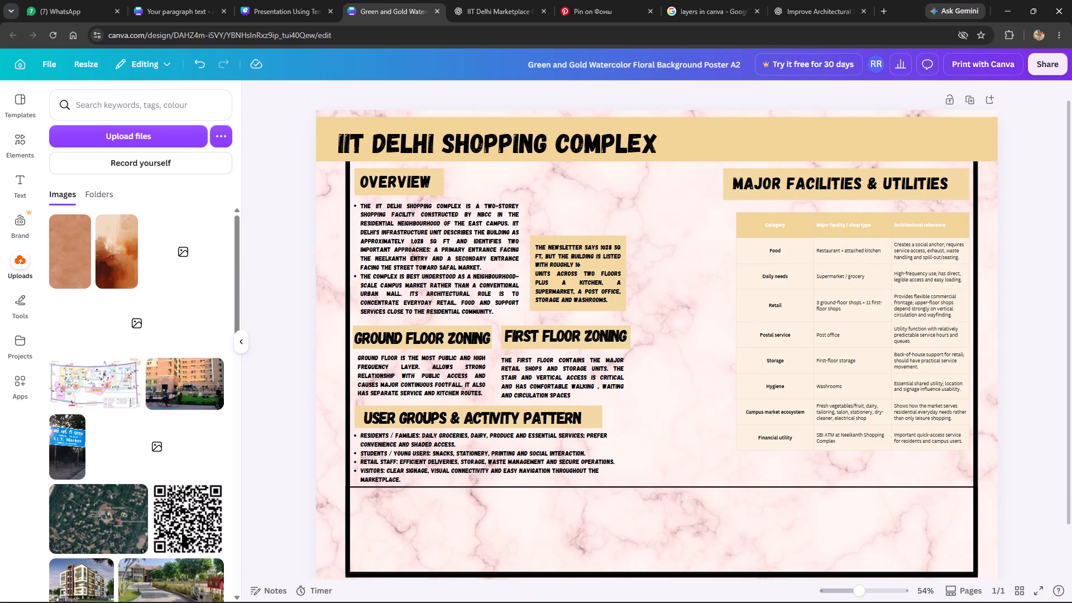
Recolour the title banner dark red #6D1000 and apply the change to every element sharing its original tan colour.
{"action": "left_click", "coordinate": [722, 136]}
{"action": "left_click", "coordinate": [571, 99]}
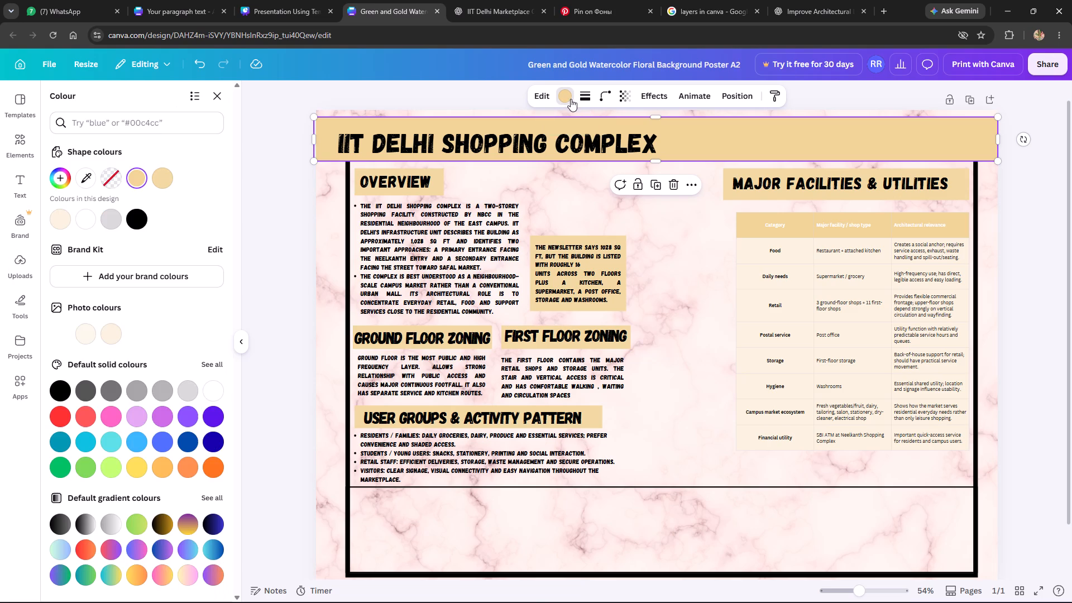
{"action": "left_click", "coordinate": [62, 181]}
{"action": "left_click", "coordinate": [64, 299]}
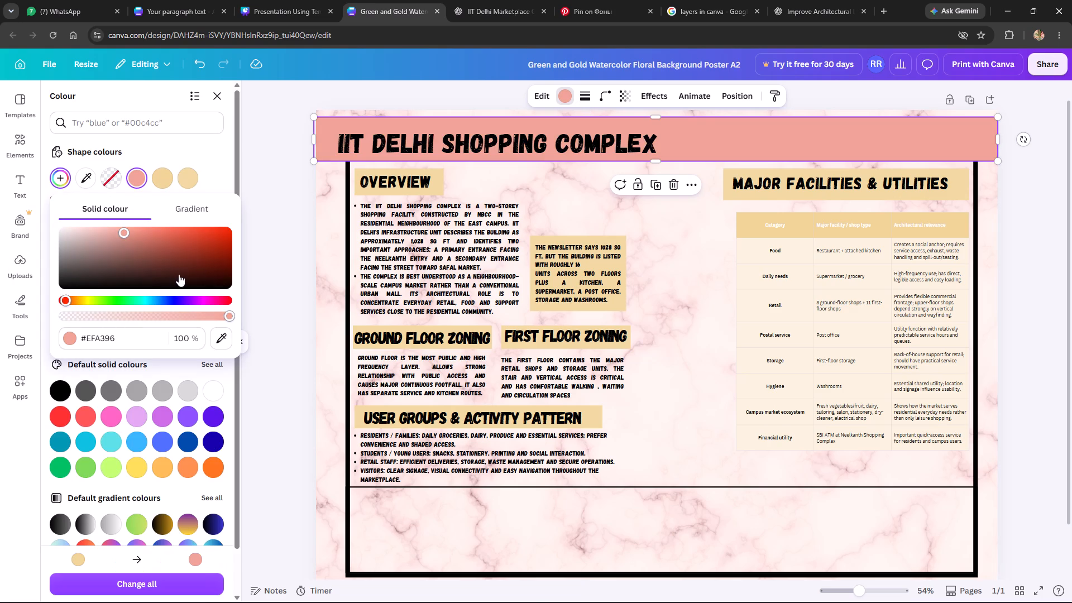
{"action": "left_click_drag", "start_coordinate": [219, 264], "coordinate": [237, 264]}
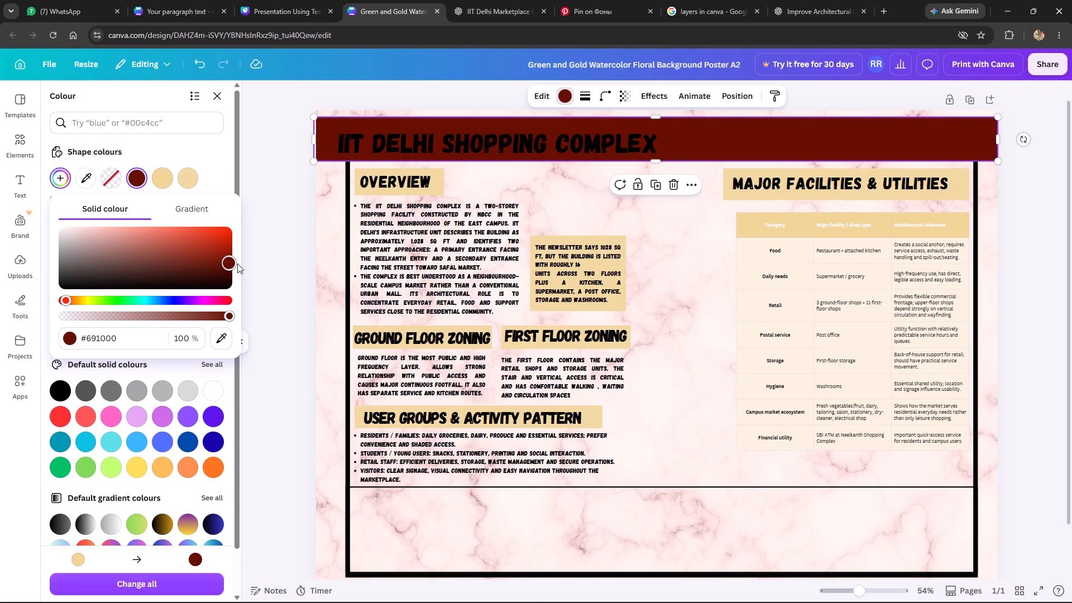
{"action": "left_click_drag", "start_coordinate": [237, 264], "coordinate": [243, 237]}
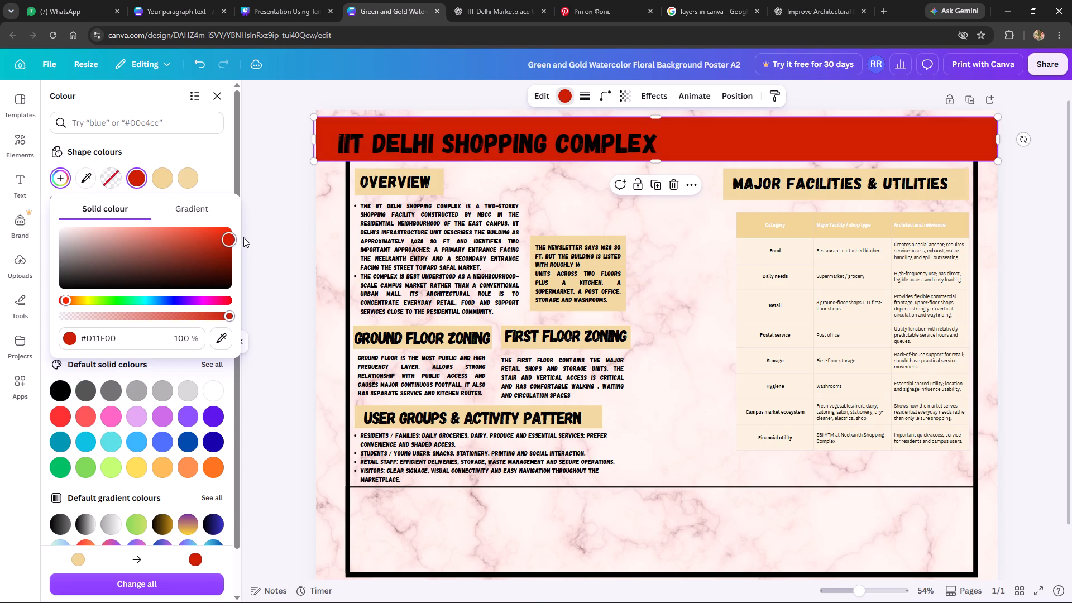
{"action": "left_click_drag", "start_coordinate": [243, 237], "coordinate": [250, 262]}
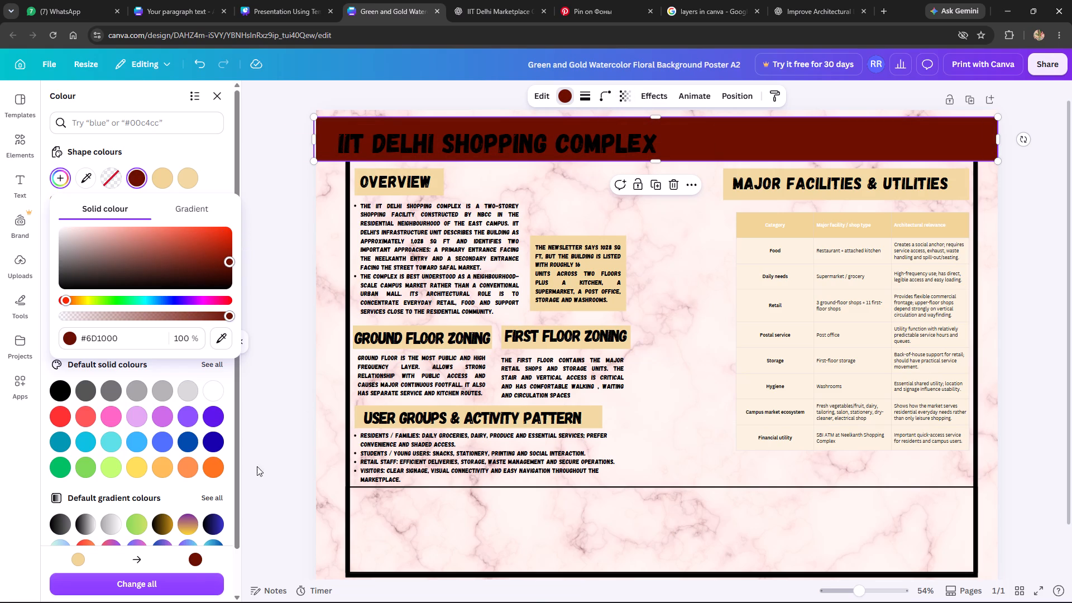
{"action": "left_click", "coordinate": [200, 582]}
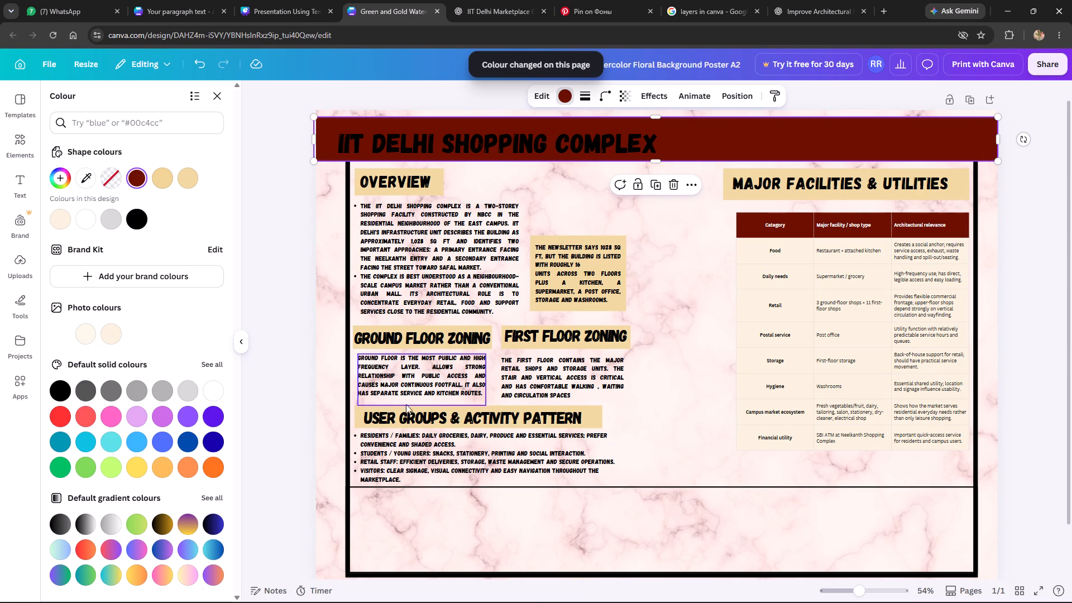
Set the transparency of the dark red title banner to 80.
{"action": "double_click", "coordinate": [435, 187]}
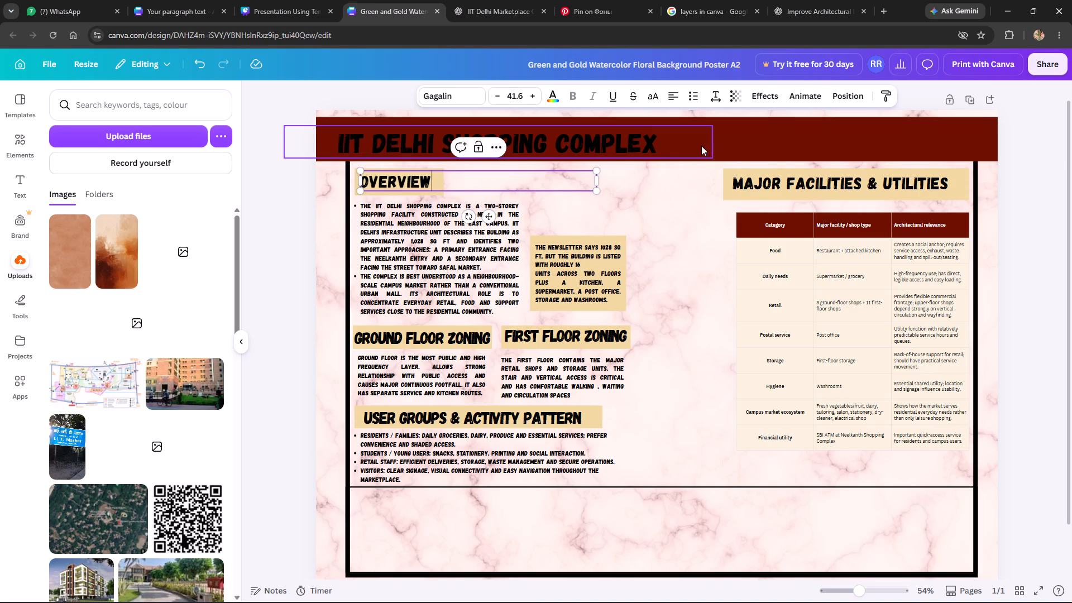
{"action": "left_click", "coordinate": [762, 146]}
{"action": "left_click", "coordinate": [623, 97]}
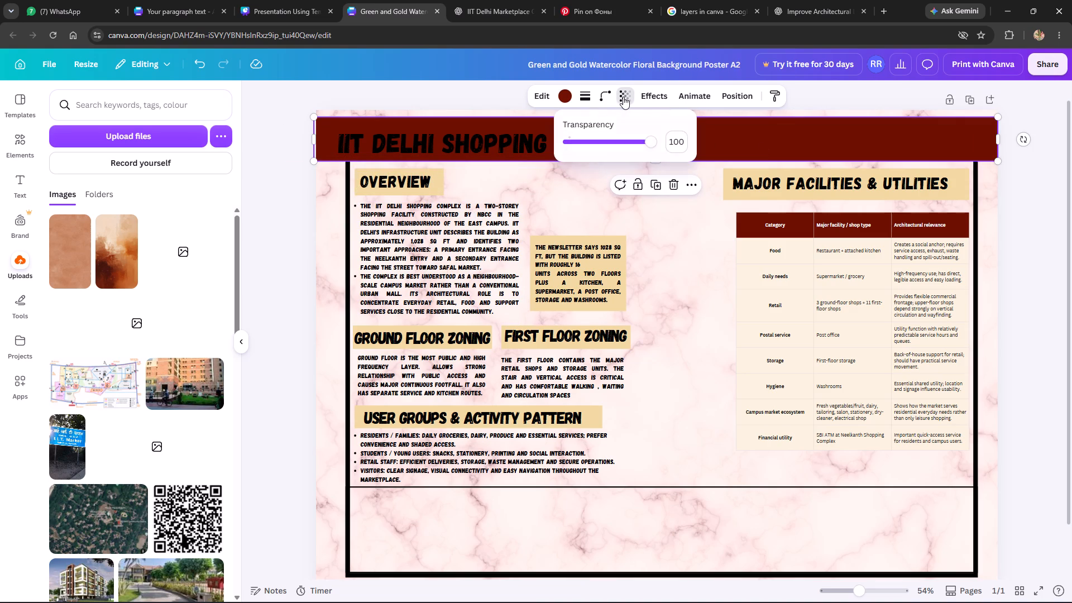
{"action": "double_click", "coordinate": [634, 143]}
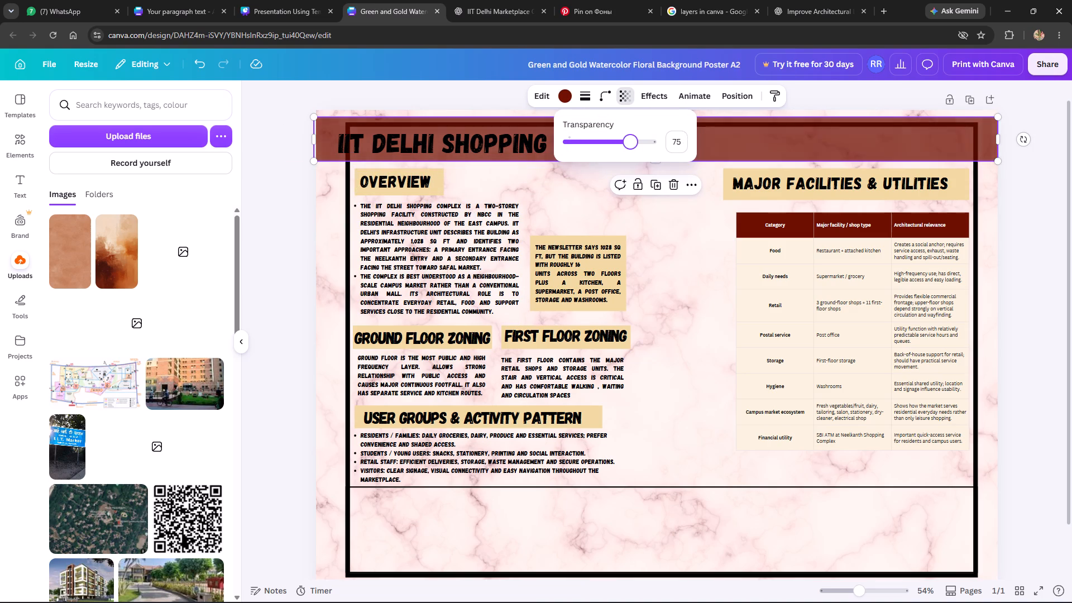
Recolour the border of the large frame around the poster content with the design's dark red.
{"action": "left_click", "coordinate": [346, 339]}
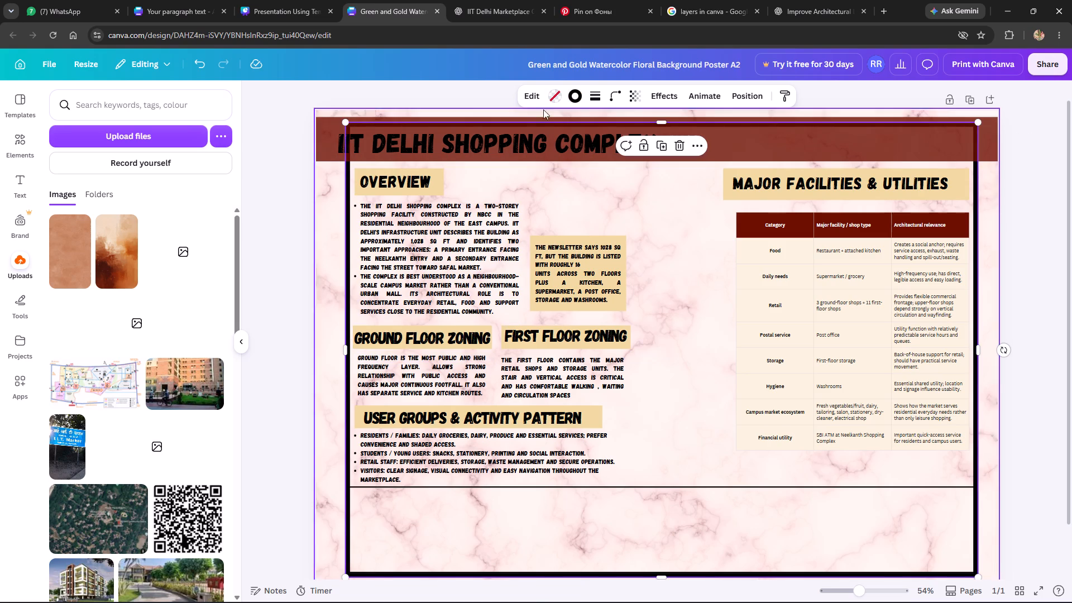
{"action": "left_click", "coordinate": [573, 99]}
{"action": "left_click", "coordinate": [56, 223]}
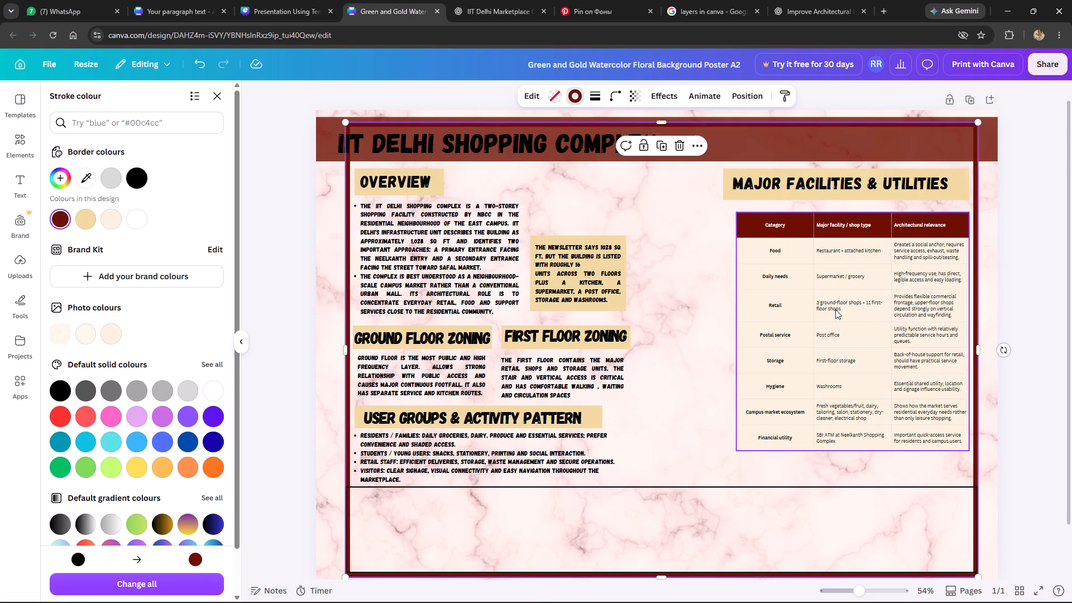
{"action": "left_click", "coordinate": [1015, 302]}
{"action": "left_click", "coordinate": [1015, 302]}
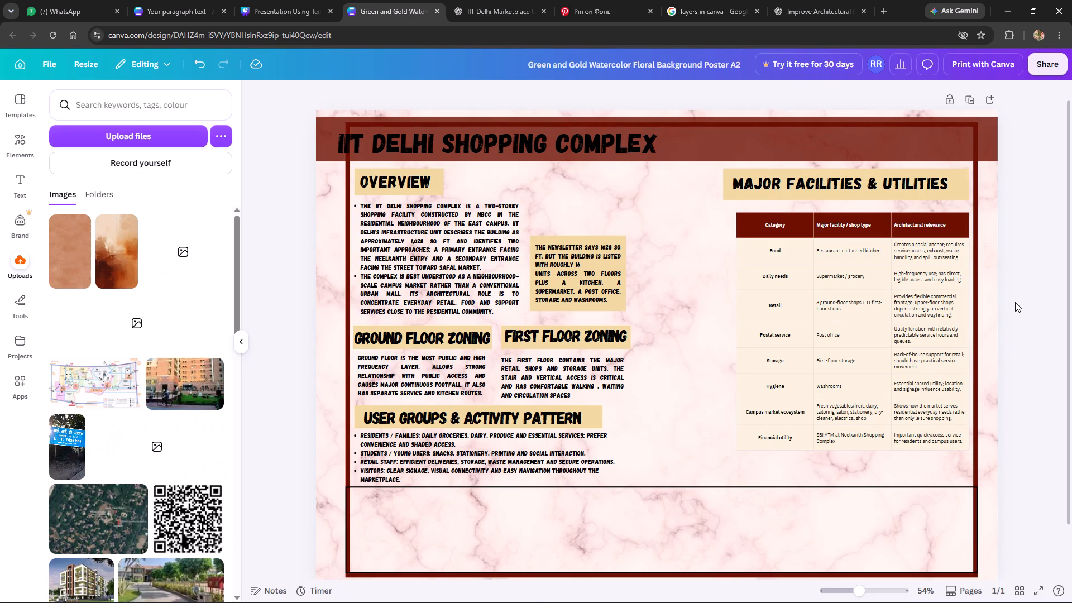
Raise the title banner's transparency value so the banner is nearly opaque.
{"action": "left_click", "coordinate": [989, 132]}
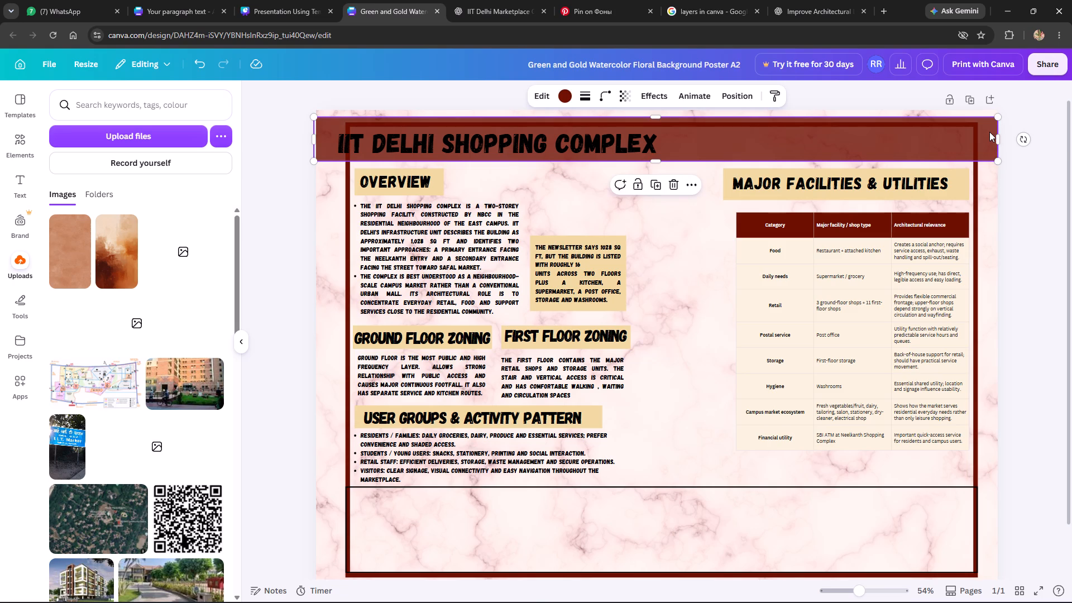
{"action": "scroll", "coordinate": [611, 95], "scroll_direction": "right", "scroll_amount": 1}
{"action": "left_click", "coordinate": [624, 97]}
{"action": "left_click_drag", "start_coordinate": [631, 140], "coordinate": [647, 146]}
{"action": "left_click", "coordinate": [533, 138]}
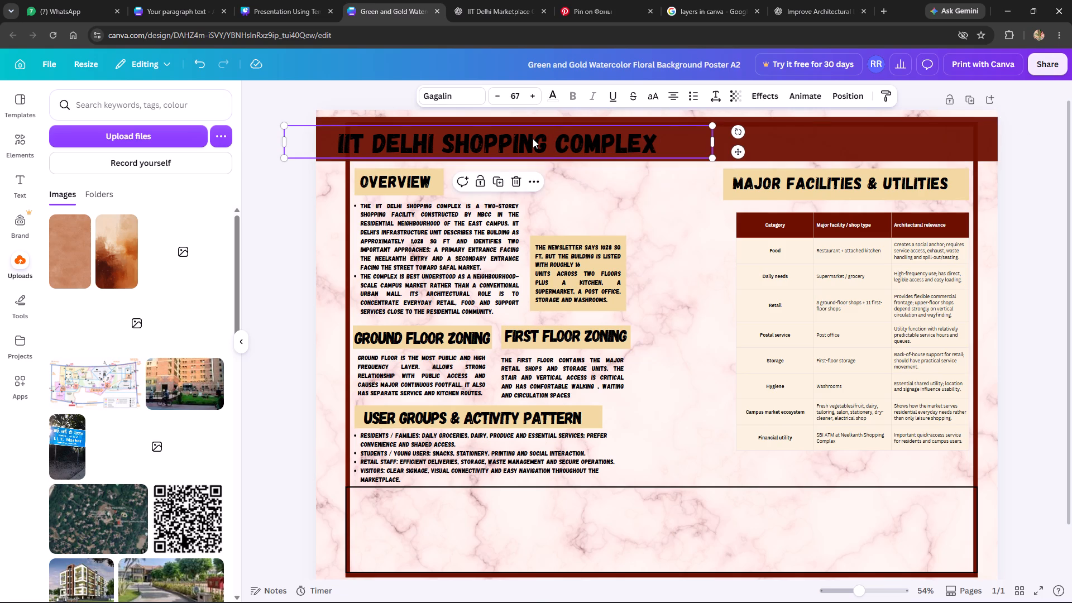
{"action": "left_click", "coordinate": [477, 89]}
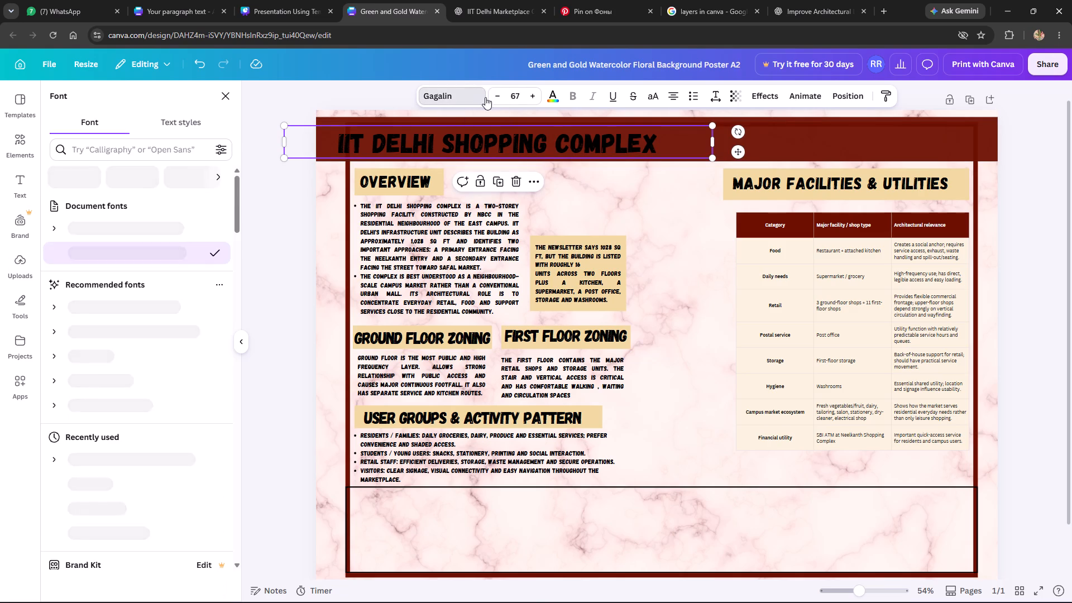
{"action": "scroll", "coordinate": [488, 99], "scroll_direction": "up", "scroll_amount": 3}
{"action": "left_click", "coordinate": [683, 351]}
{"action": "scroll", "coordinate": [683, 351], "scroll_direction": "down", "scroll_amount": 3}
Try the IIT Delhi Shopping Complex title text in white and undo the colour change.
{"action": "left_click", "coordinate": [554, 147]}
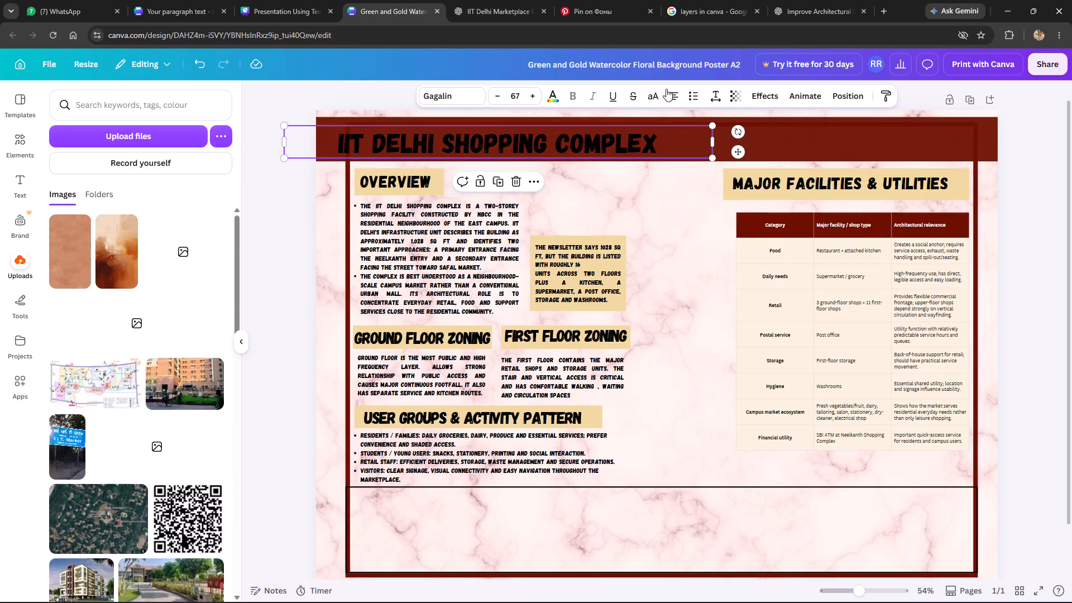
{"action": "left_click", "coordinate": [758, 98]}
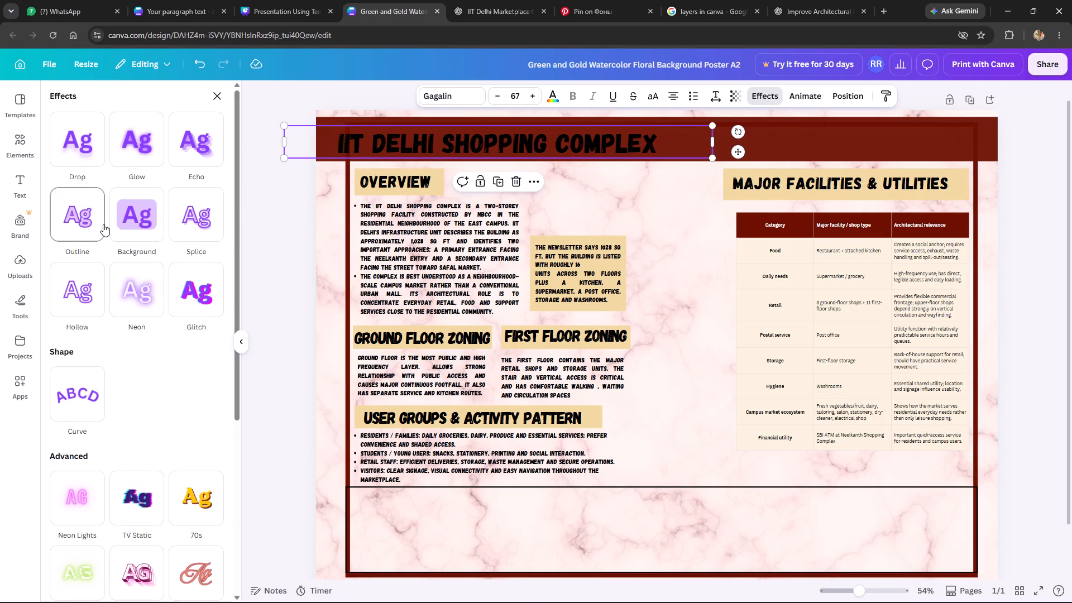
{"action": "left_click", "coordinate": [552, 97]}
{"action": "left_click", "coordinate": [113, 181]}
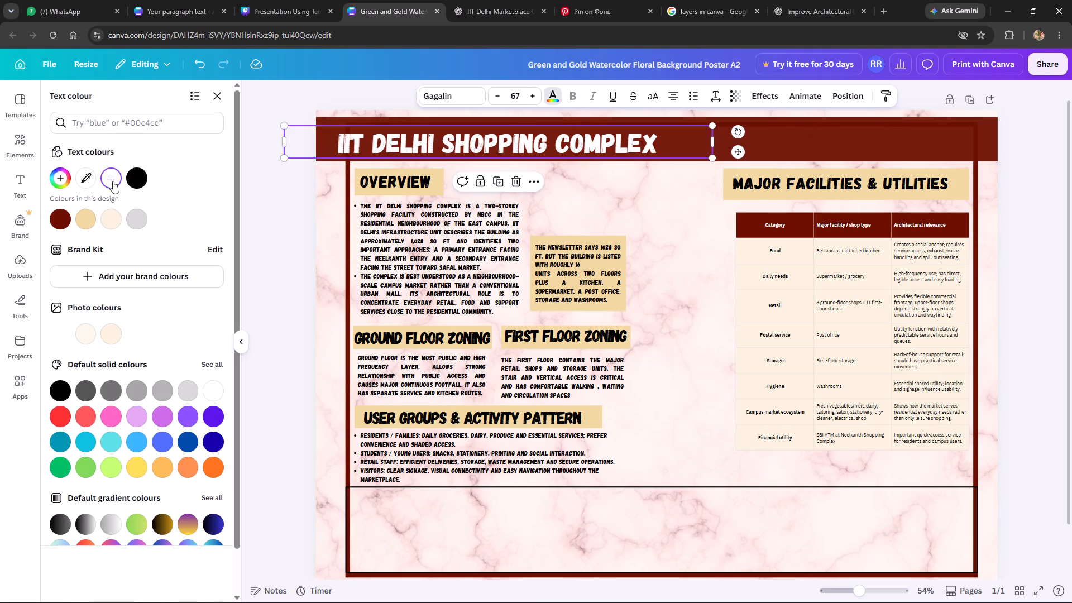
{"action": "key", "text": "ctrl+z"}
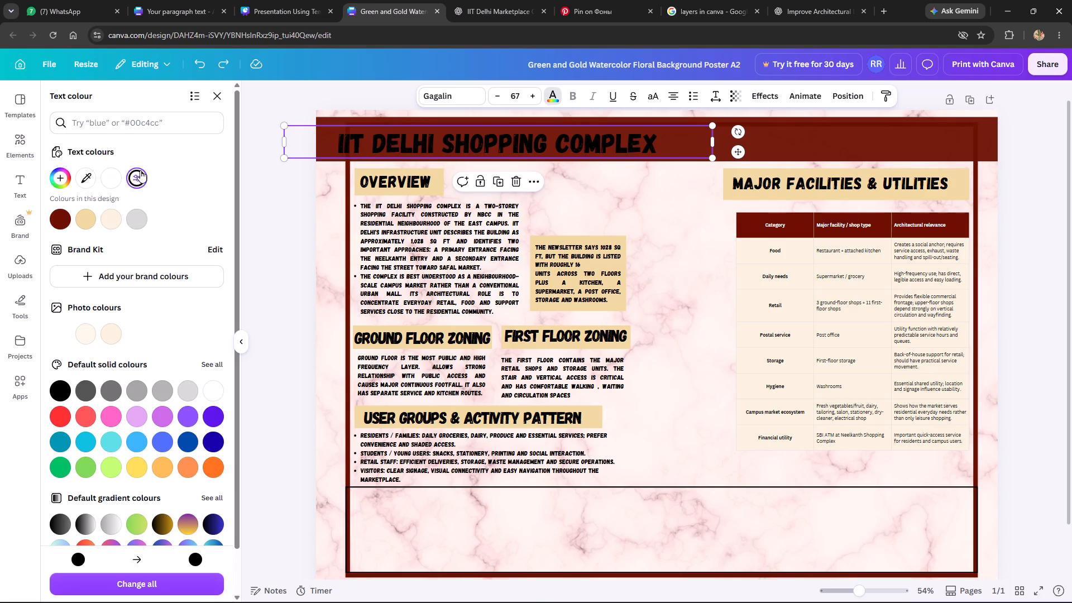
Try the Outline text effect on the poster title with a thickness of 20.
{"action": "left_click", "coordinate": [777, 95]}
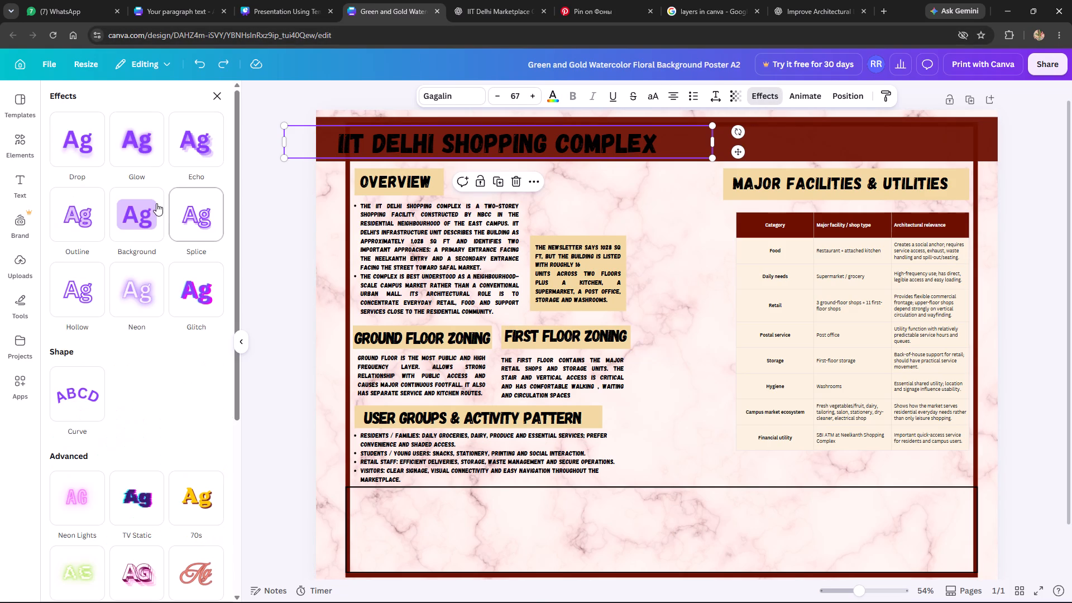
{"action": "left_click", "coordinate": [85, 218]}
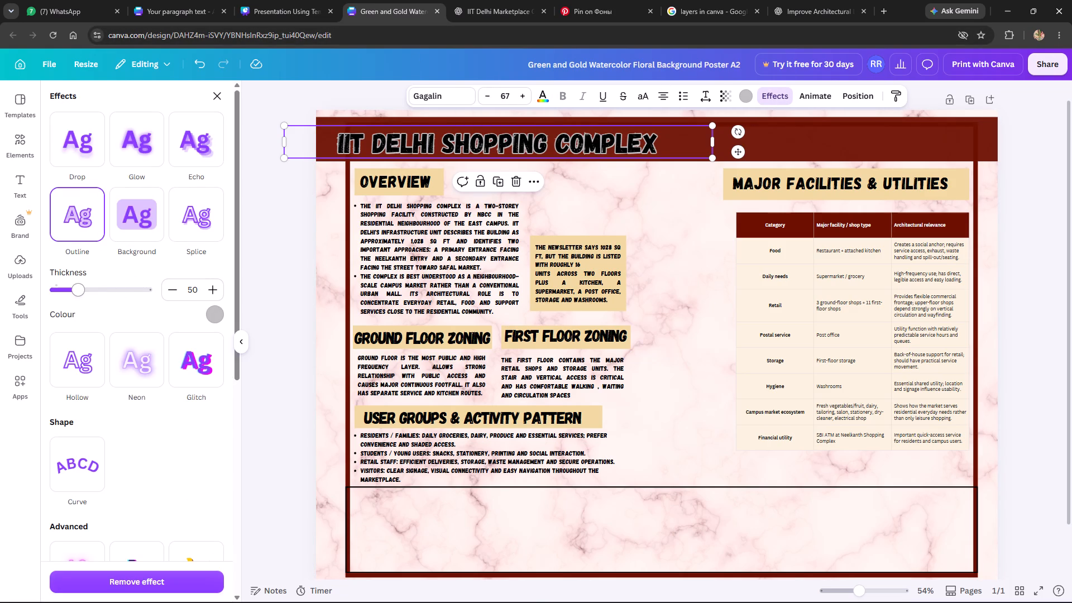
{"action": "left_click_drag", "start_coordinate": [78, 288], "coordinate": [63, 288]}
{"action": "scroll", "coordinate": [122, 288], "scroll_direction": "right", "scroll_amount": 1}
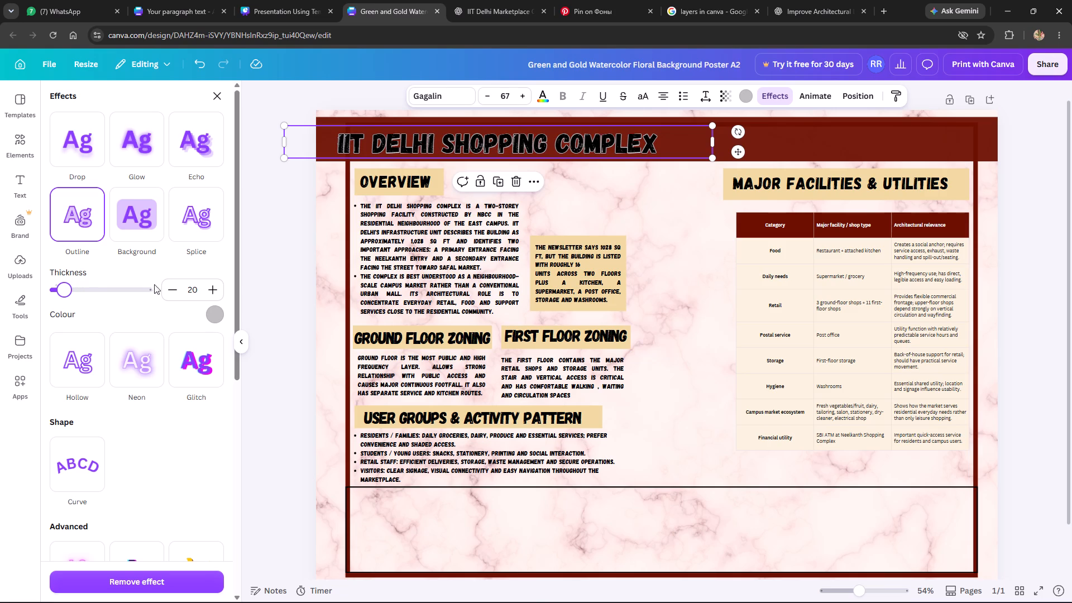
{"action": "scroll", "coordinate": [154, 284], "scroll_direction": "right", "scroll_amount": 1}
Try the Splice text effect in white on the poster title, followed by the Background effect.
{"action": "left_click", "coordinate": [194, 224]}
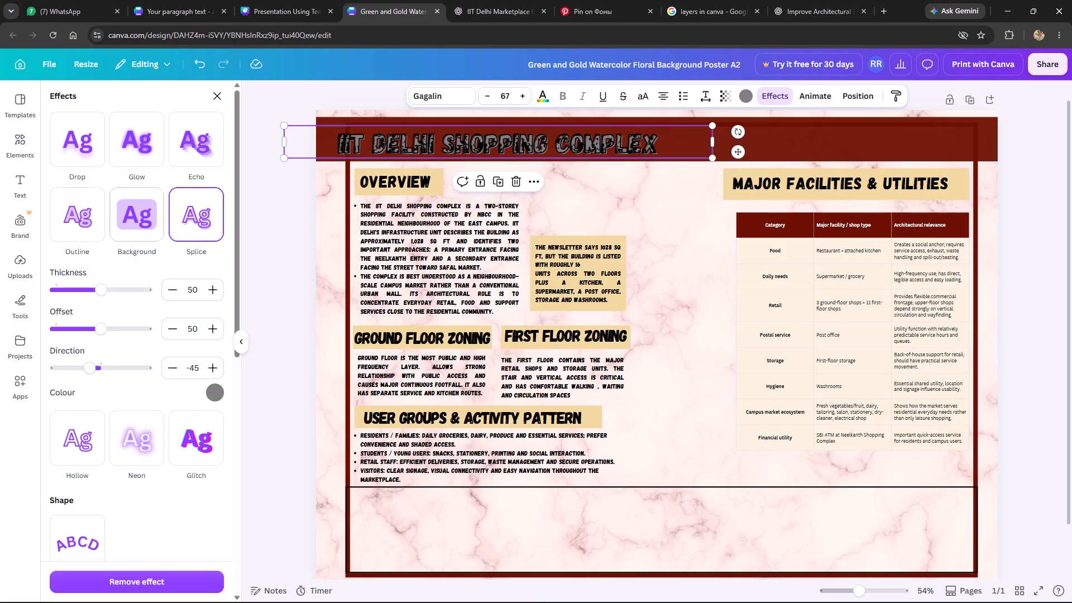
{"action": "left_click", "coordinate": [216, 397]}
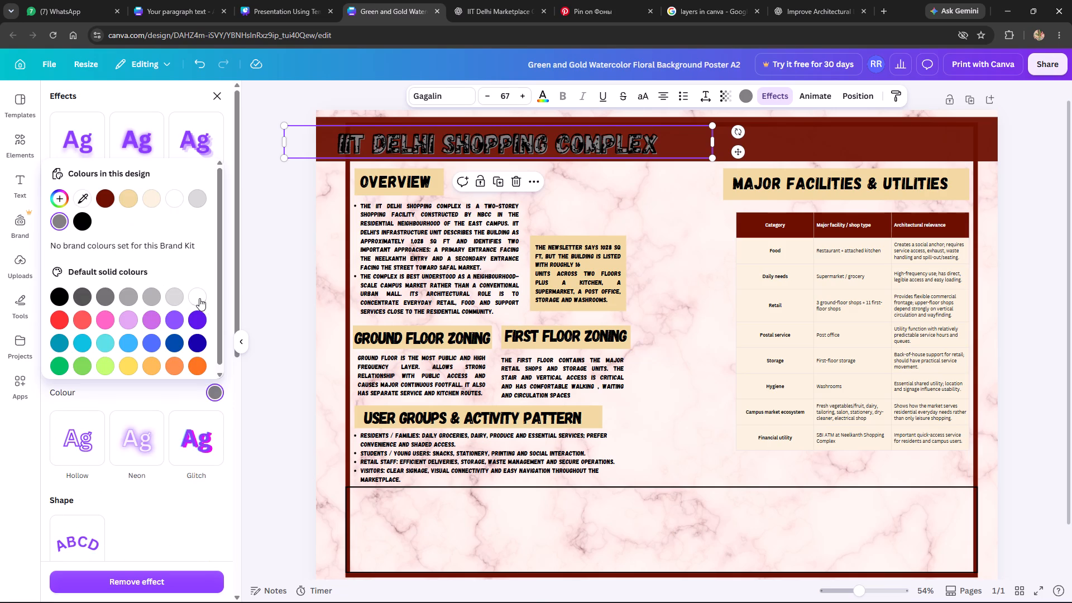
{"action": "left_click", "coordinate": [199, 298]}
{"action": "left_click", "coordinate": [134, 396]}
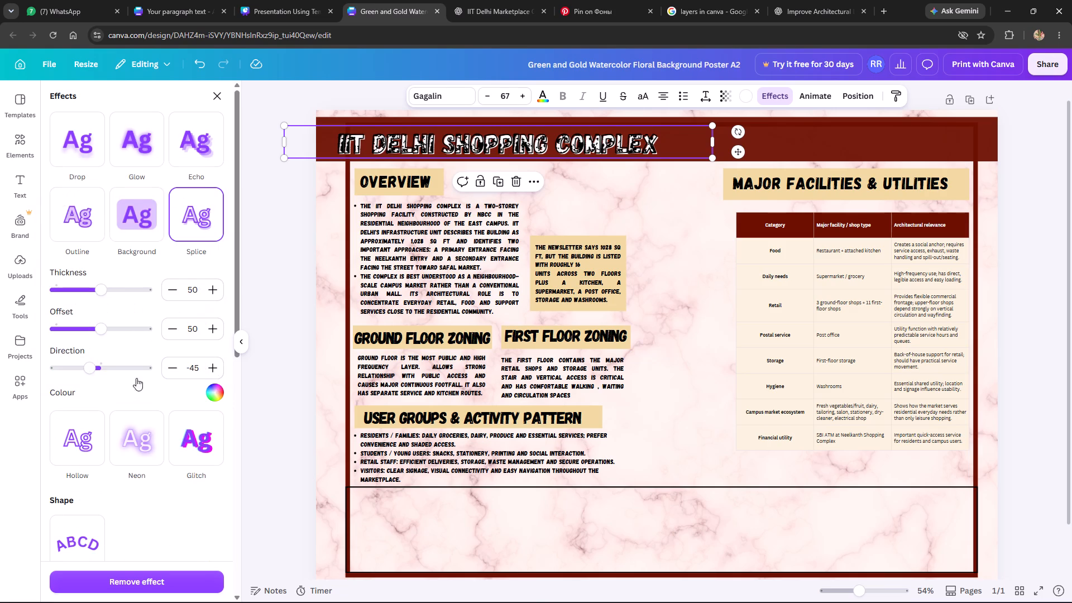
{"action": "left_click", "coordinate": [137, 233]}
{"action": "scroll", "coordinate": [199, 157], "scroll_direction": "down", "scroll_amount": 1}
Apply a white Echo text effect to the poster title with direction -54 and offset 22.
{"action": "left_click", "coordinate": [200, 154]}
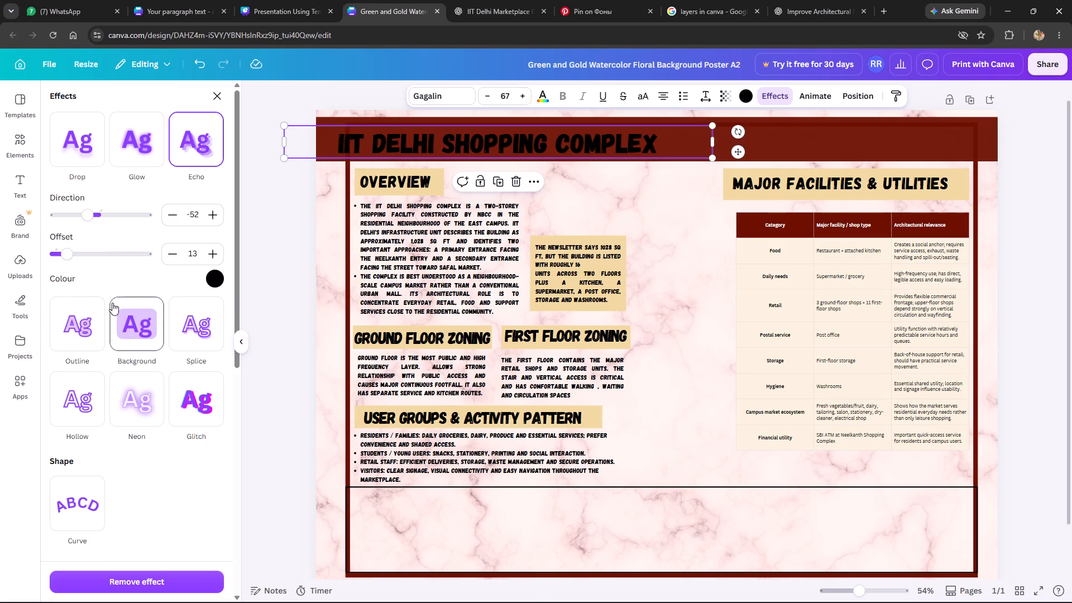
{"action": "double_click", "coordinate": [220, 281]}
{"action": "left_click", "coordinate": [221, 281]}
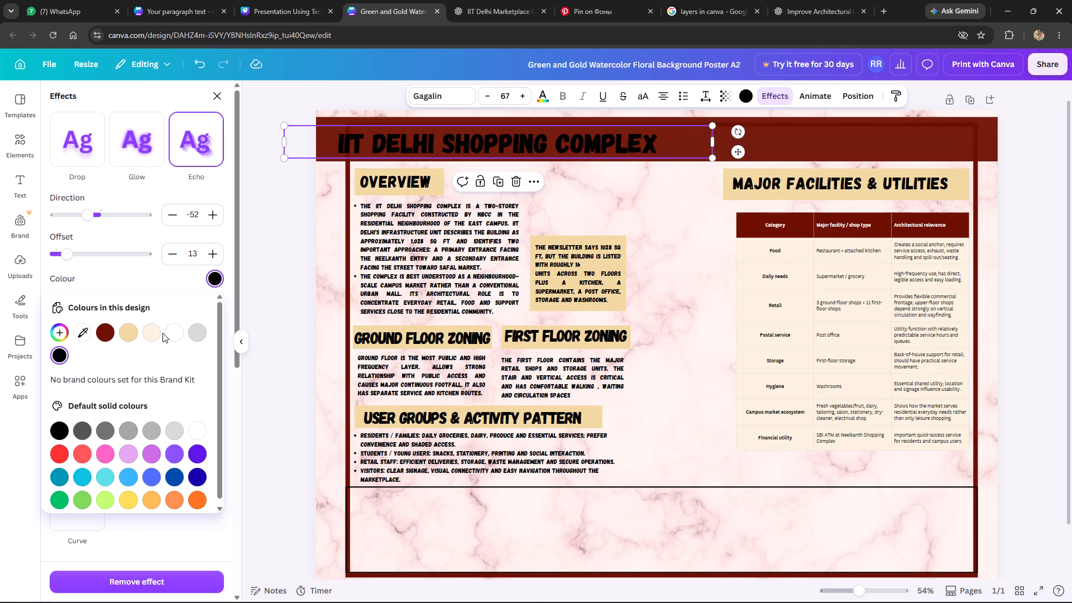
{"action": "left_click", "coordinate": [171, 333]}
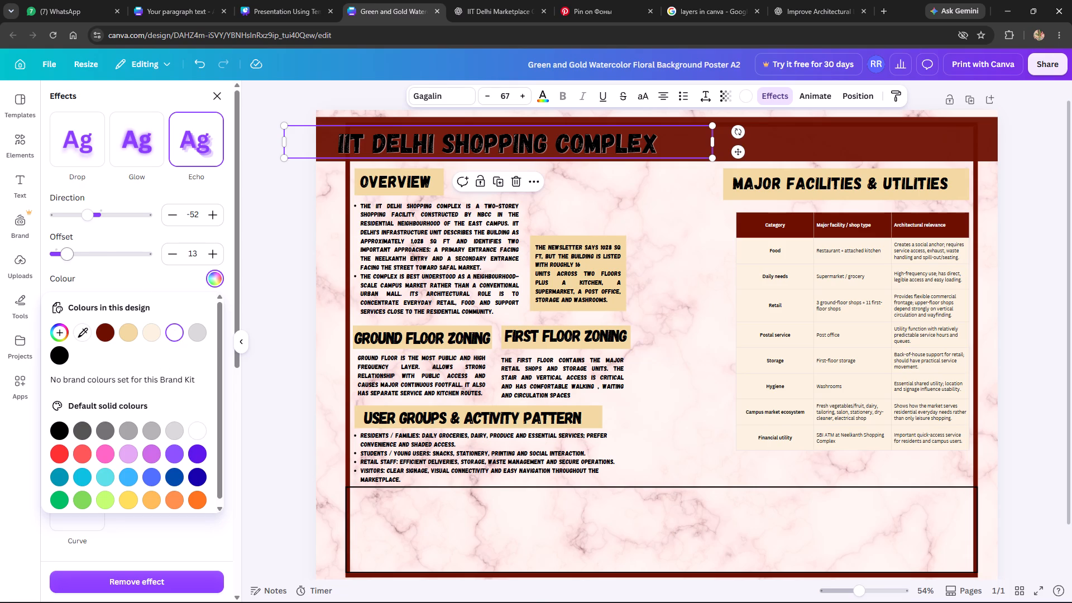
{"action": "left_click", "coordinate": [72, 253]}
{"action": "left_click_drag", "start_coordinate": [85, 216], "coordinate": [82, 216]}
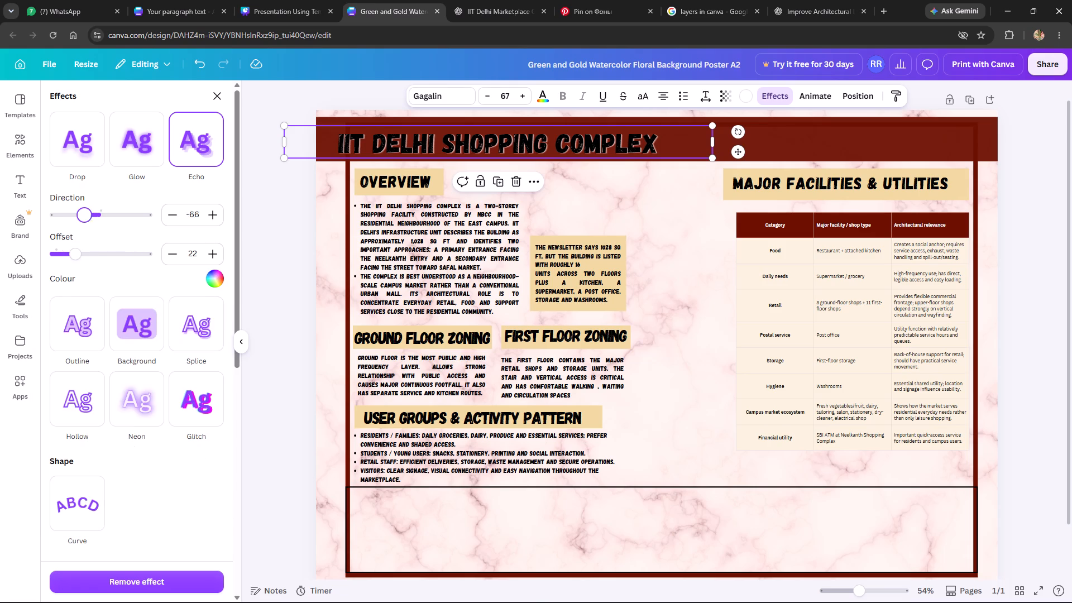
{"action": "left_click_drag", "start_coordinate": [82, 216], "coordinate": [79, 215]}
{"action": "left_click_drag", "start_coordinate": [79, 215], "coordinate": [134, 215]}
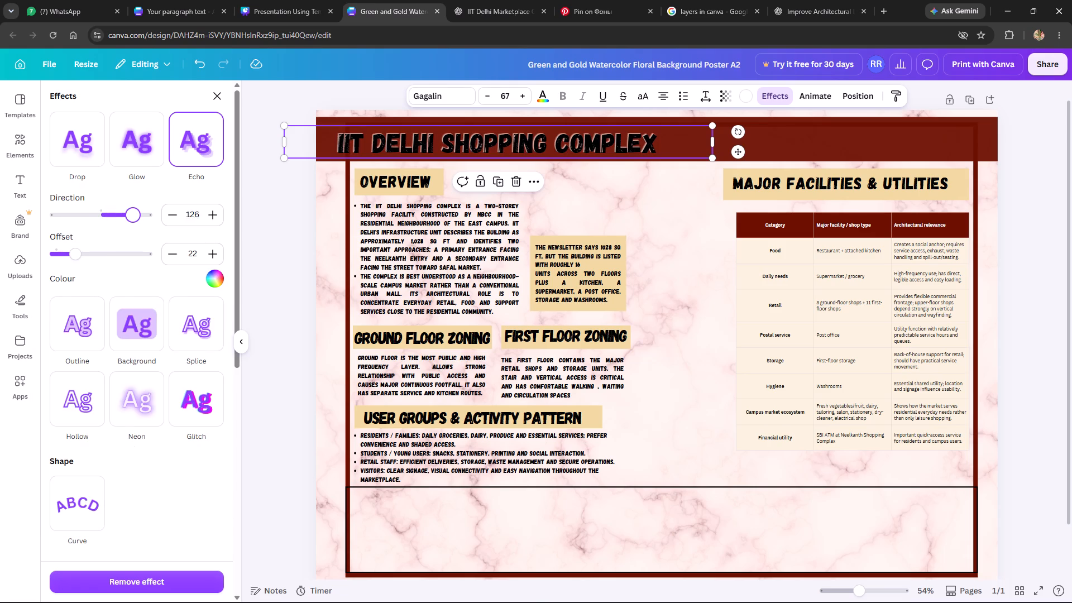
{"action": "left_click_drag", "start_coordinate": [134, 215], "coordinate": [90, 212]}
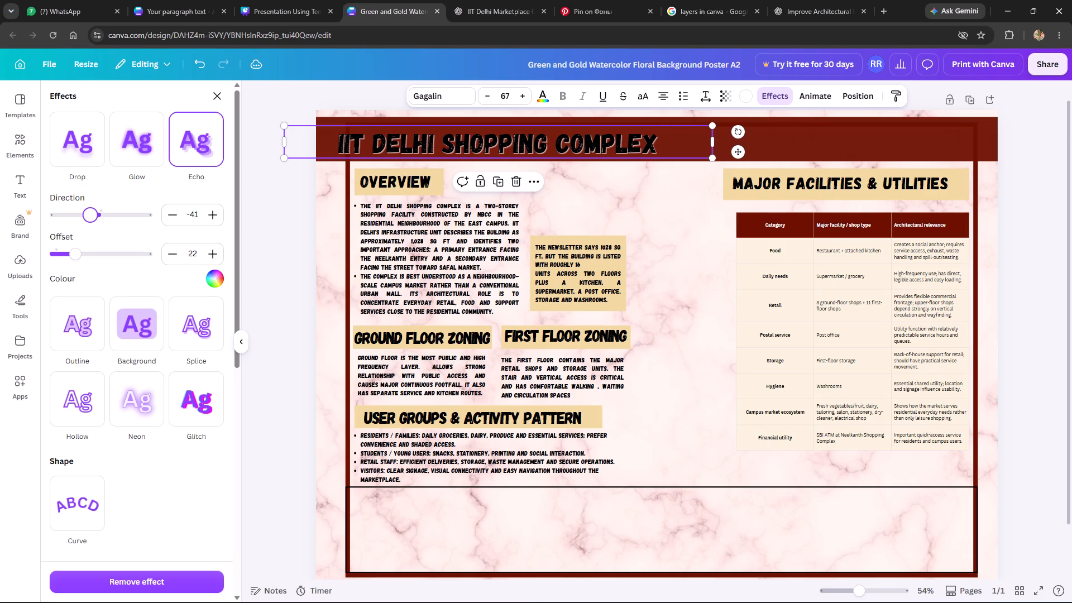
{"action": "left_click_drag", "start_coordinate": [90, 212], "coordinate": [87, 212]}
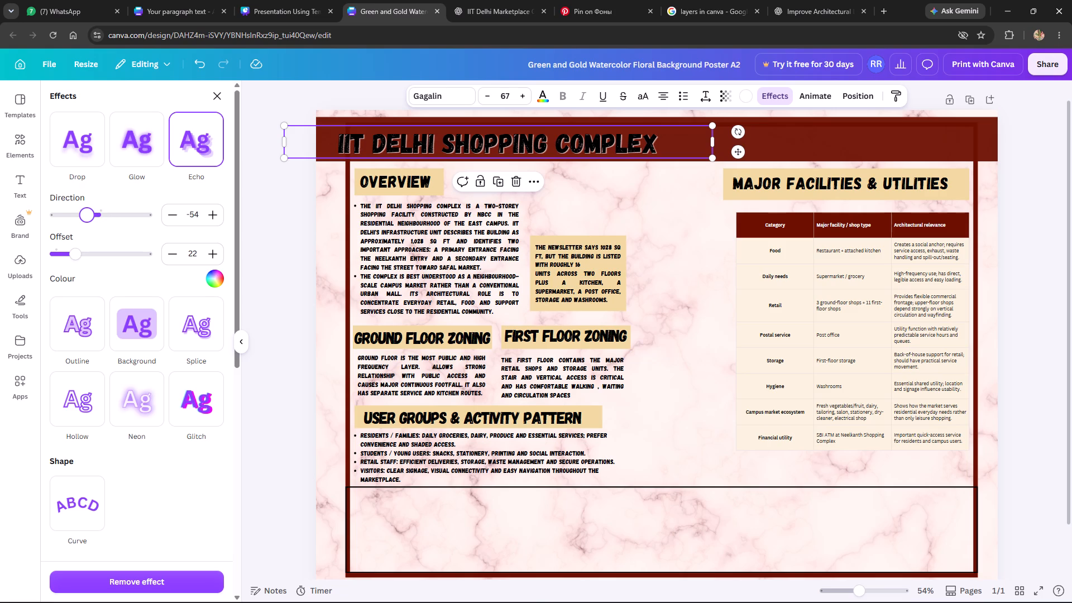
{"action": "left_click_drag", "start_coordinate": [87, 212], "coordinate": [86, 242]}
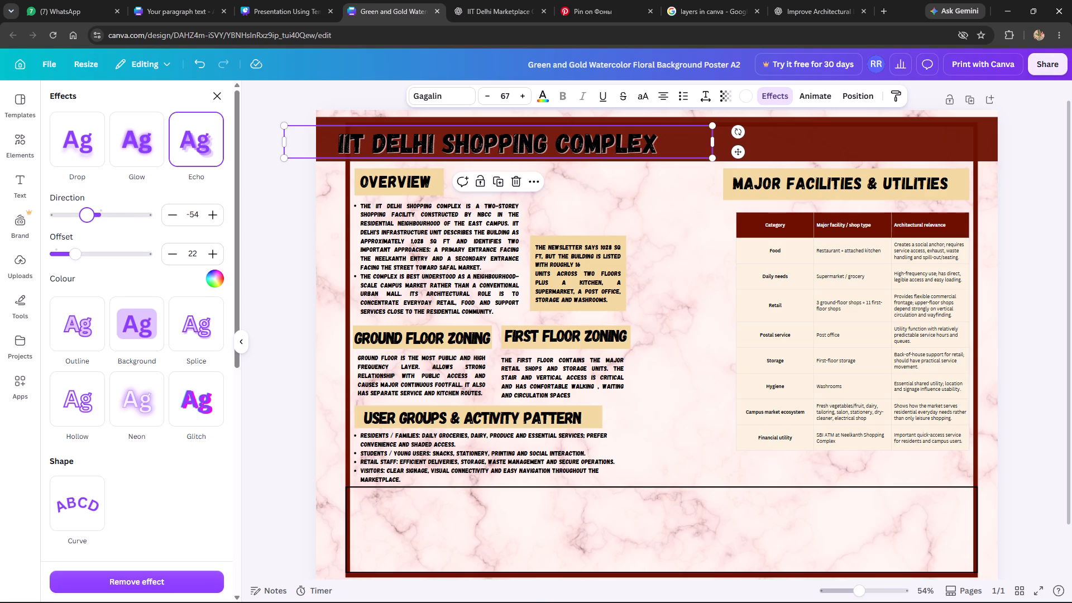
Adjust the title's Echo effect to direction -60 and offset 30.
{"action": "left_click_drag", "start_coordinate": [86, 242], "coordinate": [85, 242]}
{"action": "left_click", "coordinate": [85, 242]}
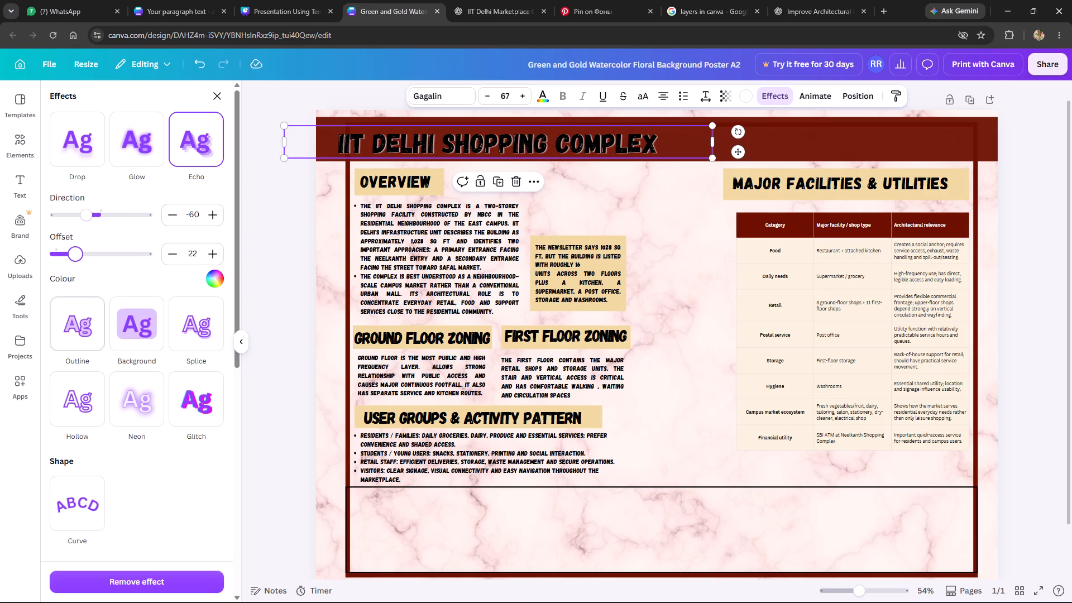
{"action": "left_click_drag", "start_coordinate": [74, 260], "coordinate": [47, 264]}
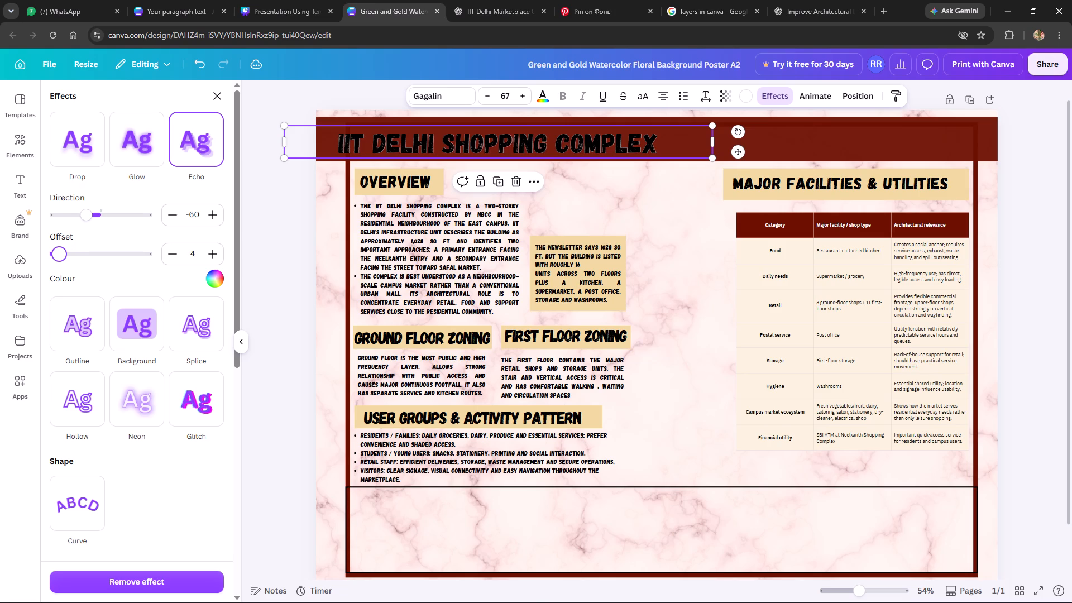
{"action": "left_click_drag", "start_coordinate": [47, 264], "coordinate": [82, 264]}
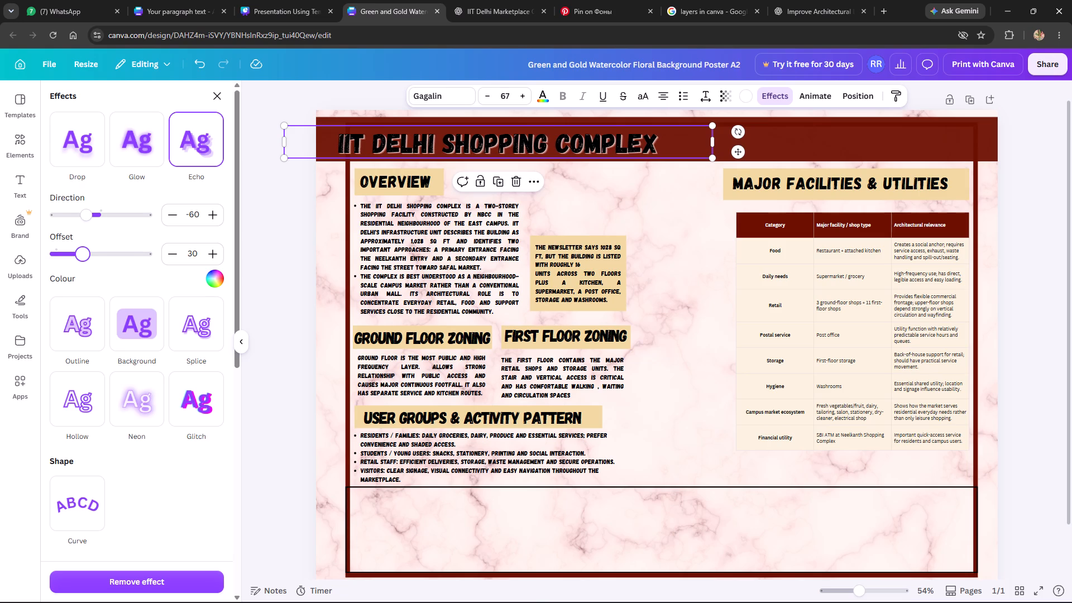
{"action": "left_click", "coordinate": [296, 281]}
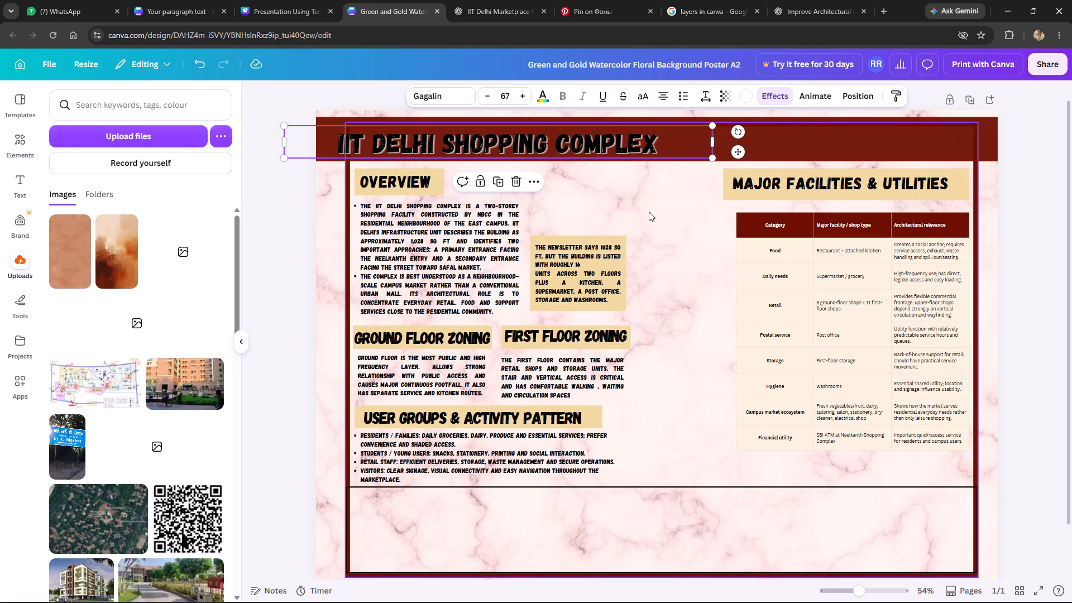
{"action": "left_click", "coordinate": [649, 212]}
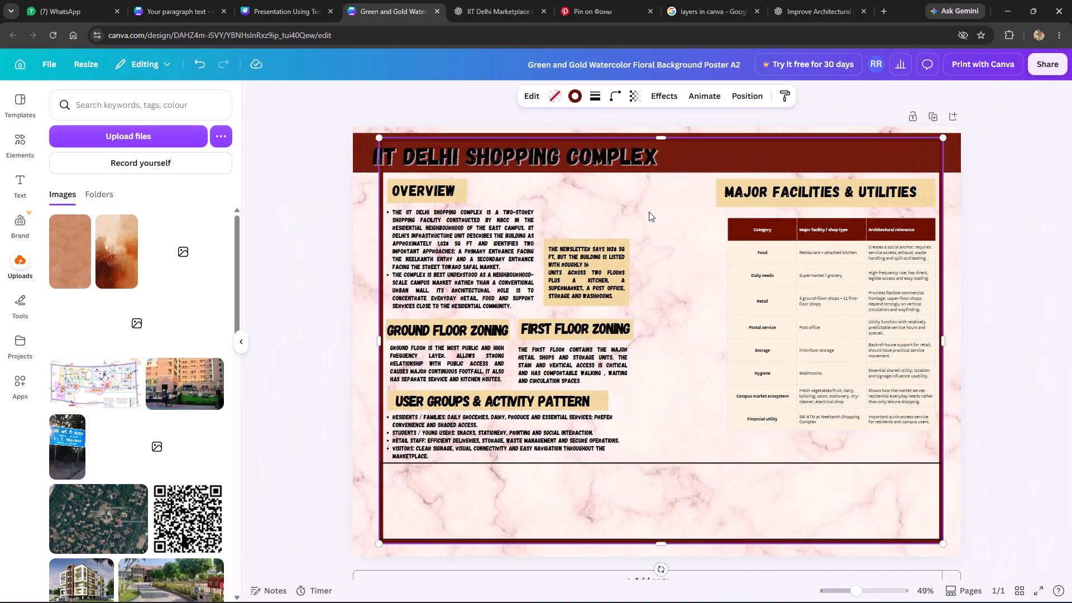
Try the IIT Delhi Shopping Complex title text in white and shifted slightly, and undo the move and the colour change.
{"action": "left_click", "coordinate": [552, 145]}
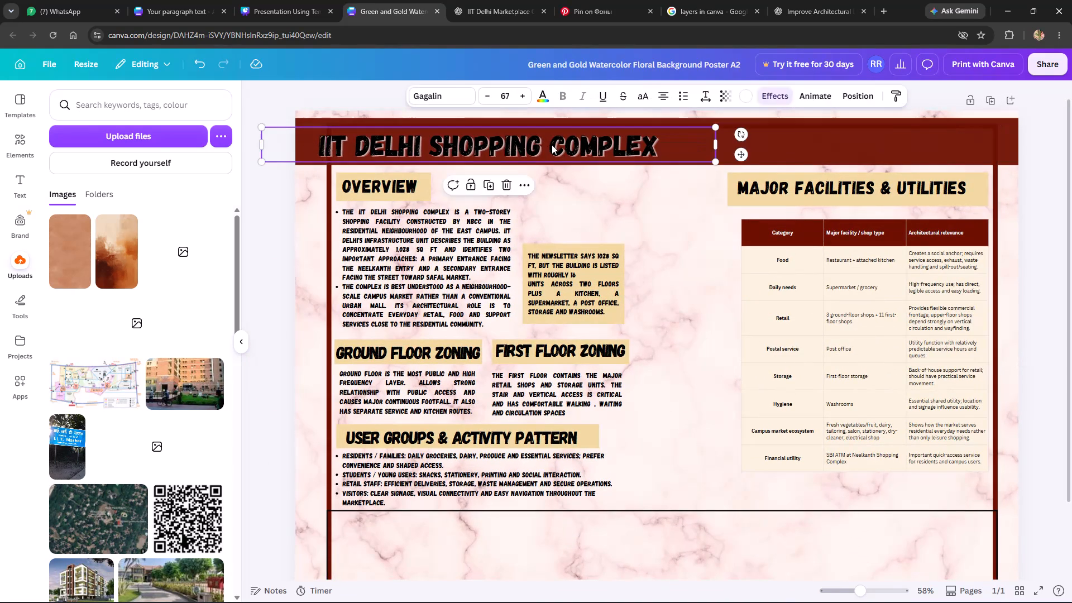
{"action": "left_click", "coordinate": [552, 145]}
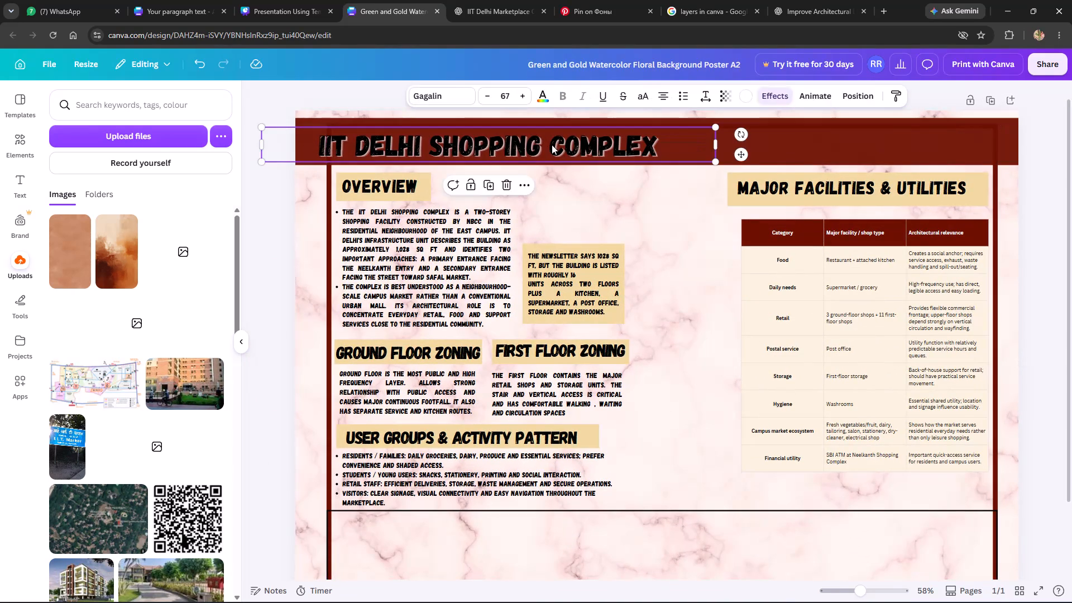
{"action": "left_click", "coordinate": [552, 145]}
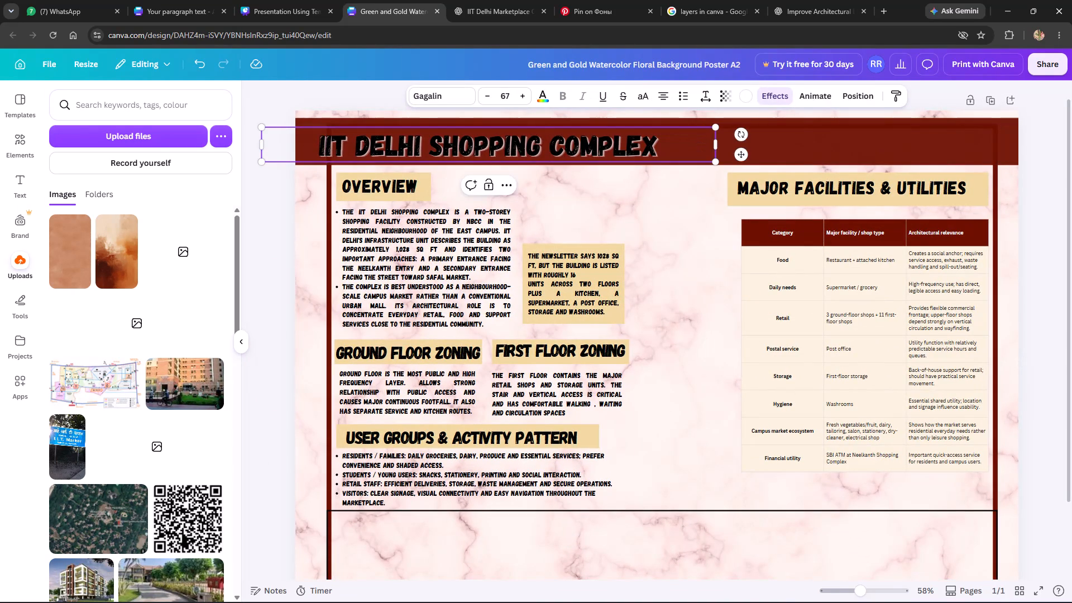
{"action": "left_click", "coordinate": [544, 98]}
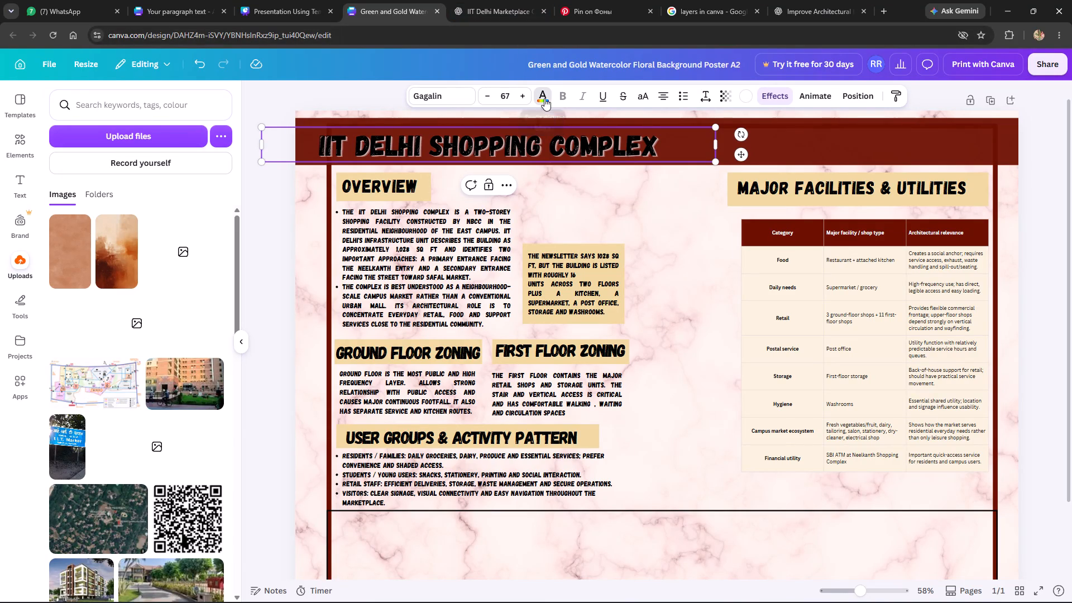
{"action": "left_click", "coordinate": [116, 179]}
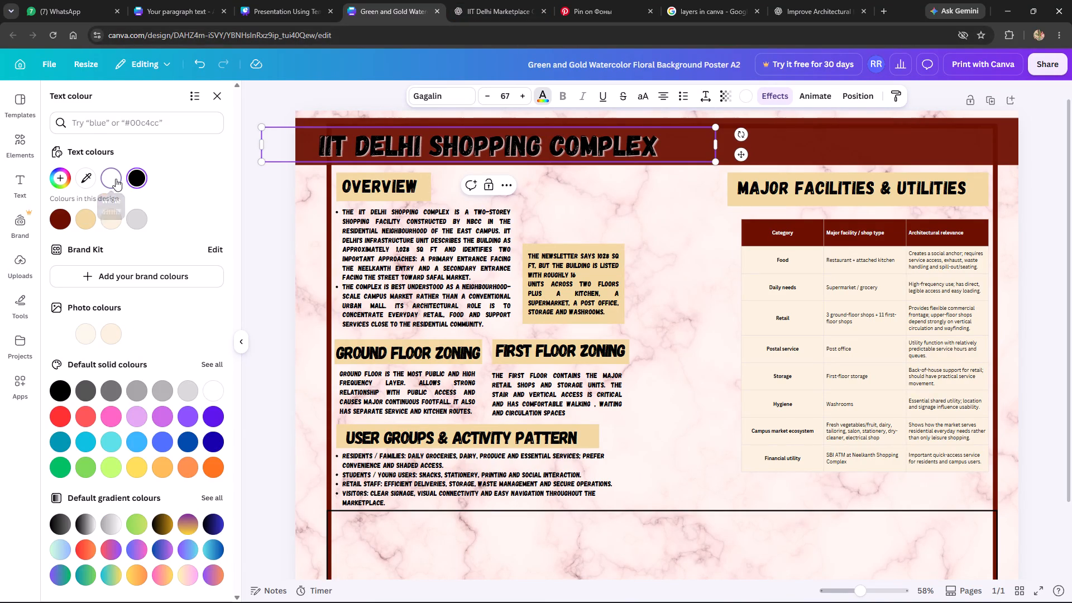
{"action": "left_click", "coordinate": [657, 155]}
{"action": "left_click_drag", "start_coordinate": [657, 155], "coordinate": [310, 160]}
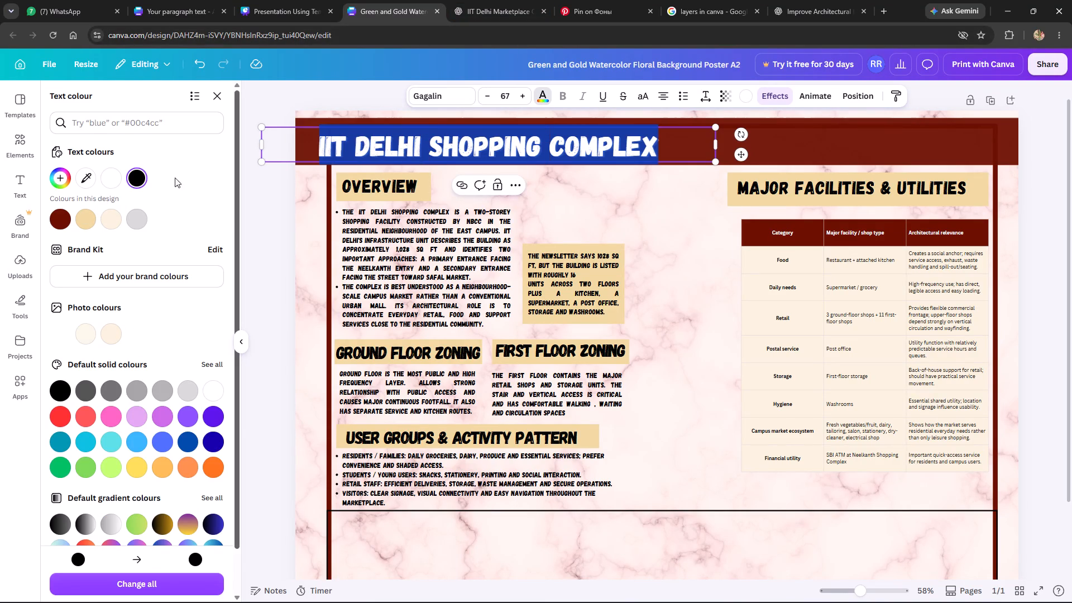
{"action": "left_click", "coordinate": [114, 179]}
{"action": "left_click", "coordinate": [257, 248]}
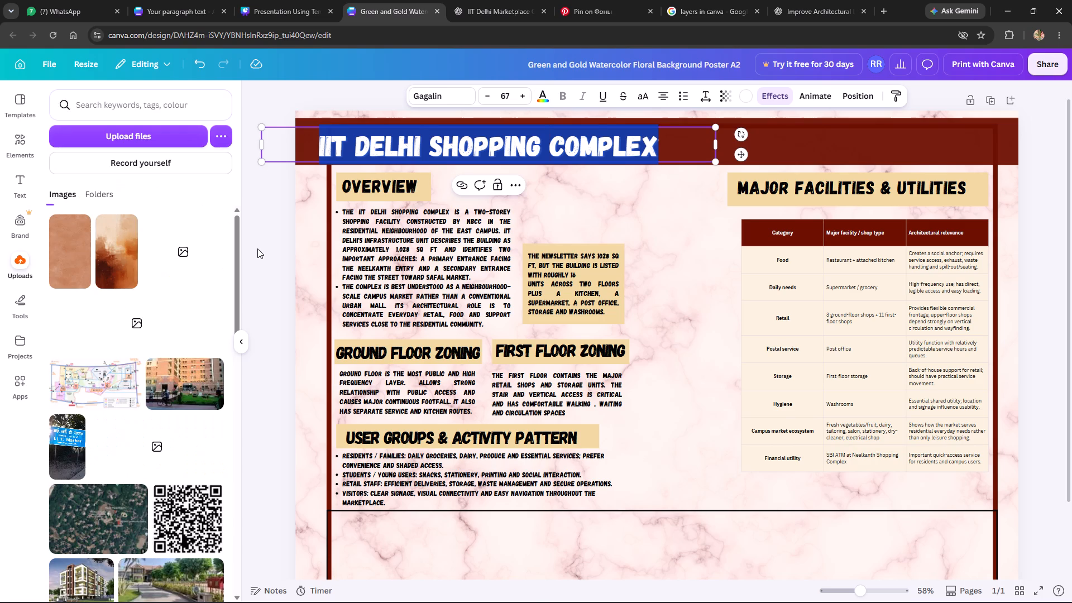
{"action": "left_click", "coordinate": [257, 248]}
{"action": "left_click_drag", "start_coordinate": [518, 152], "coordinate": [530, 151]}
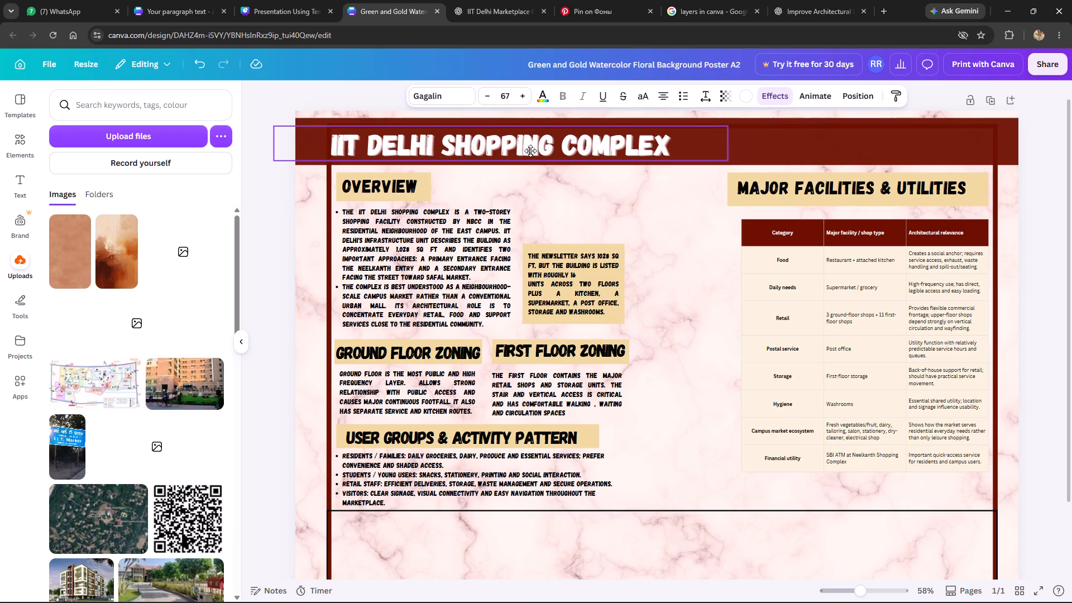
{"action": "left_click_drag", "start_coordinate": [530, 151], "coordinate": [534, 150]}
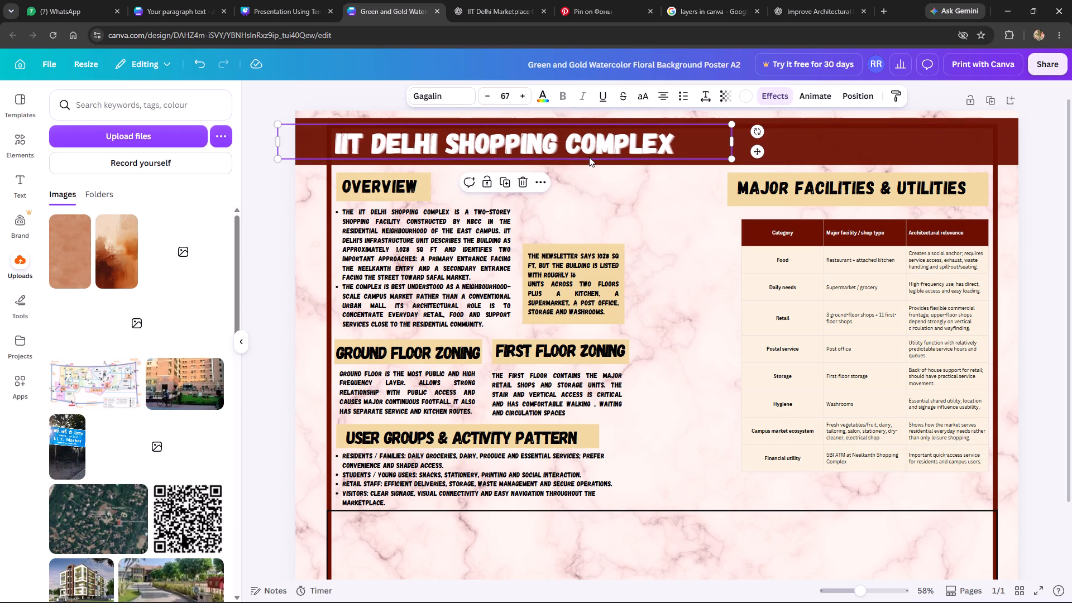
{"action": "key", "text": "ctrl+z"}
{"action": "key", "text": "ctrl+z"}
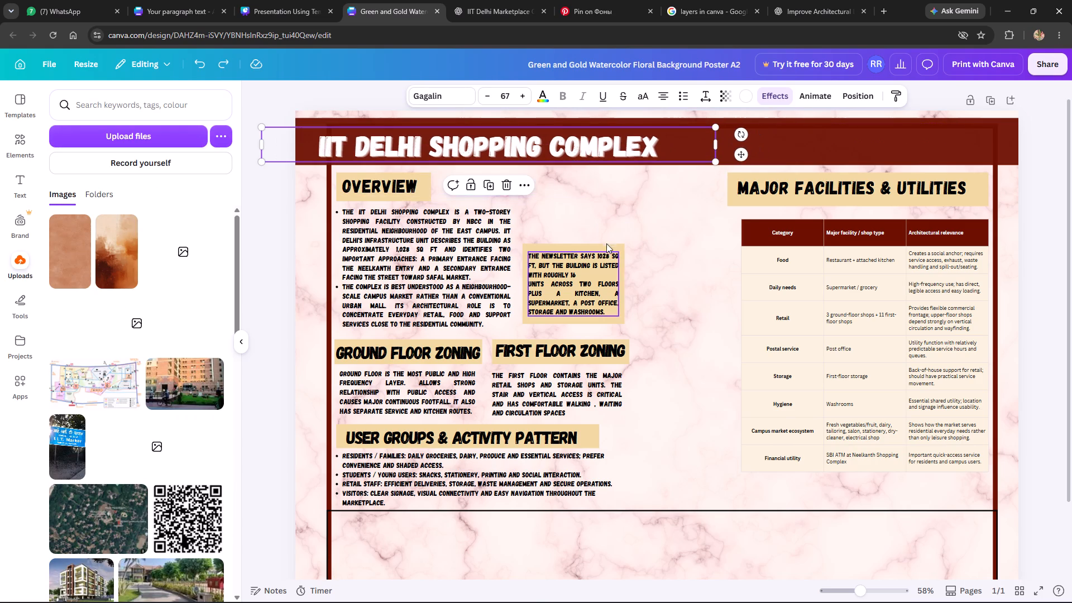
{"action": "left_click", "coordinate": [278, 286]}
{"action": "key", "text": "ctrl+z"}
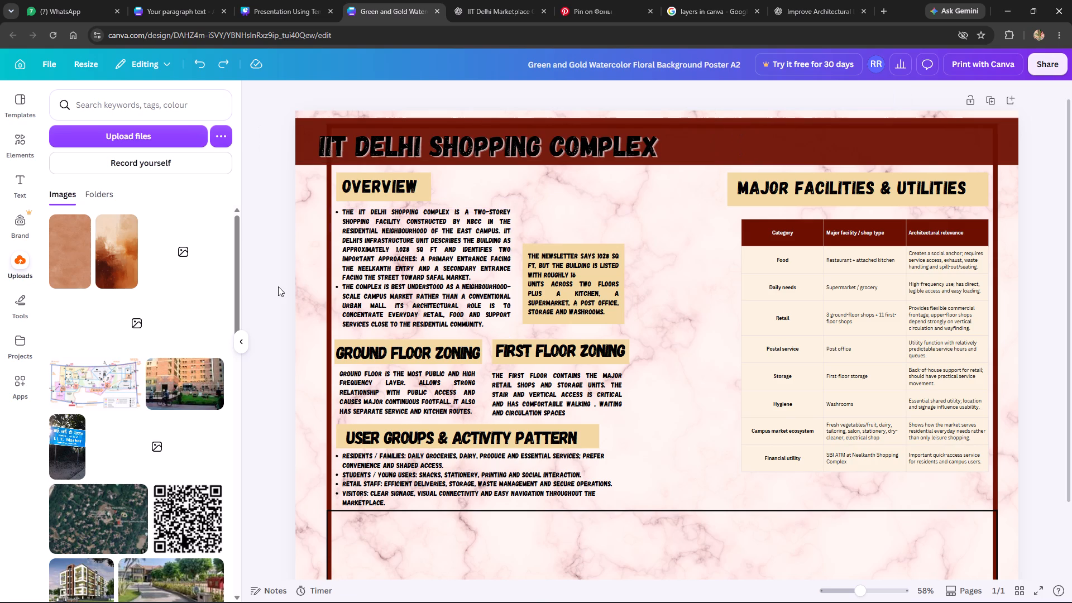
Move the poster title slightly right and up in the dark red band so it starts inside the frame's left edge.
{"action": "left_click_drag", "start_coordinate": [530, 142], "coordinate": [553, 138]}
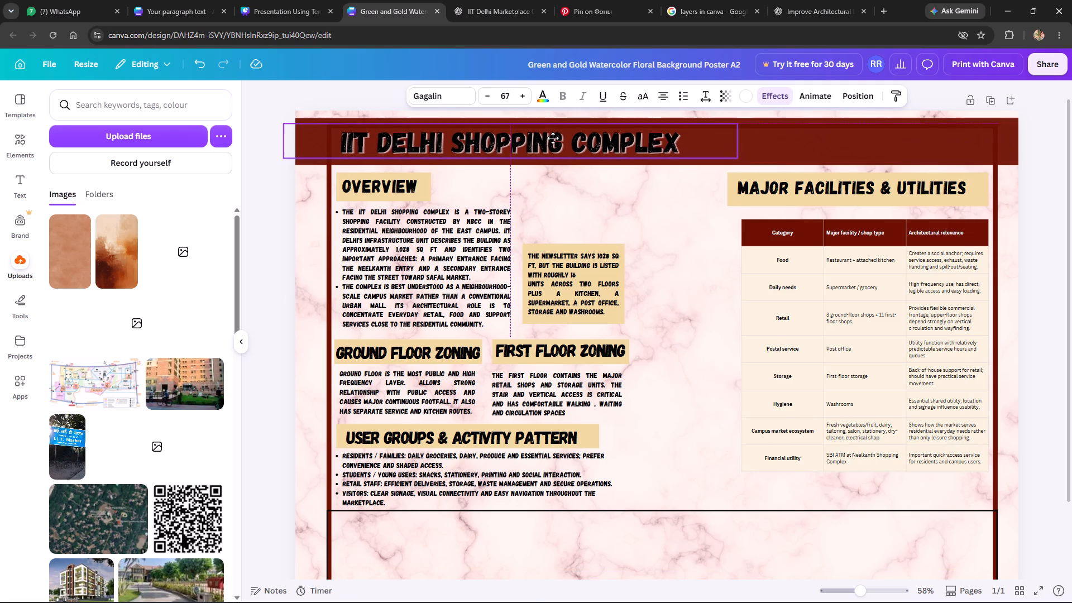
{"action": "left_click_drag", "start_coordinate": [553, 138], "coordinate": [550, 138]}
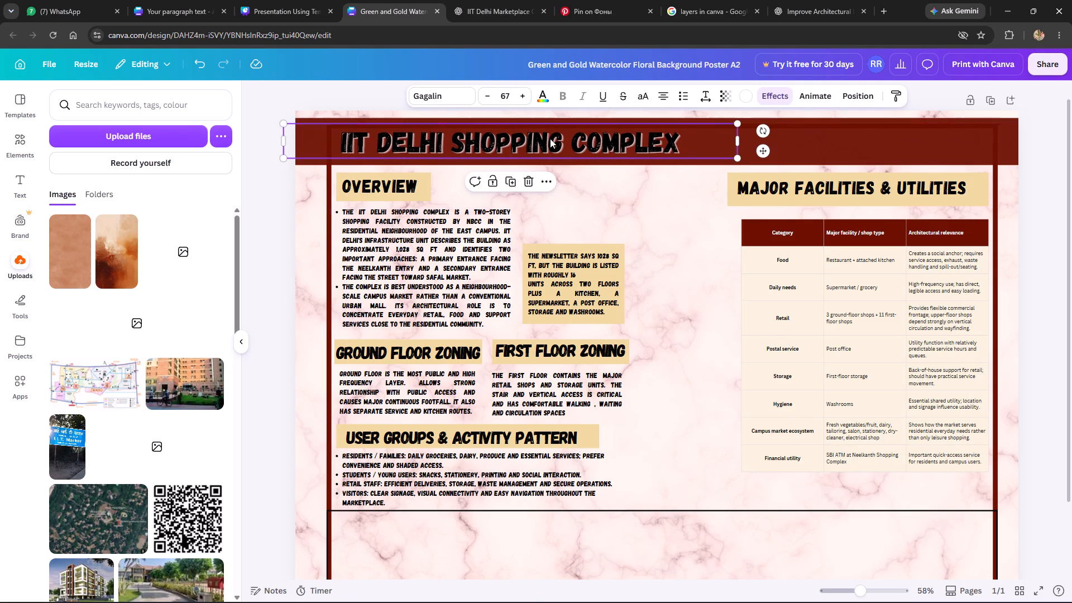
Shift the dark red title band slightly to the left at the top of the poster.
{"action": "left_click_drag", "start_coordinate": [864, 123], "coordinate": [864, 120]}
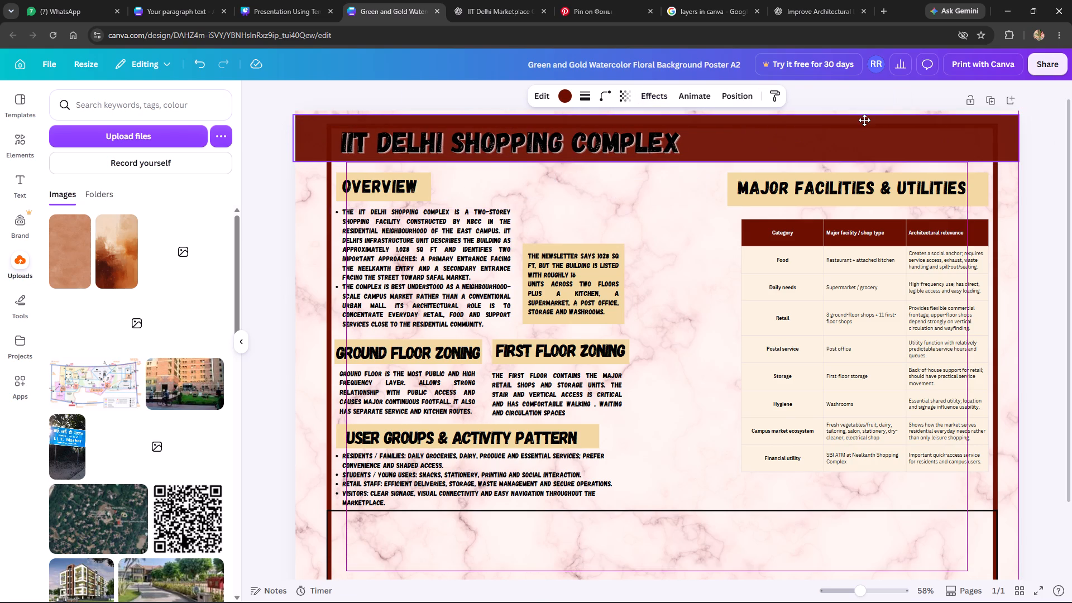
{"action": "left_click_drag", "start_coordinate": [864, 120], "coordinate": [858, 126]}
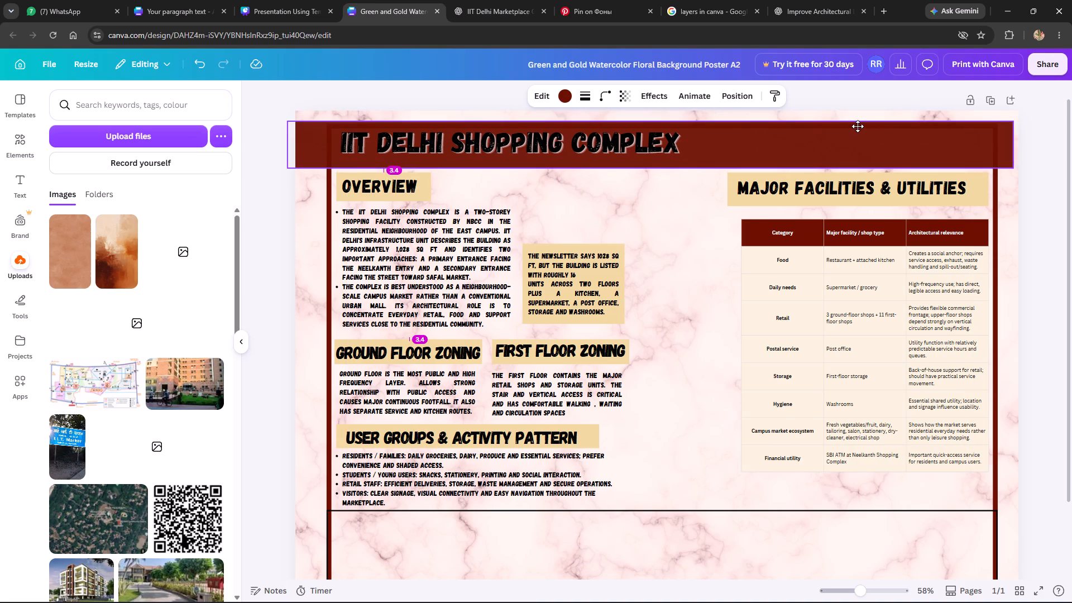
{"action": "left_click_drag", "start_coordinate": [858, 126], "coordinate": [858, 117]}
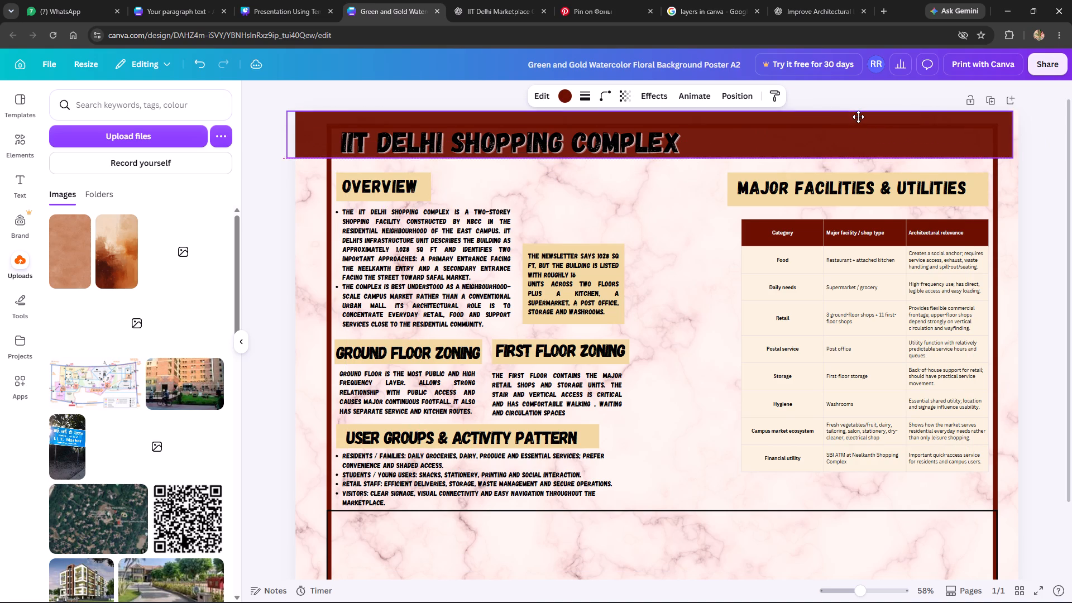
{"action": "left_click_drag", "start_coordinate": [858, 117], "coordinate": [858, 122]}
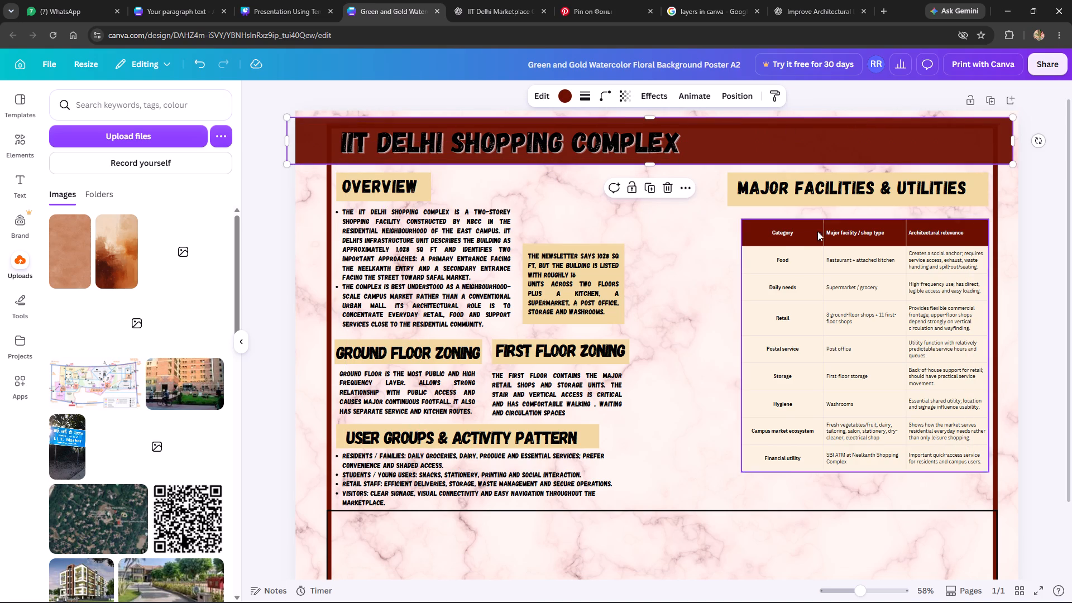
{"action": "left_click", "coordinate": [1030, 219]}
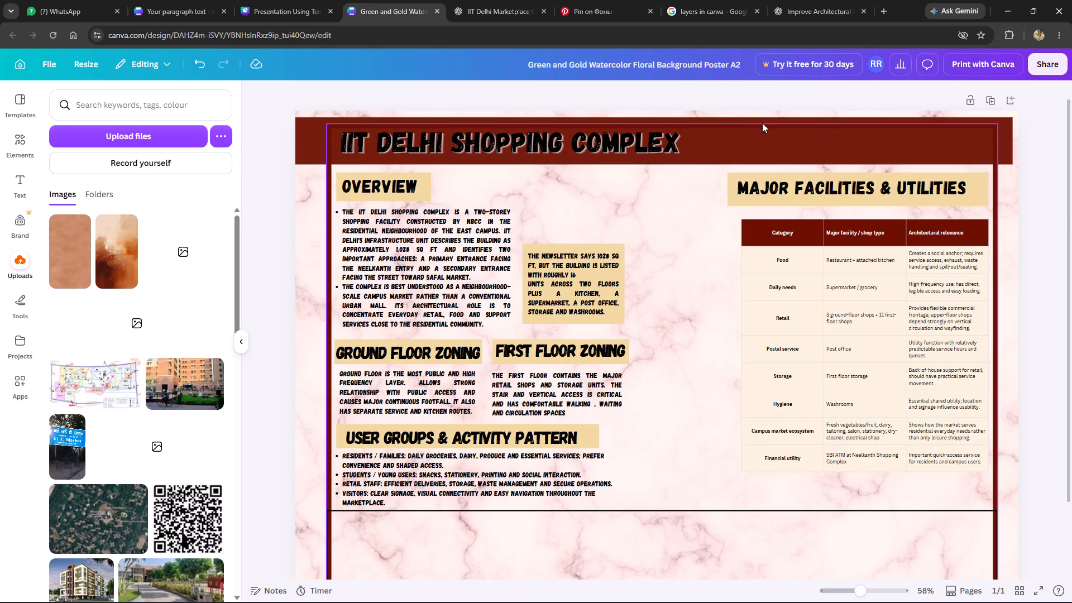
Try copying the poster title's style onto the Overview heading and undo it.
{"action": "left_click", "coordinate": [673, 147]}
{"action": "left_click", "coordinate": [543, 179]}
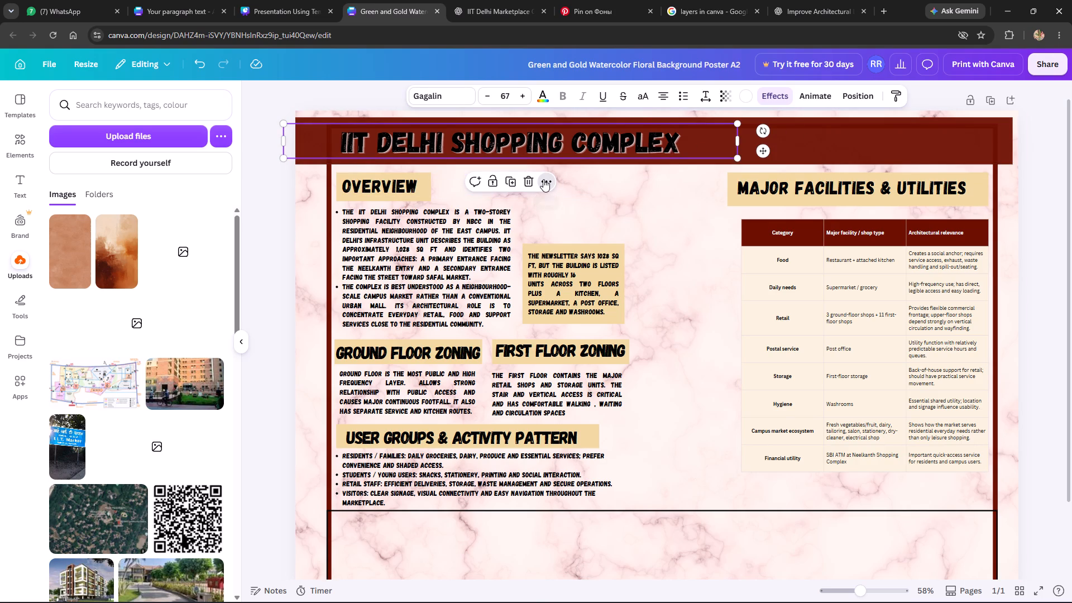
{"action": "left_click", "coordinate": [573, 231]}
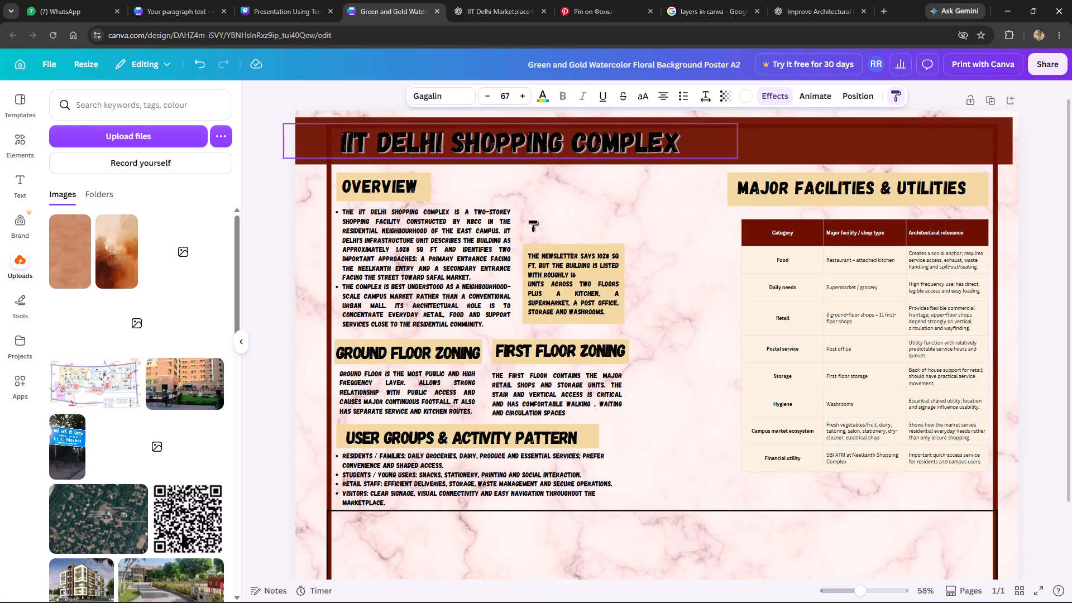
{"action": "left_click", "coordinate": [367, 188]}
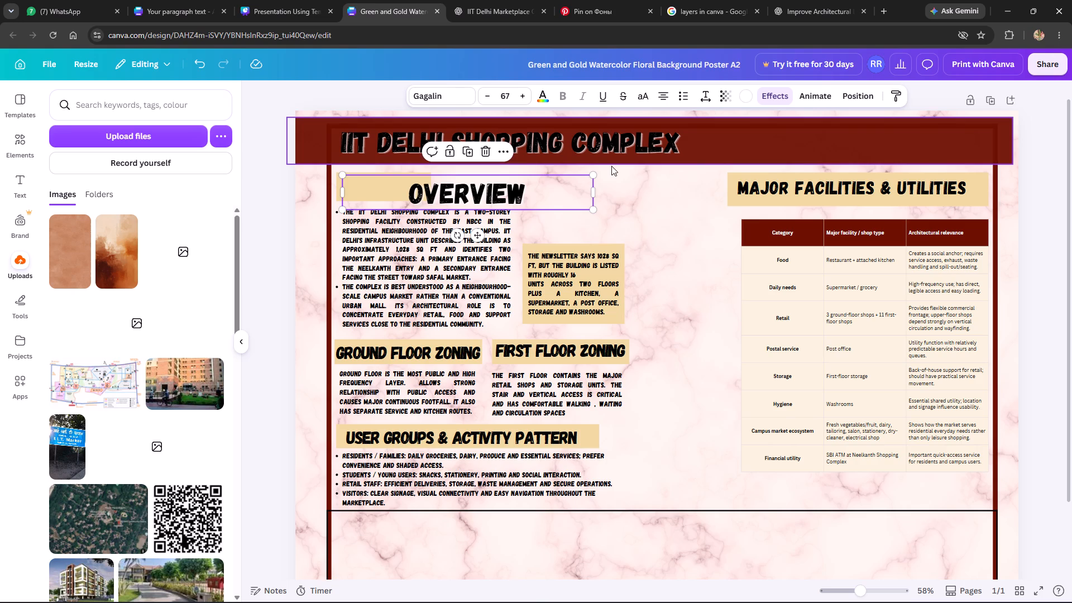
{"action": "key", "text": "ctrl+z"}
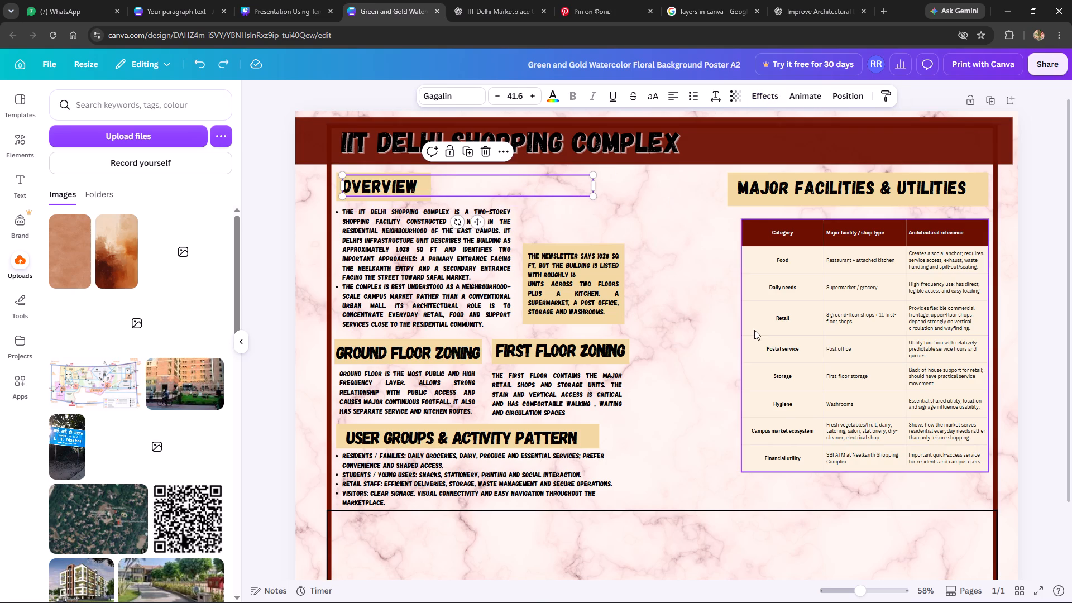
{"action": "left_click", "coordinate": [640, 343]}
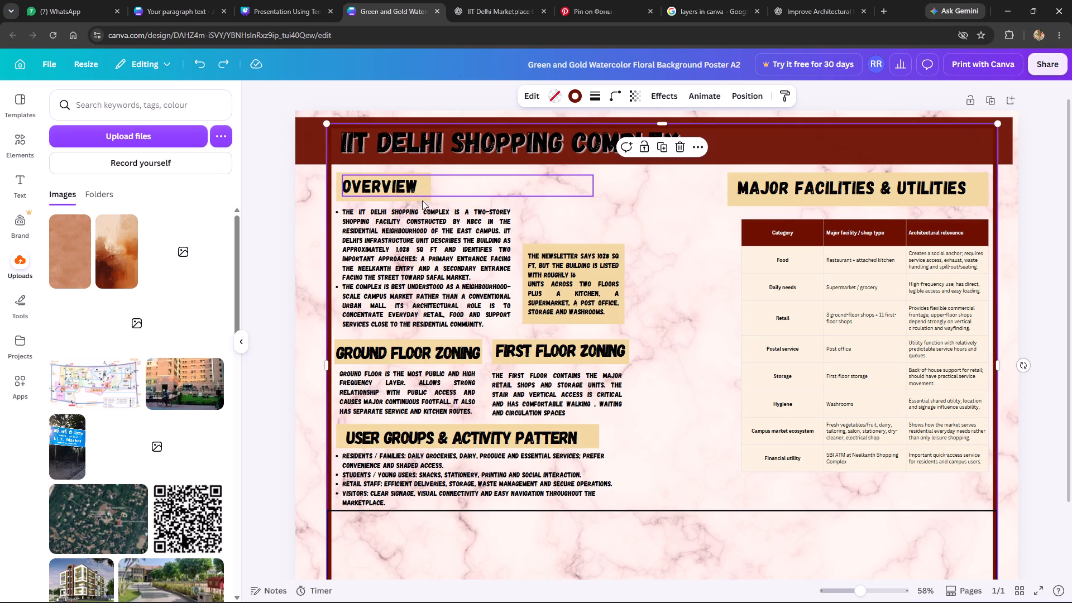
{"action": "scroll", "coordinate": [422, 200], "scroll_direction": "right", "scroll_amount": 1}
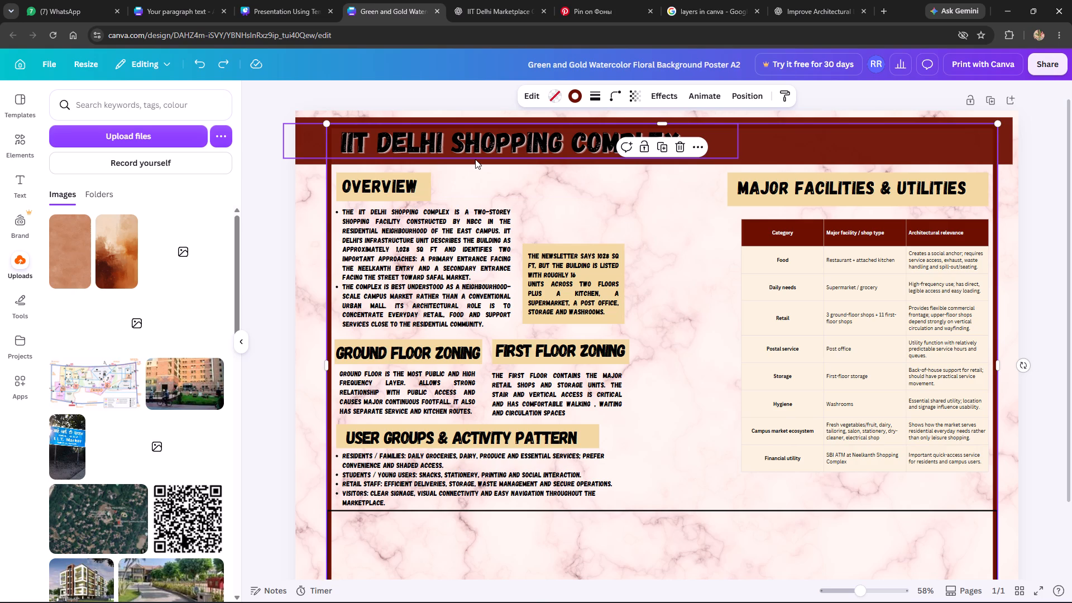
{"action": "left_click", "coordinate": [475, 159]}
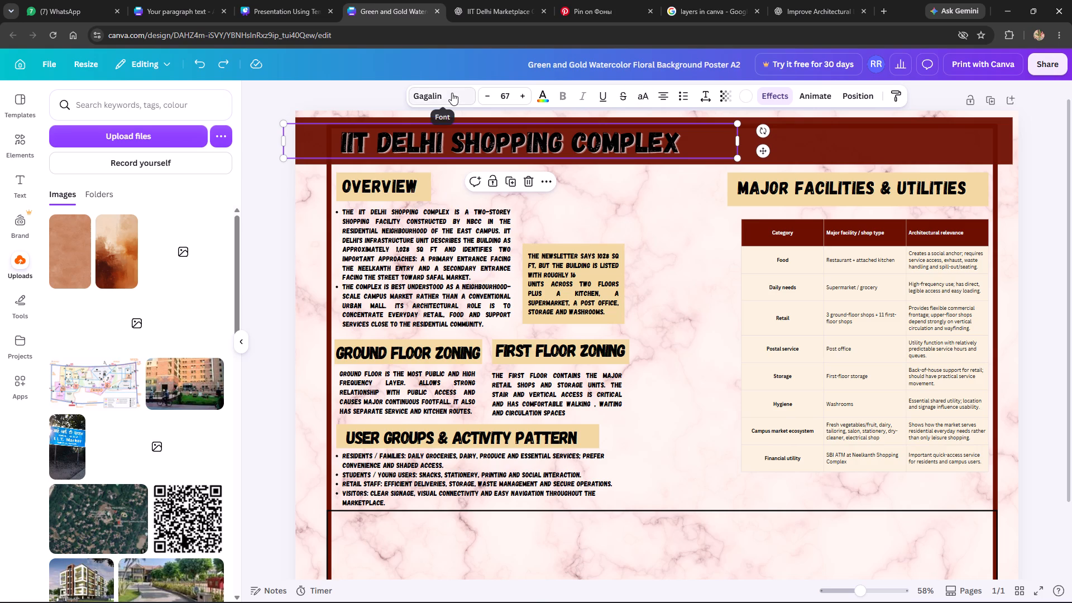
Recolour the tan box behind the Overview heading to the design's dark red.
{"action": "left_click", "coordinate": [421, 199]}
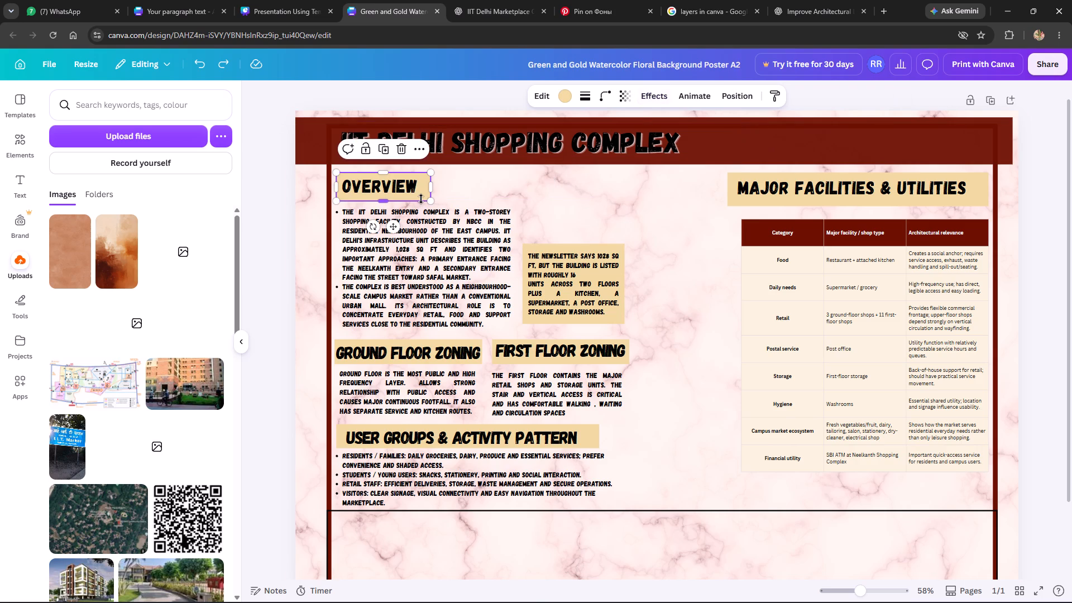
{"action": "left_click", "coordinate": [568, 95]}
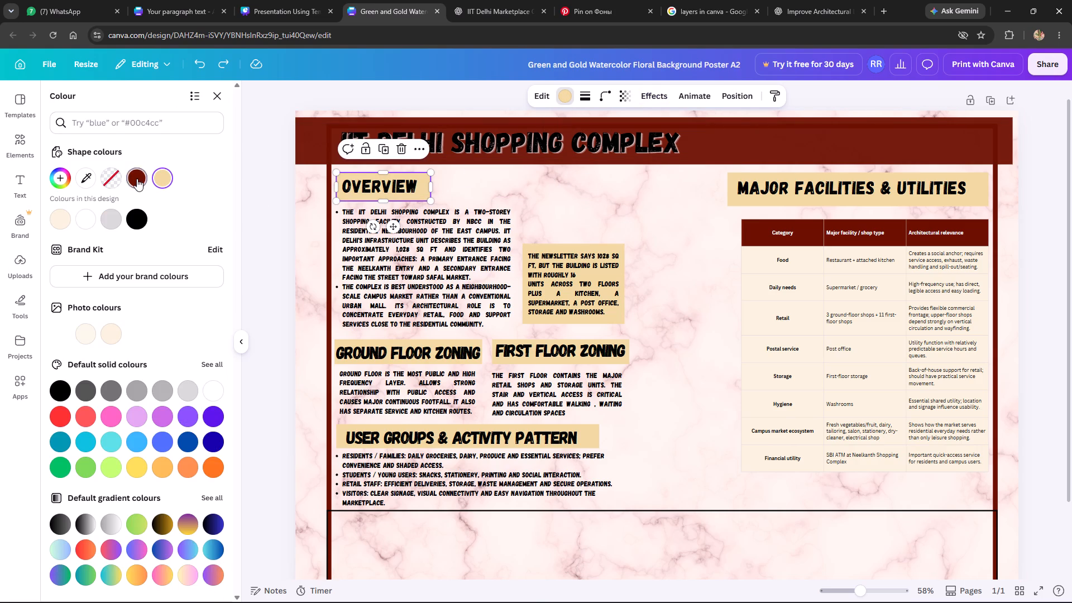
{"action": "left_click", "coordinate": [137, 179]}
Recolour the tan box behind the Ground Floor Zoning heading to the design's dark red.
{"action": "left_click", "coordinate": [477, 360]}
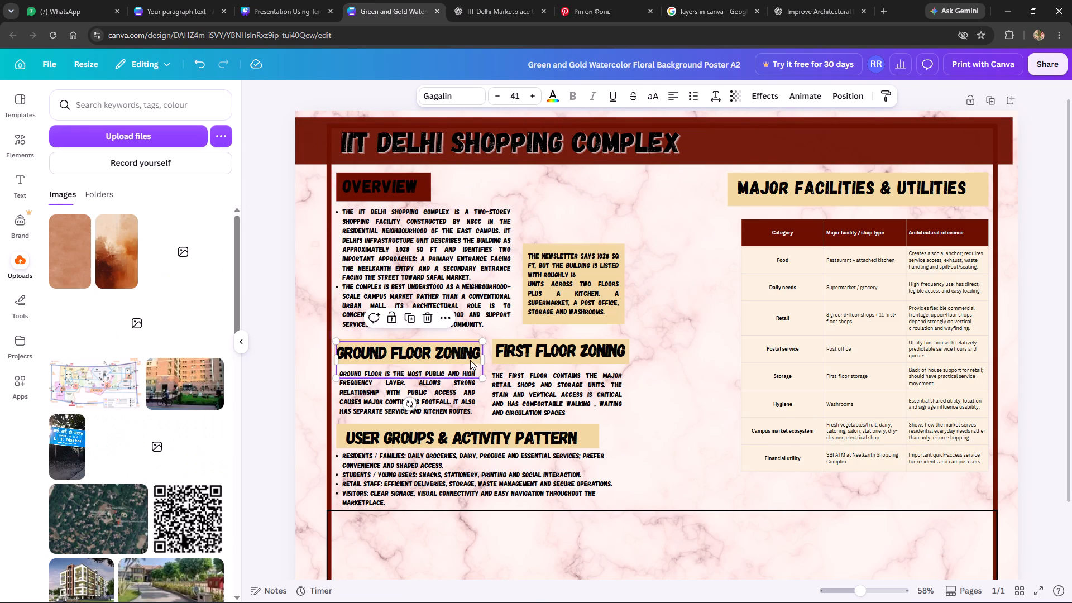
{"action": "scroll", "coordinate": [470, 360], "scroll_direction": "up", "scroll_amount": 3}
{"action": "scroll", "coordinate": [468, 362], "scroll_direction": "up", "scroll_amount": 7, "text": "ctrl"}
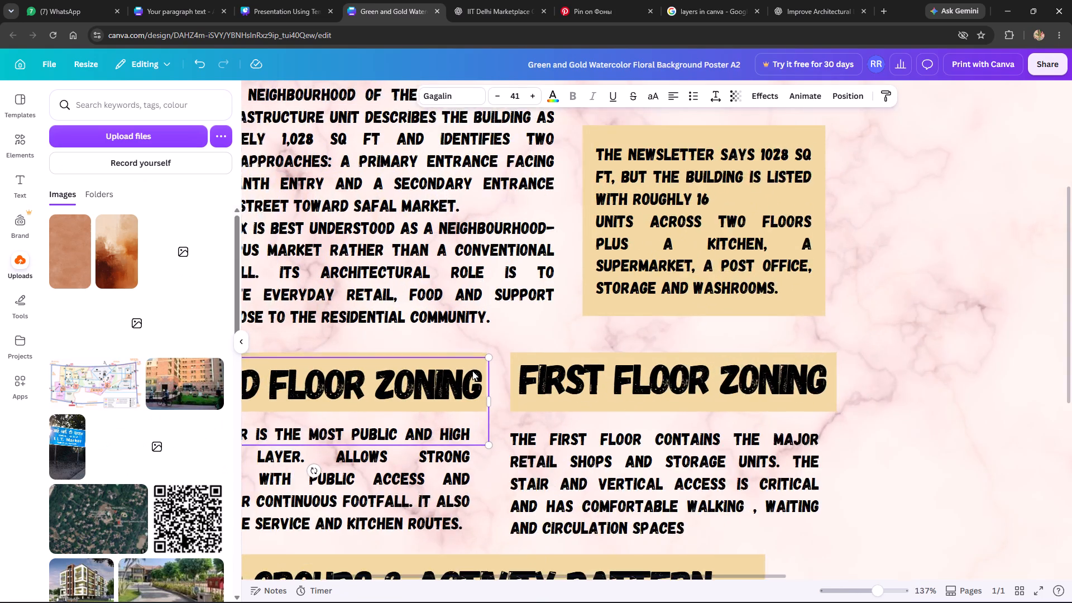
{"action": "left_click", "coordinate": [475, 353]}
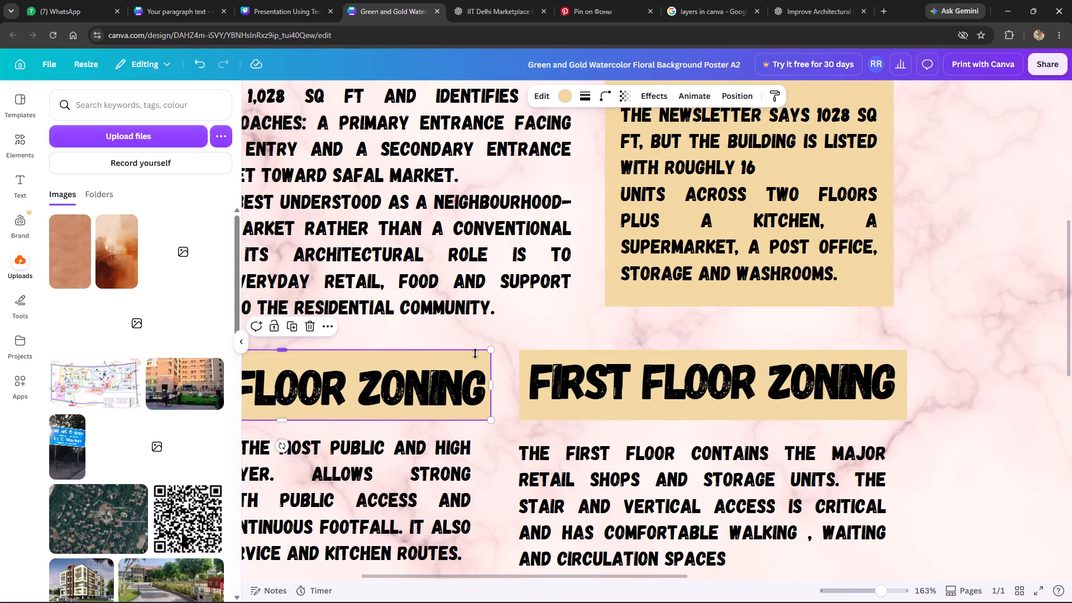
{"action": "left_click", "coordinate": [562, 98]}
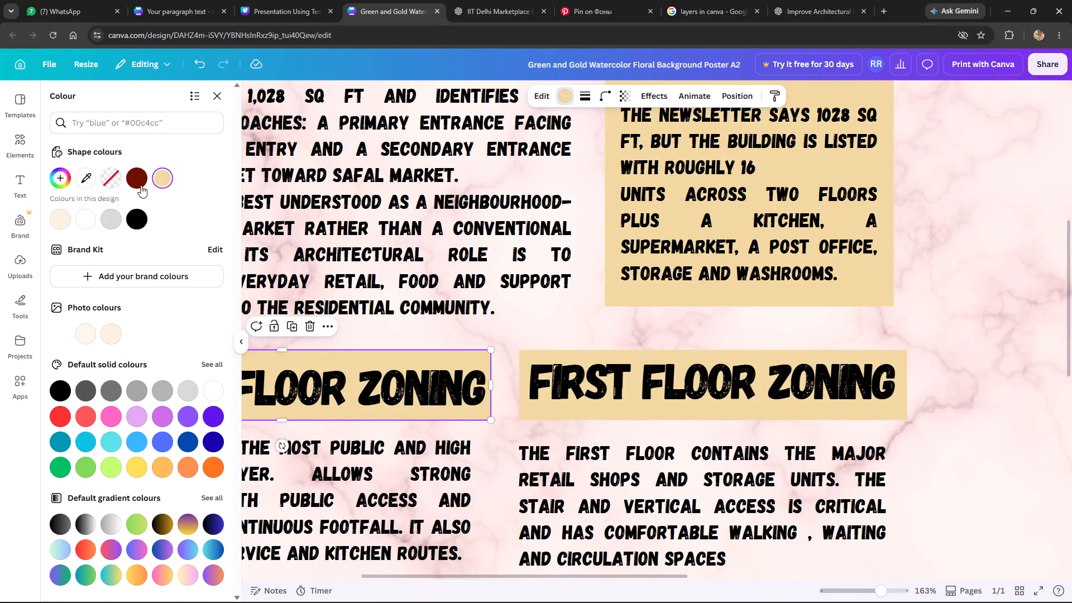
{"action": "left_click", "coordinate": [137, 183]}
Recolour the tan box behind the First Floor Zoning heading to the same dark red.
{"action": "left_click", "coordinate": [529, 356]}
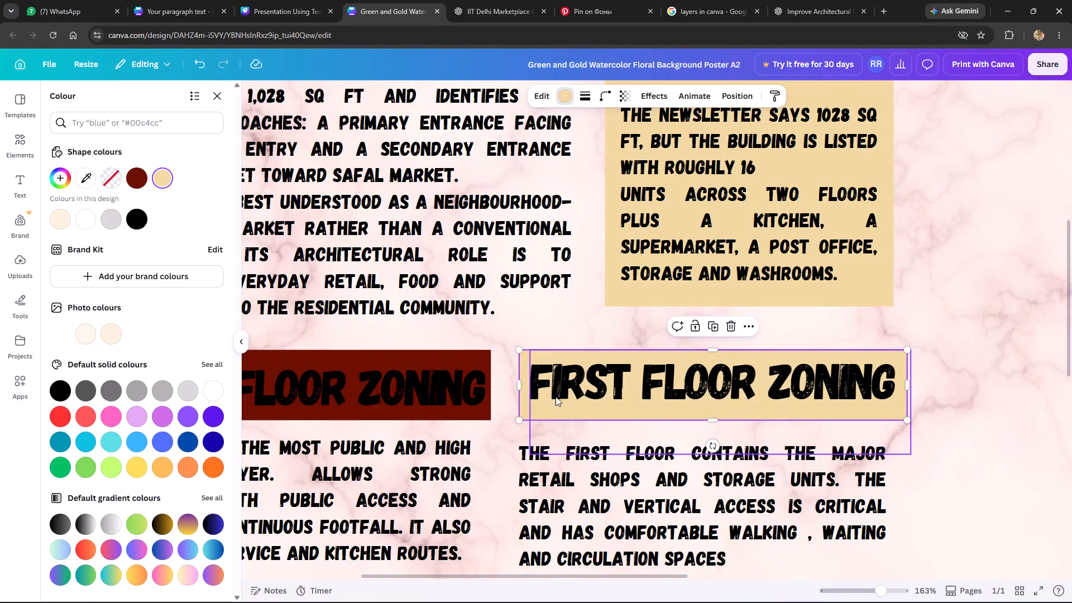
{"action": "scroll", "coordinate": [523, 409], "scroll_direction": "up", "scroll_amount": 3}
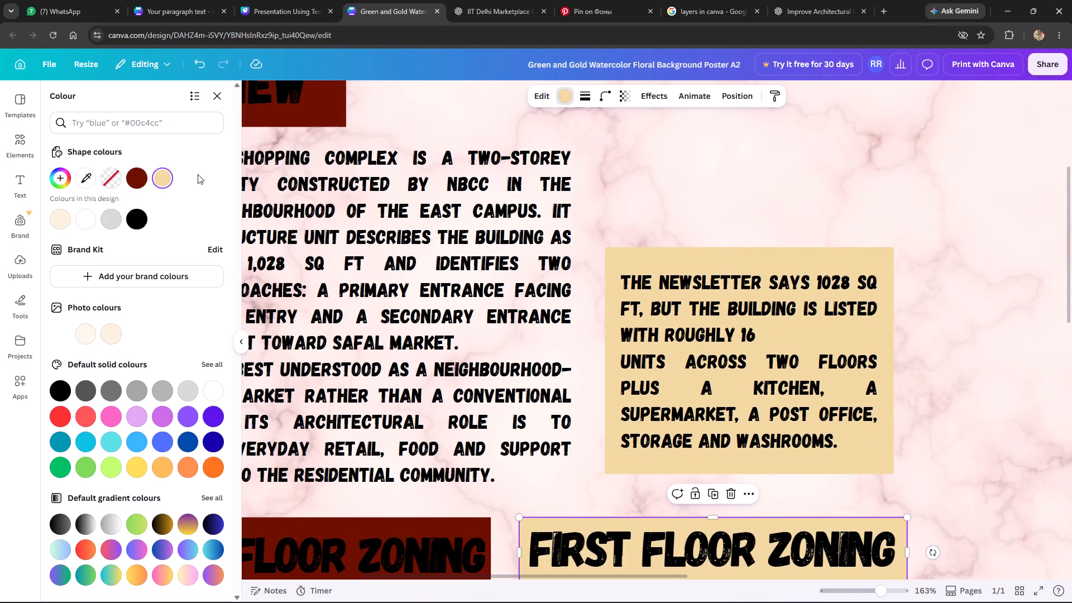
{"action": "left_click", "coordinate": [135, 176]}
Recolour the tan box behind the User Groups & Activity Pattern heading to dark red #6d1000.
{"action": "scroll", "coordinate": [629, 264], "scroll_direction": "down", "scroll_amount": 3}
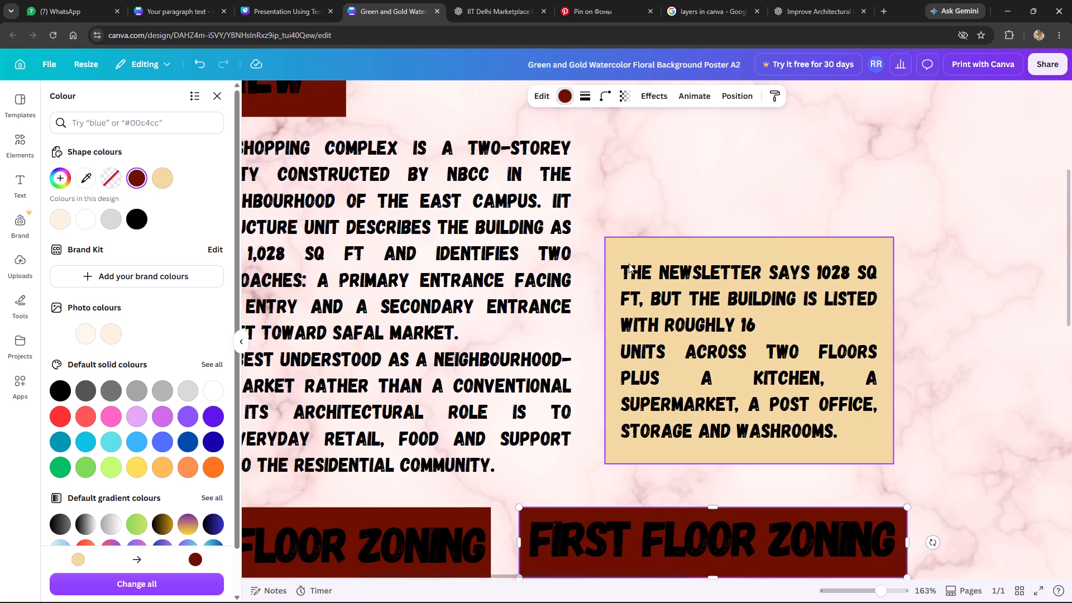
{"action": "scroll", "coordinate": [628, 266], "scroll_direction": "down", "scroll_amount": 3}
{"action": "scroll", "coordinate": [612, 342], "scroll_direction": "down", "scroll_amount": 4}
{"action": "scroll", "coordinate": [605, 341], "scroll_direction": "up", "scroll_amount": 5}
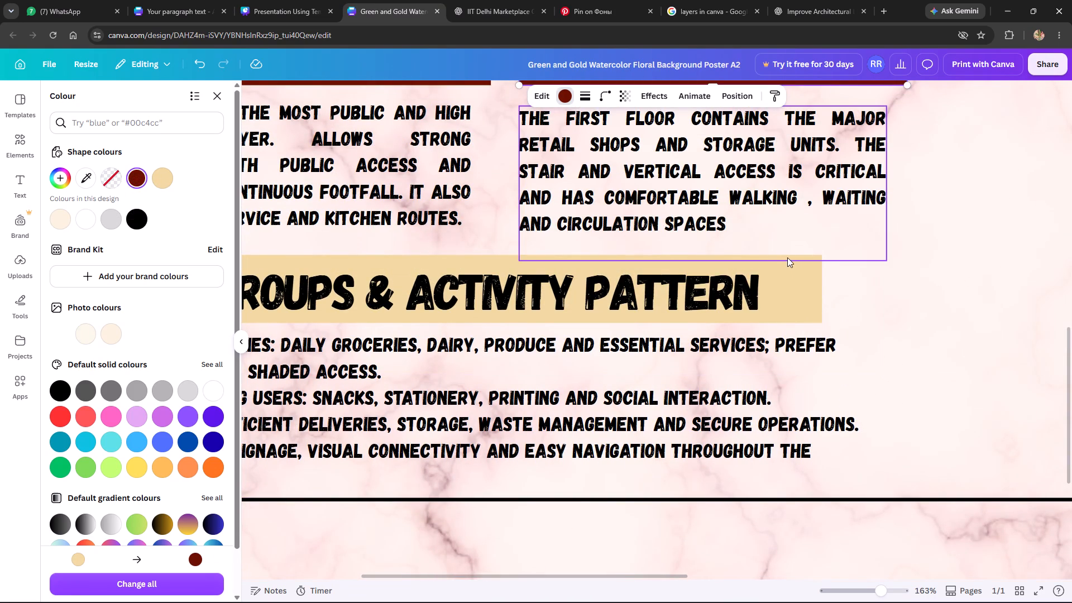
{"action": "scroll", "coordinate": [776, 264], "scroll_direction": "up", "scroll_amount": 1}
{"action": "scroll", "coordinate": [421, 367], "scroll_direction": "up", "scroll_amount": 4, "text": "ctrl"}
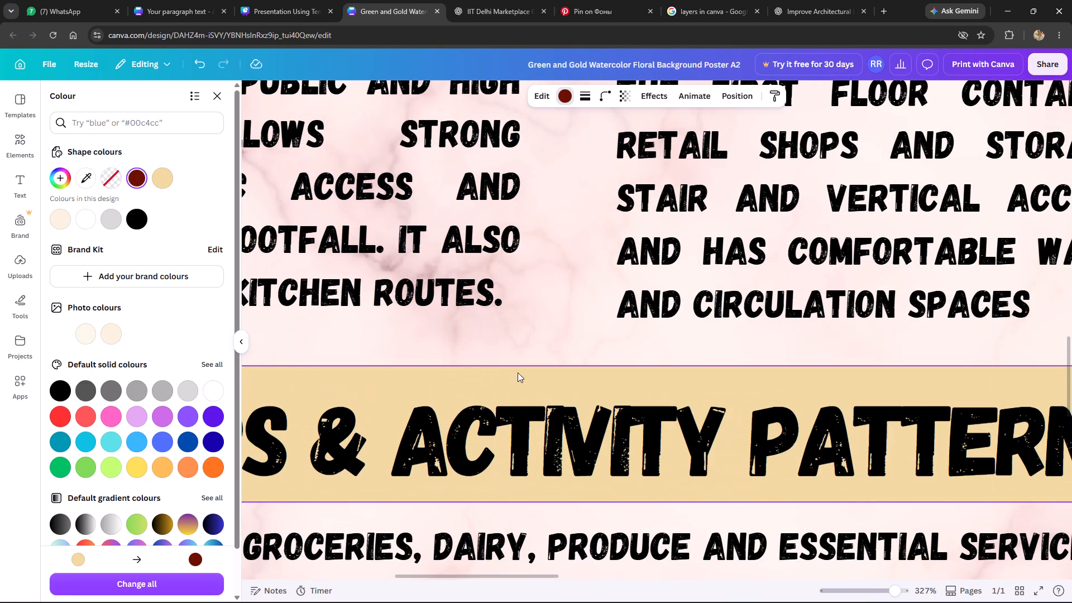
{"action": "left_click", "coordinate": [528, 369]}
{"action": "left_click", "coordinate": [139, 175]}
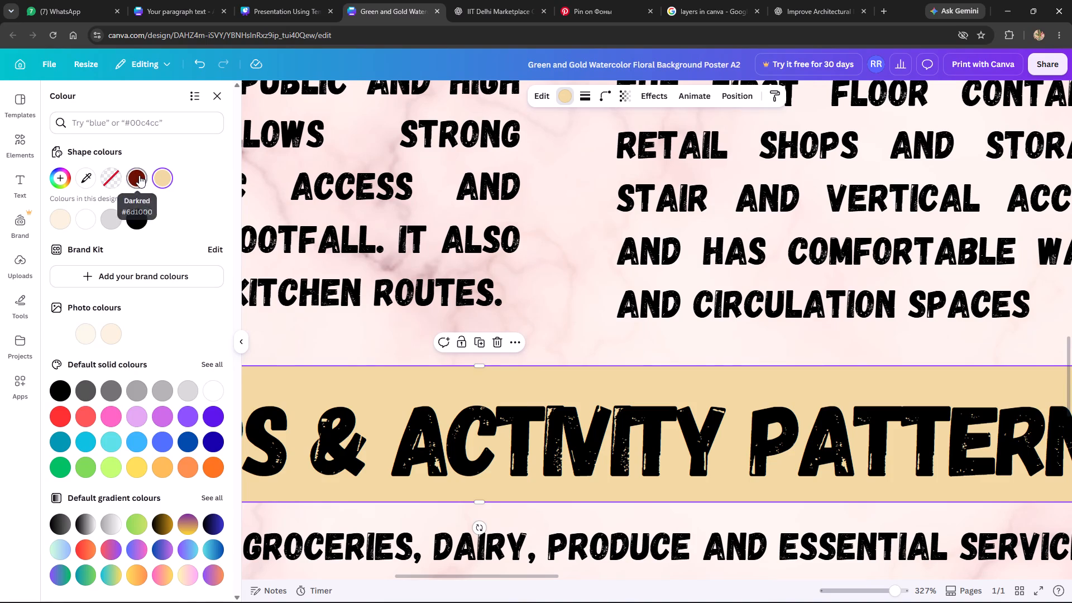
Recolour the tan box behind the Major Facilities & Utilities heading to the design's dark red.
{"action": "scroll", "coordinate": [473, 322], "scroll_direction": "down", "scroll_amount": 7, "text": "ctrl"}
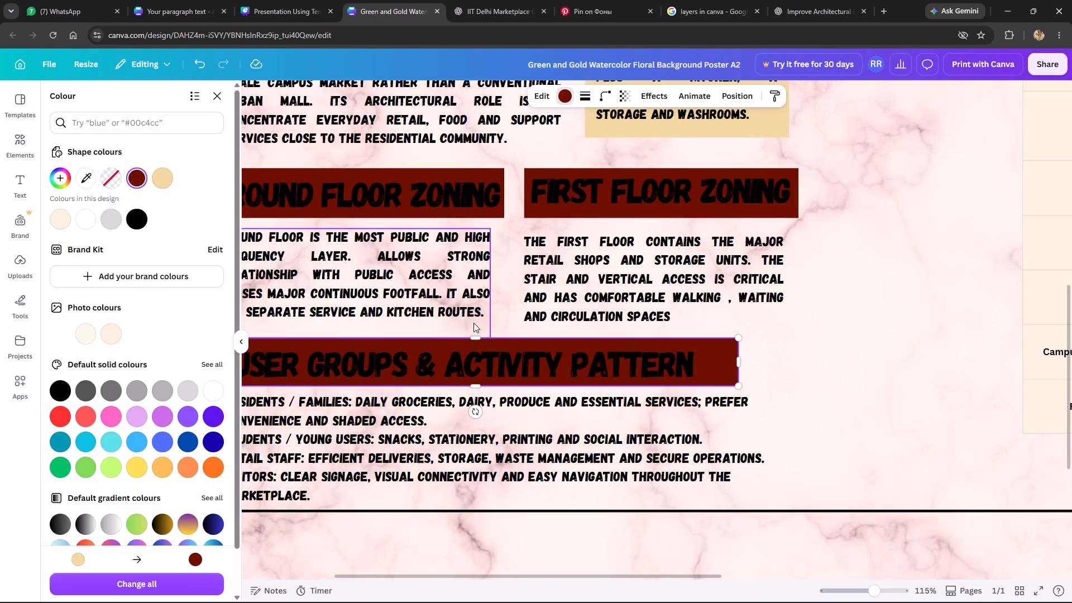
{"action": "scroll", "coordinate": [473, 323], "scroll_direction": "down", "scroll_amount": 2, "text": "ctrl"}
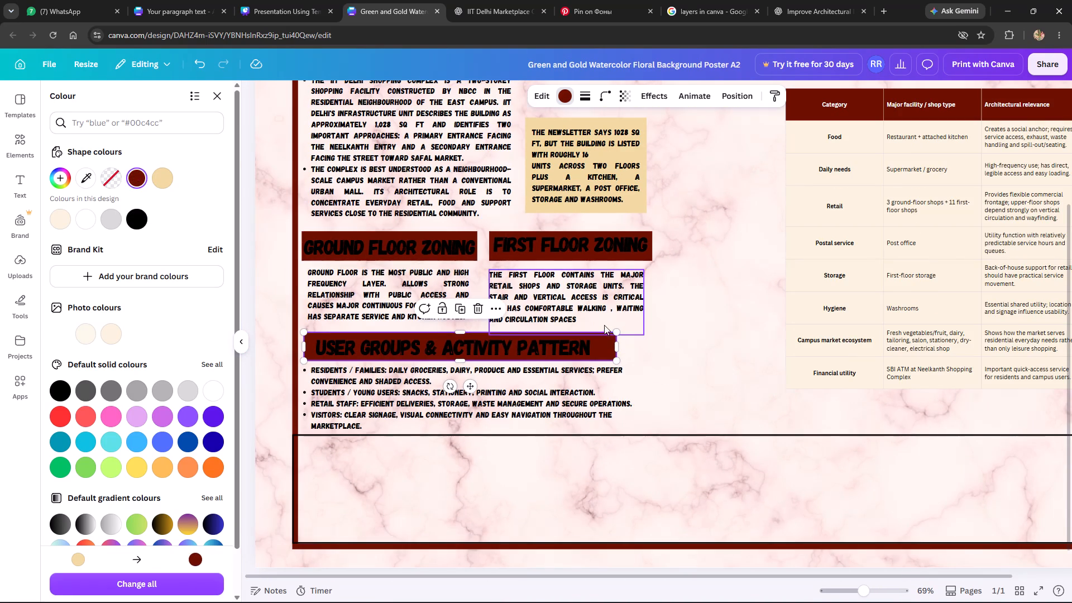
{"action": "scroll", "coordinate": [628, 329], "scroll_direction": "up", "scroll_amount": 3}
{"action": "scroll", "coordinate": [630, 329], "scroll_direction": "down", "scroll_amount": 1}
{"action": "scroll", "coordinate": [630, 329], "scroll_direction": "up", "scroll_amount": 1}
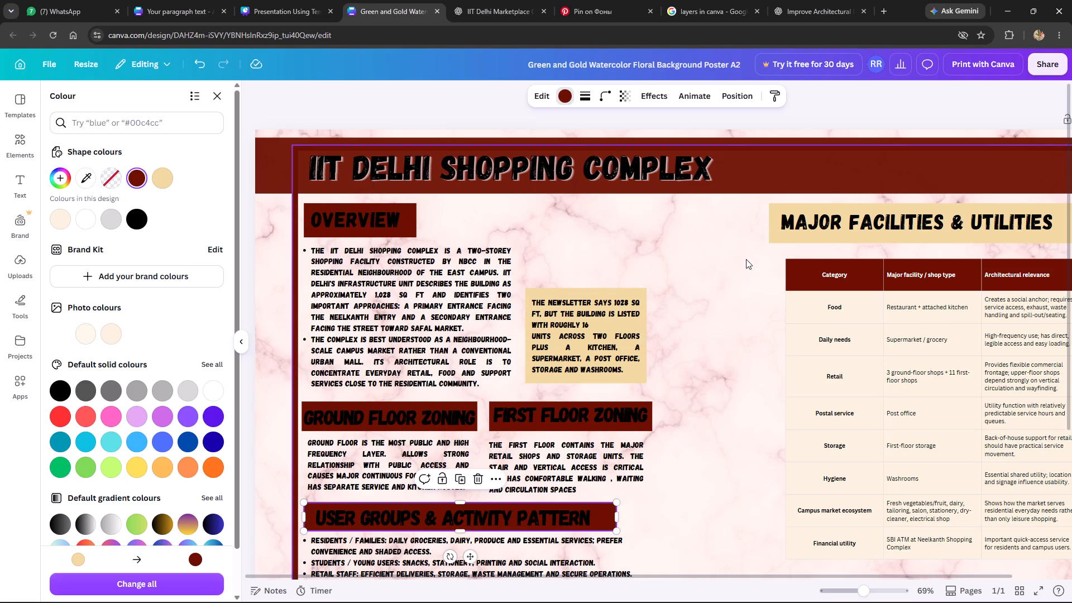
{"action": "left_click", "coordinate": [777, 236]}
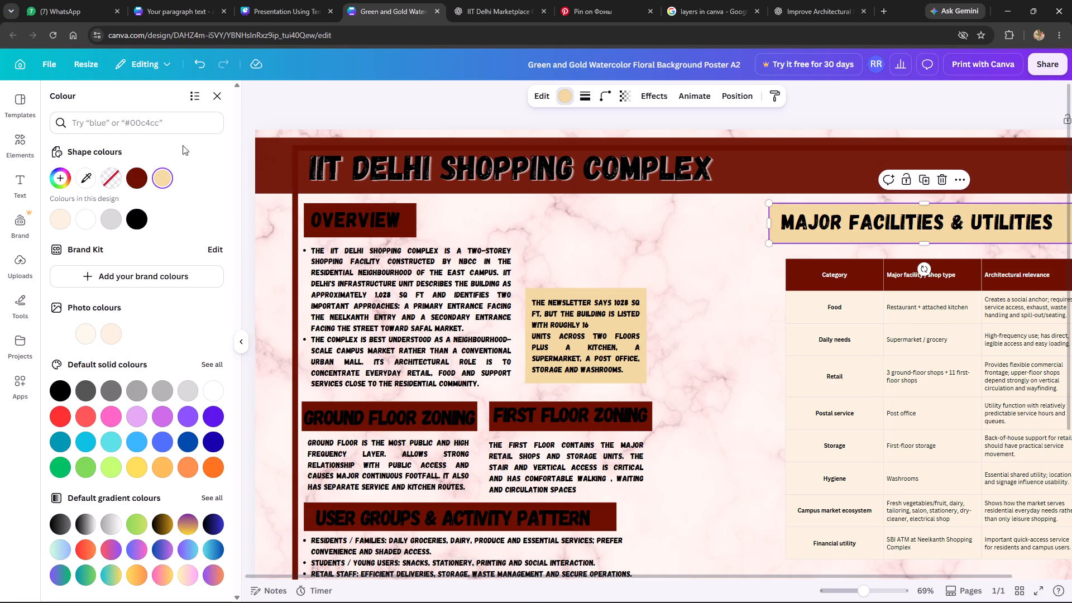
{"action": "left_click", "coordinate": [135, 176]}
Apply the Echo text effect to the Overview heading.
{"action": "left_click", "coordinate": [361, 221]}
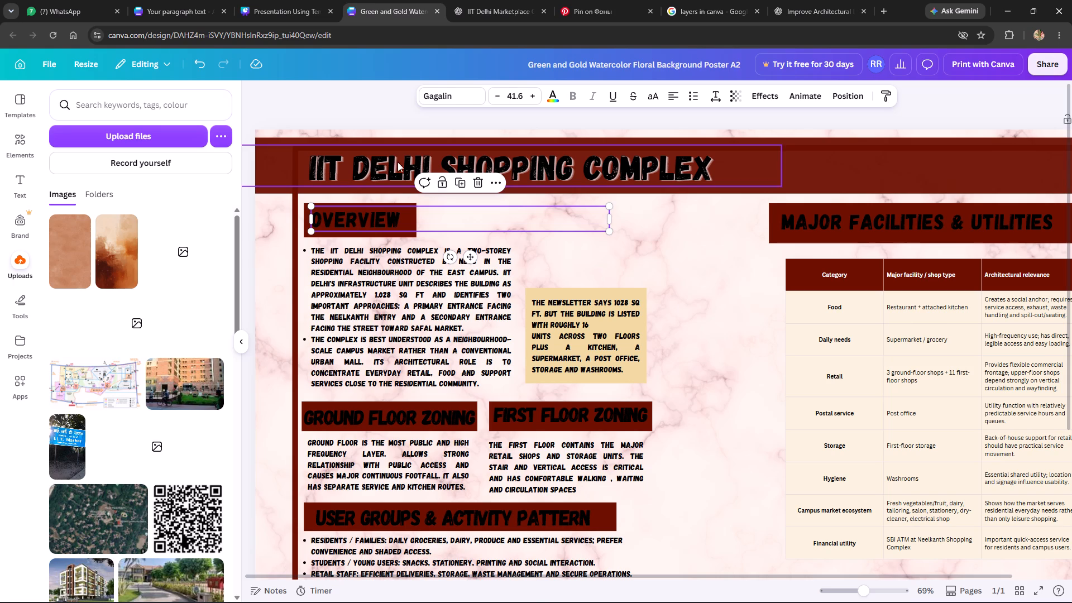
{"action": "left_click", "coordinate": [389, 162]}
{"action": "left_click", "coordinate": [372, 216]}
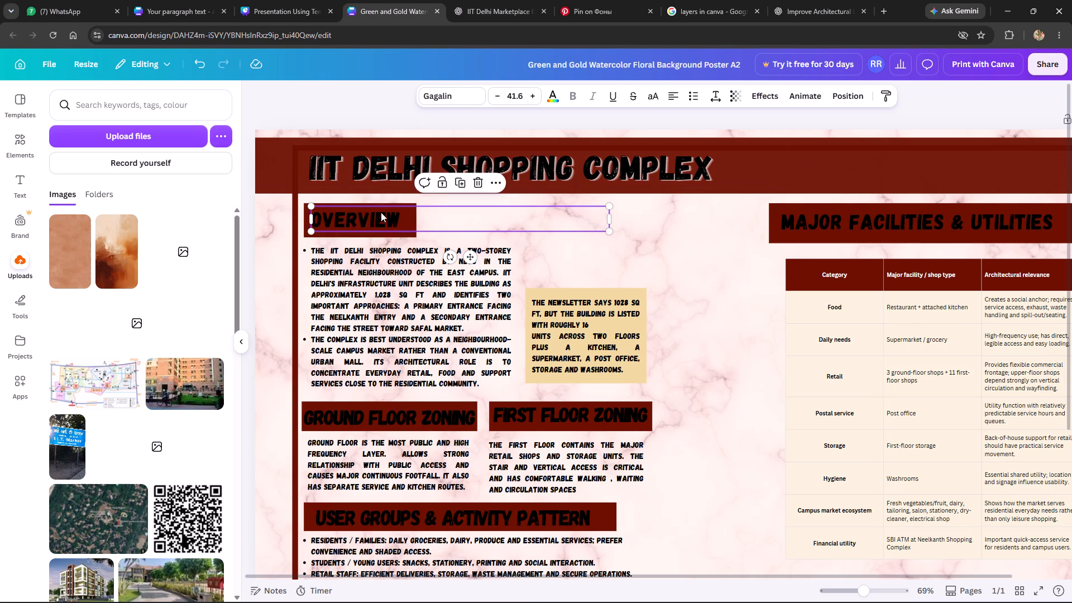
{"action": "left_click", "coordinate": [752, 94]}
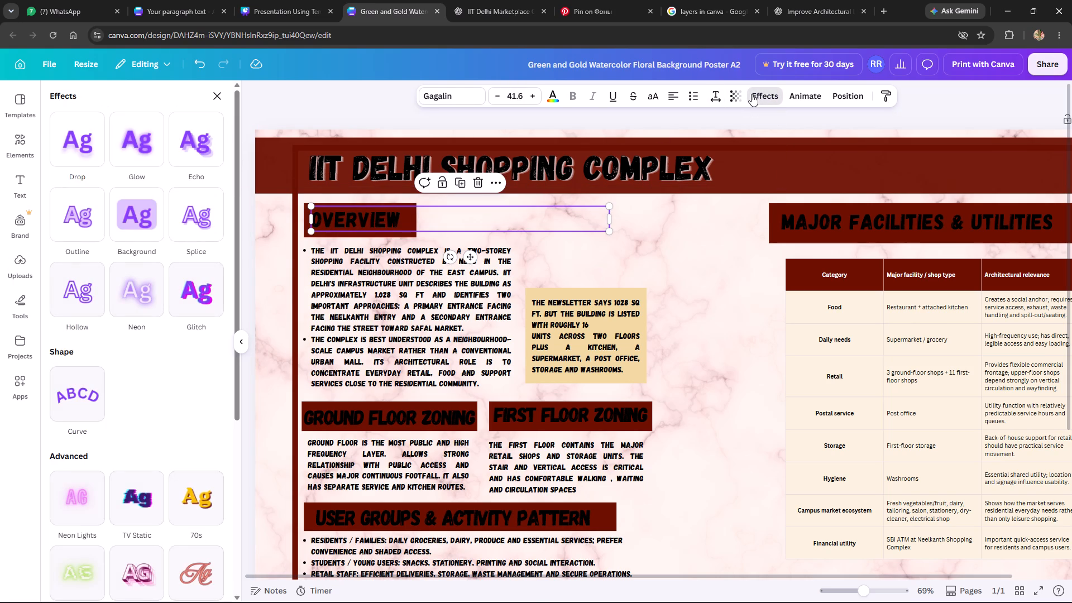
{"action": "left_click", "coordinate": [197, 138]}
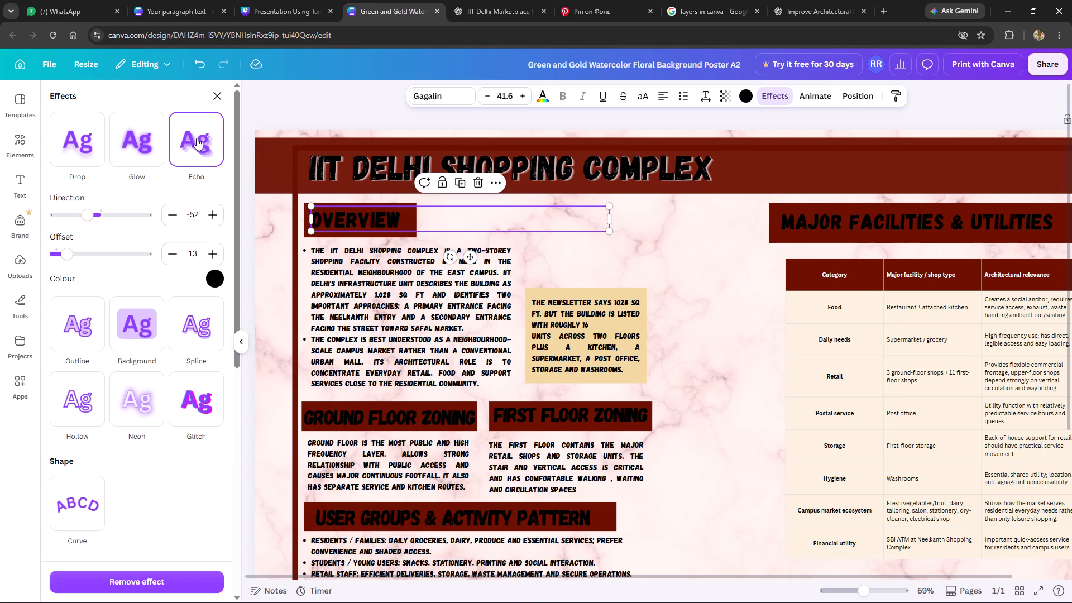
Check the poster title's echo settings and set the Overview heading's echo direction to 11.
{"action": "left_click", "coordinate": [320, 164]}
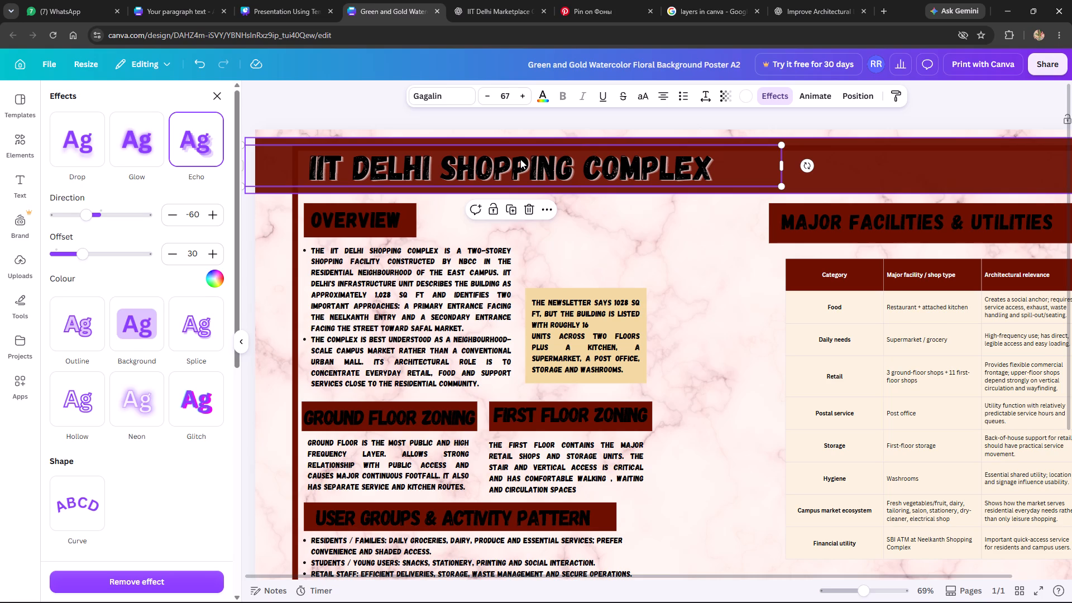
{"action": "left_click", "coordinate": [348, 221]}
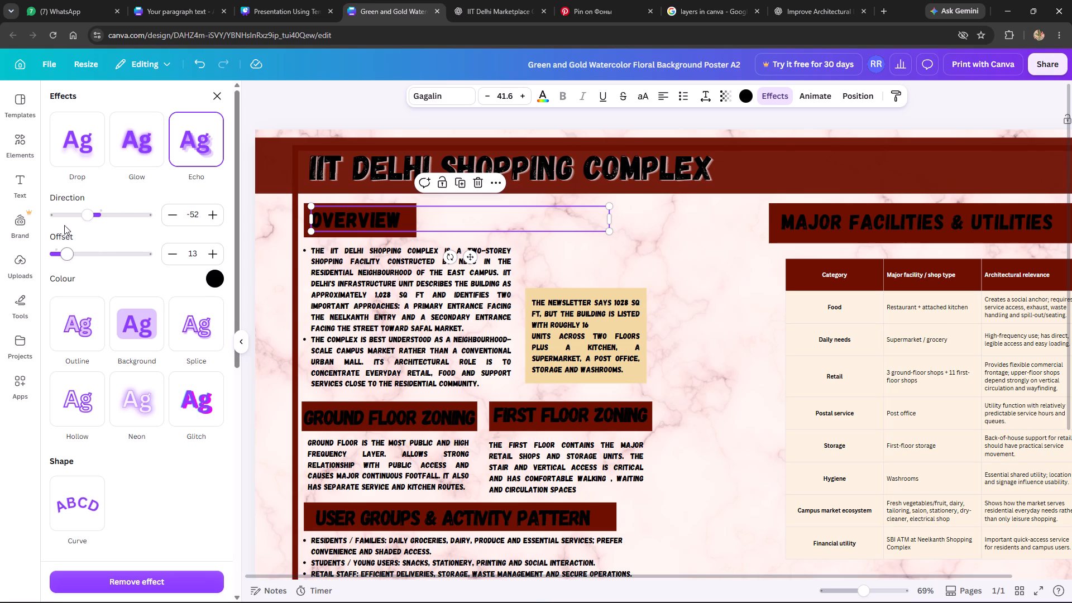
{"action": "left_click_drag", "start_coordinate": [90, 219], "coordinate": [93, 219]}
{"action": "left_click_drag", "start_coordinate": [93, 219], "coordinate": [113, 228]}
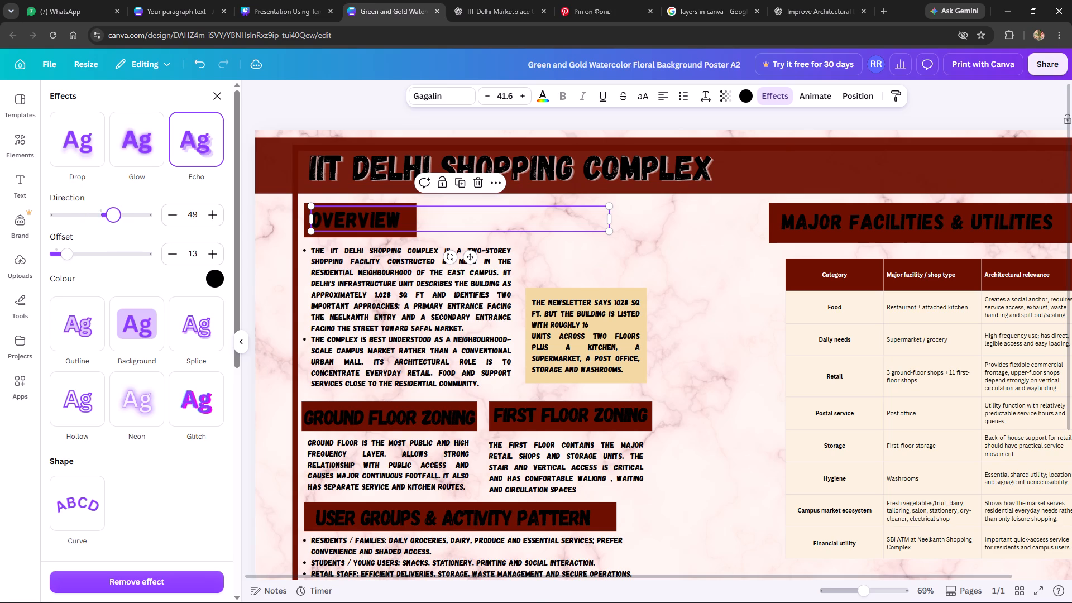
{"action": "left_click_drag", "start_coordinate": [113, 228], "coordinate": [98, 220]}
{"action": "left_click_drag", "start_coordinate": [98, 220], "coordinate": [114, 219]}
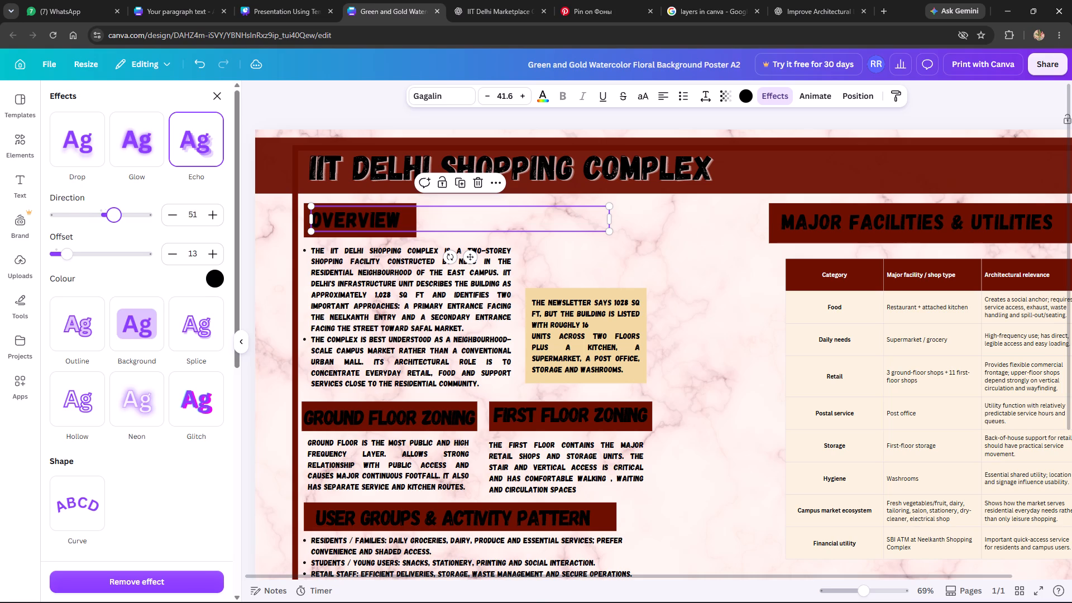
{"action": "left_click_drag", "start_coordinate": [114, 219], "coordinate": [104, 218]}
Change the Overview heading's echo colour to white.
{"action": "left_click", "coordinate": [214, 280]}
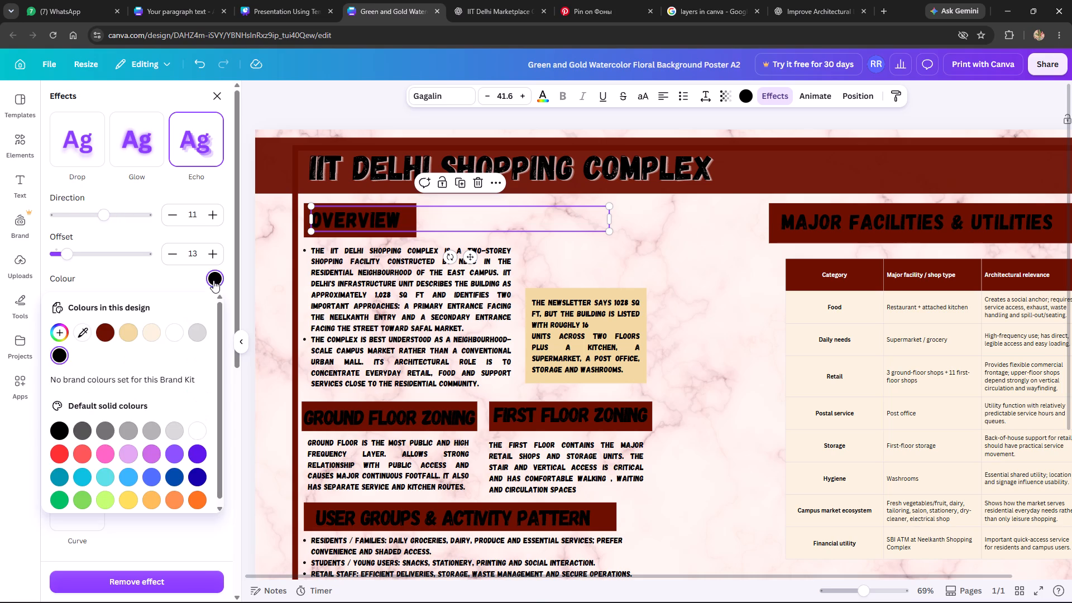
{"action": "left_click", "coordinate": [168, 333]}
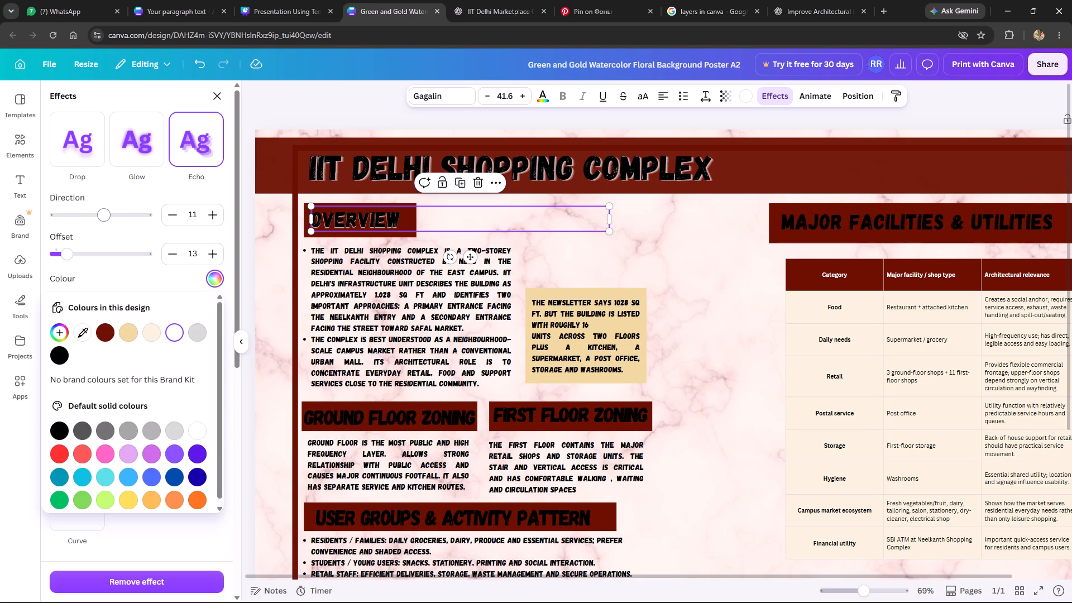
Compare with the poster title's echo settings and adjust the Overview heading's echo direction to 21.
{"action": "left_click", "coordinate": [379, 162]}
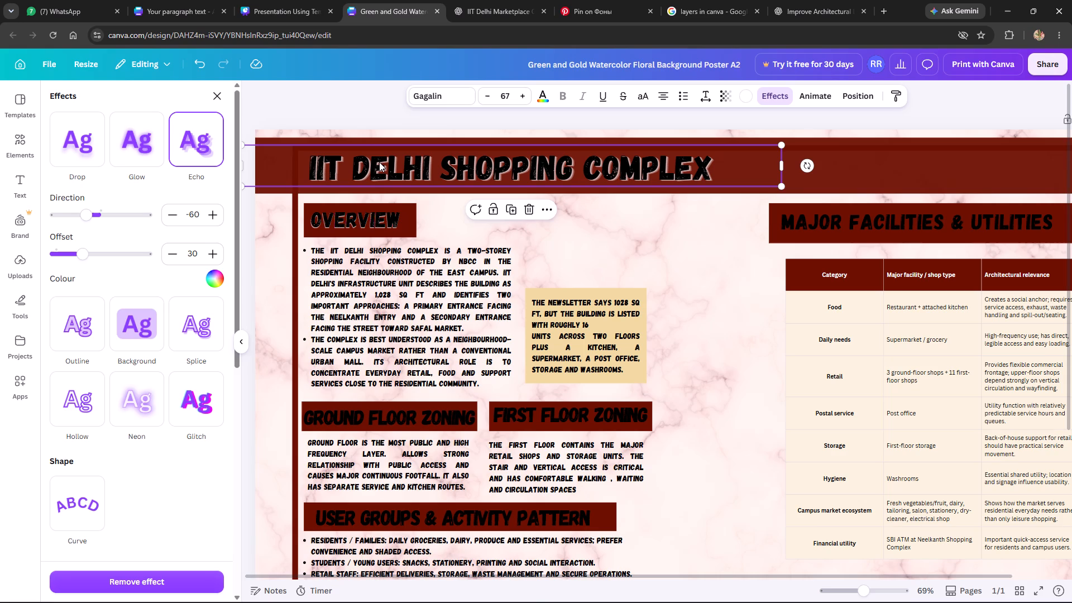
{"action": "left_click", "coordinate": [346, 219]}
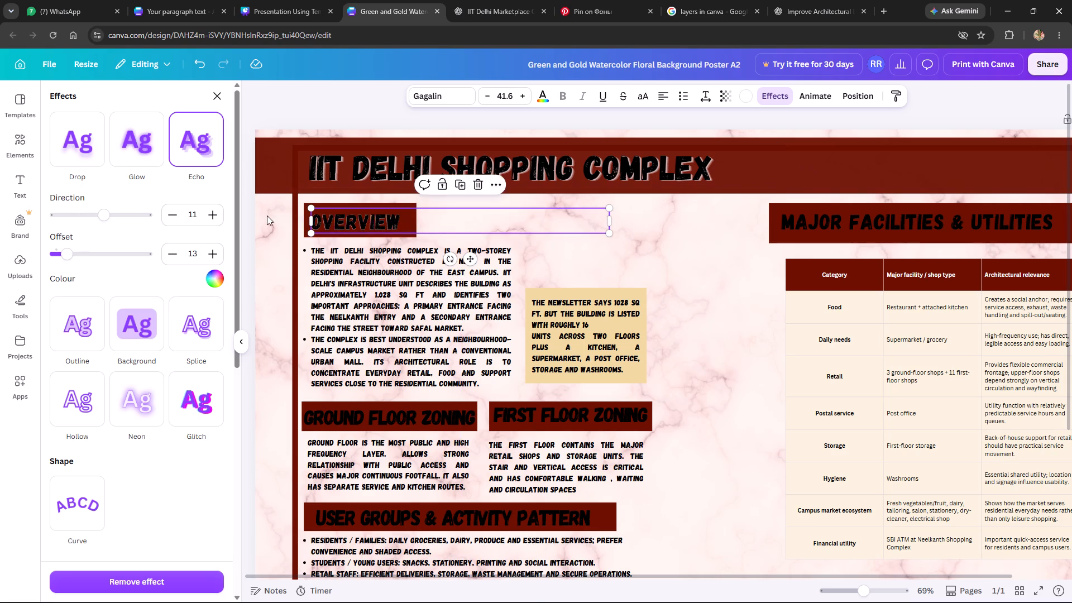
{"action": "triple_click", "coordinate": [175, 213]}
{"action": "triple_click", "coordinate": [175, 213]}
{"action": "triple_click", "coordinate": [175, 213]}
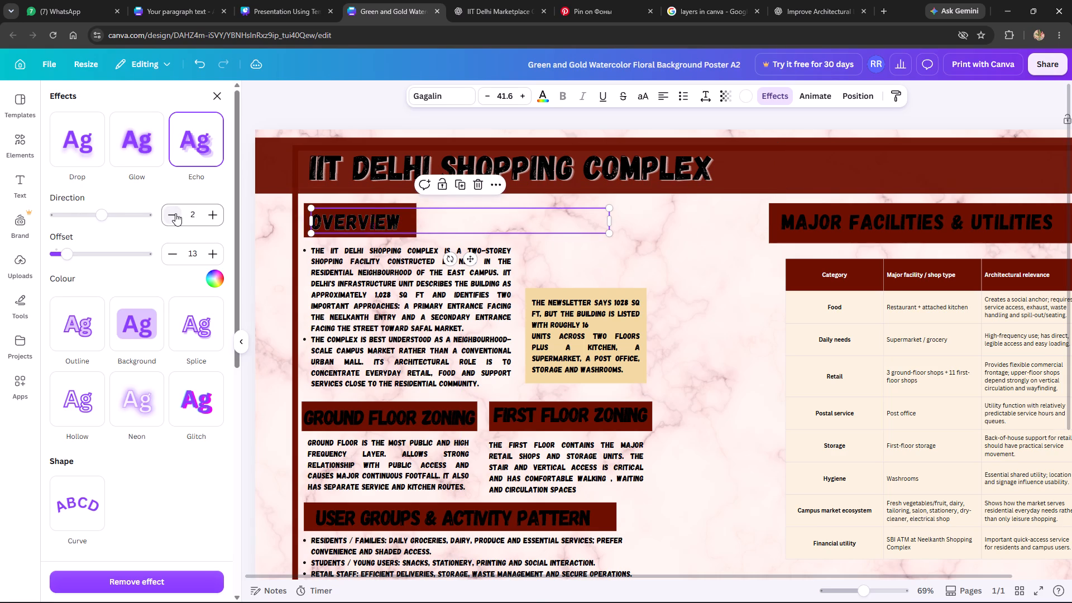
{"action": "triple_click", "coordinate": [175, 213]}
{"action": "triple_click", "coordinate": [174, 212]}
{"action": "left_click", "coordinate": [174, 212]}
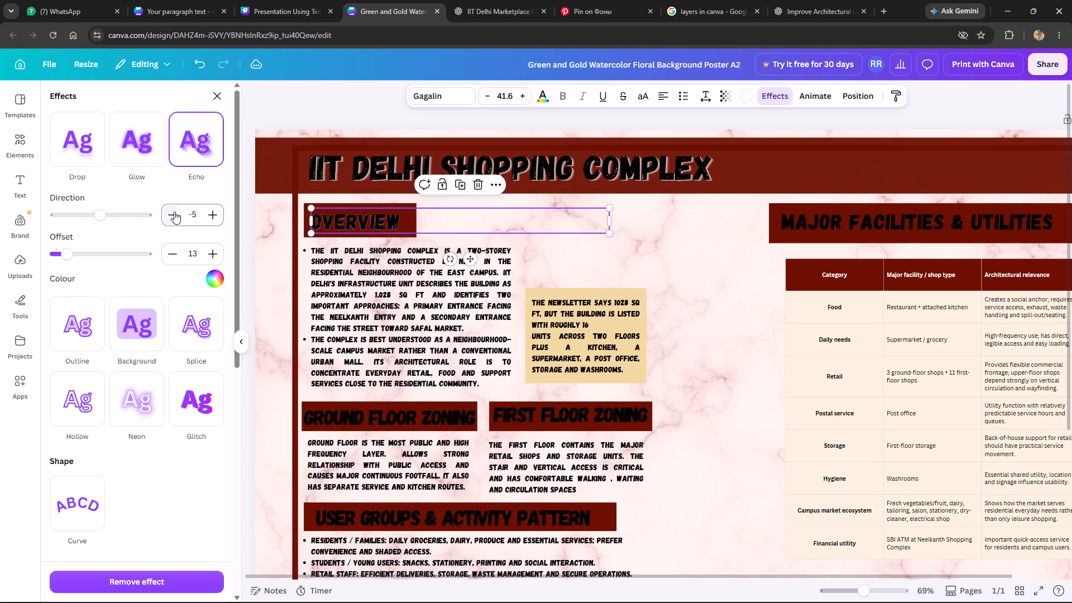
{"action": "double_click", "coordinate": [174, 212]}
{"action": "left_click", "coordinate": [210, 214]}
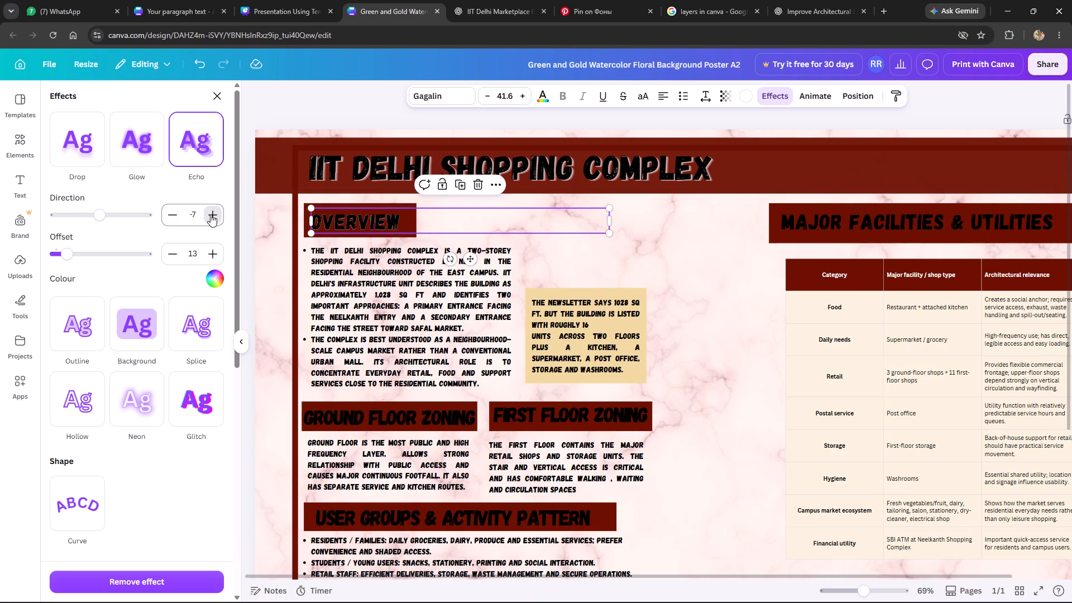
{"action": "left_click", "coordinate": [210, 214]}
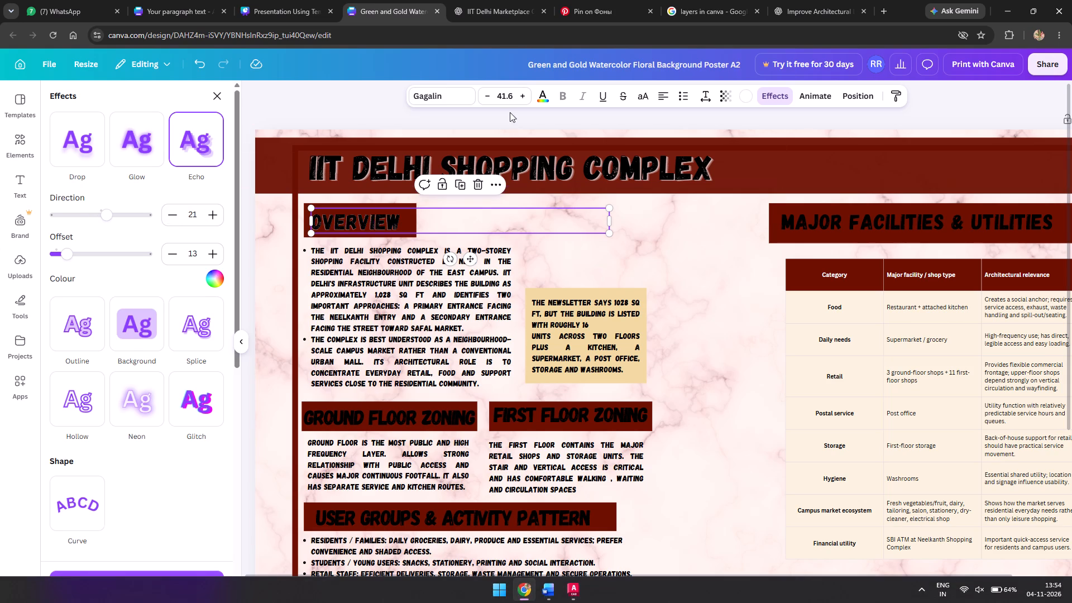
Check the poster title's echo settings and set the Overview heading's echo offset to 30 and direction to -60.
{"action": "left_click", "coordinate": [400, 171]}
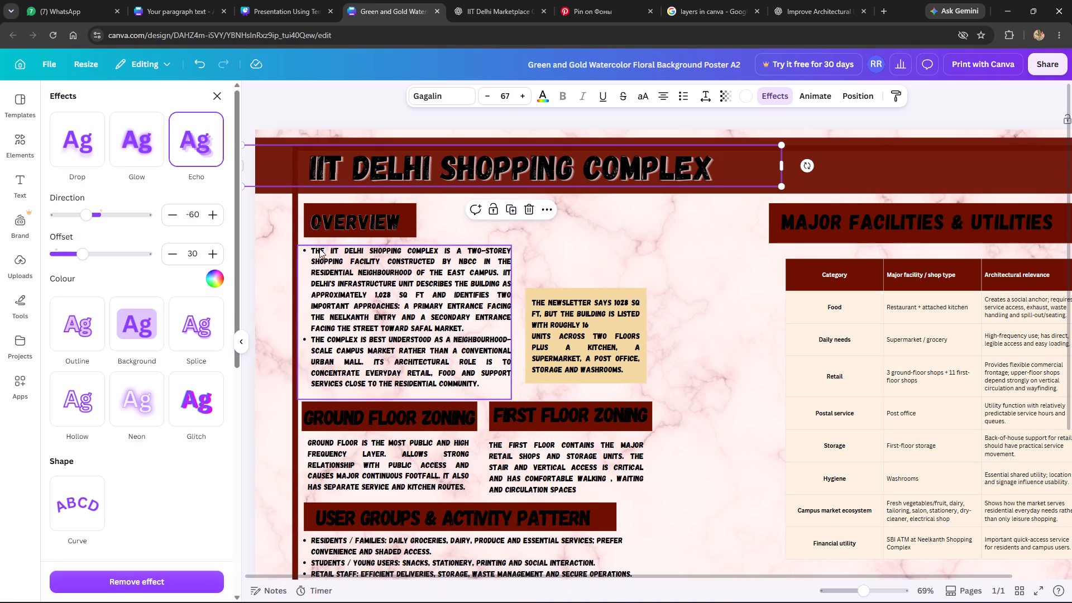
{"action": "left_click", "coordinate": [347, 214]}
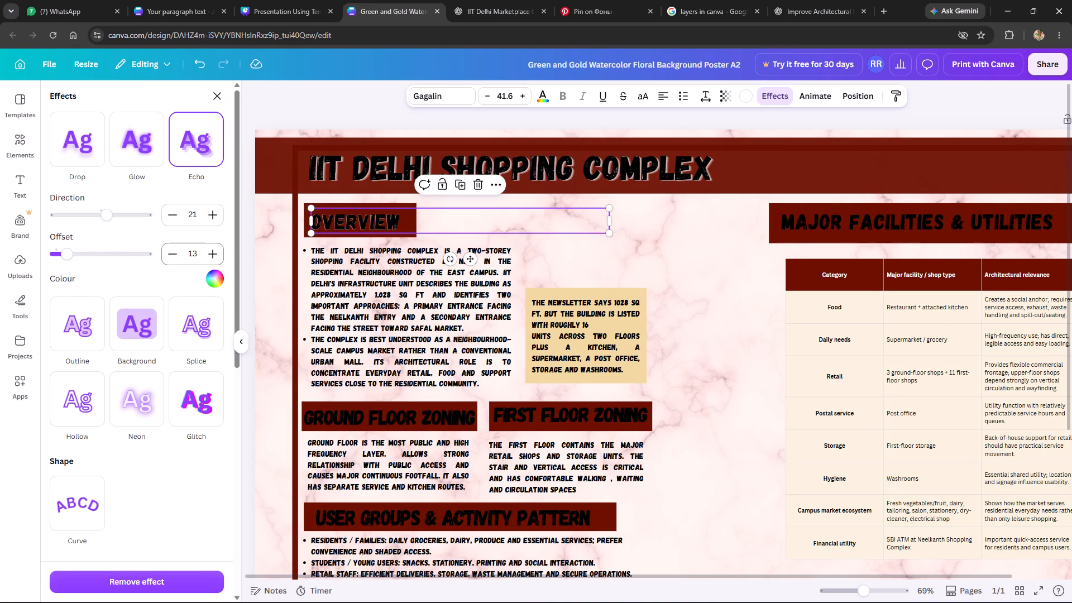
{"action": "left_click", "coordinate": [211, 253]}
{"action": "left_click", "coordinate": [173, 251]}
{"action": "left_click", "coordinate": [178, 214]}
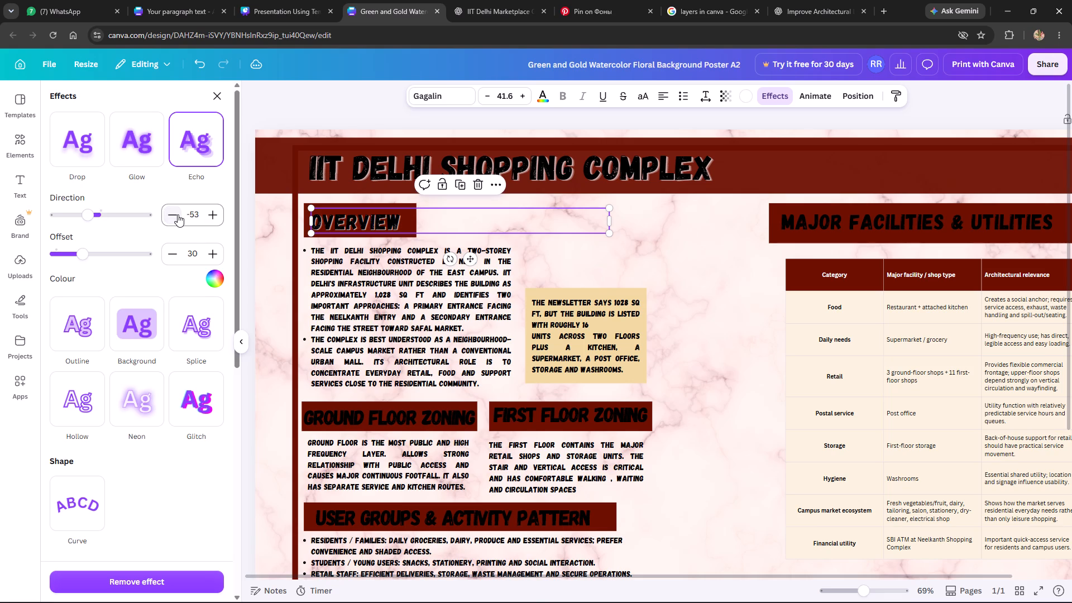
{"action": "left_click", "coordinate": [178, 214]}
{"action": "triple_click", "coordinate": [178, 214]}
{"action": "triple_click", "coordinate": [178, 214]}
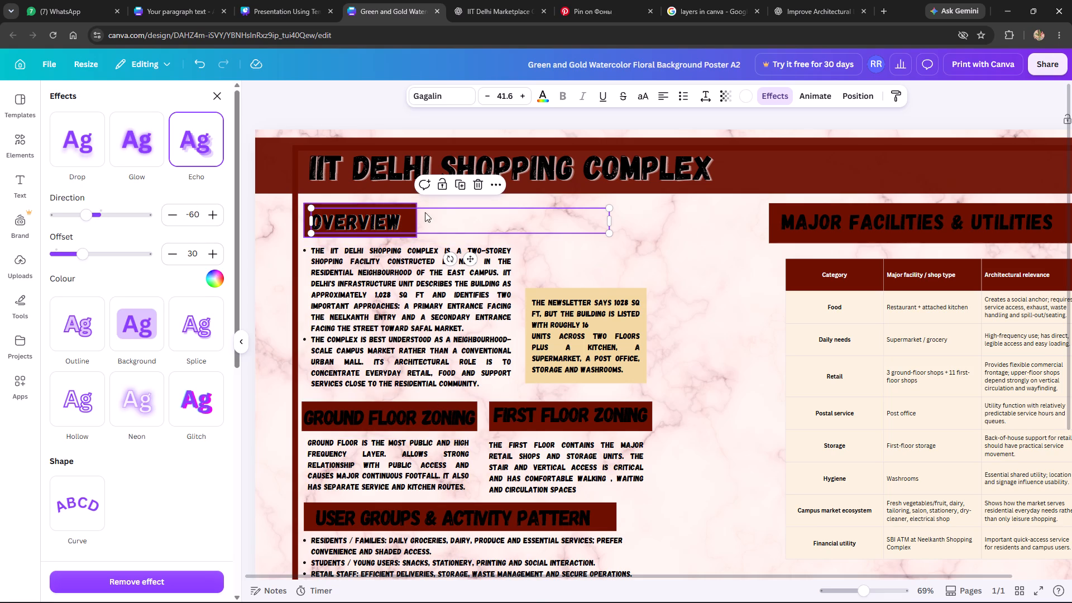
{"action": "left_click", "coordinate": [412, 220]}
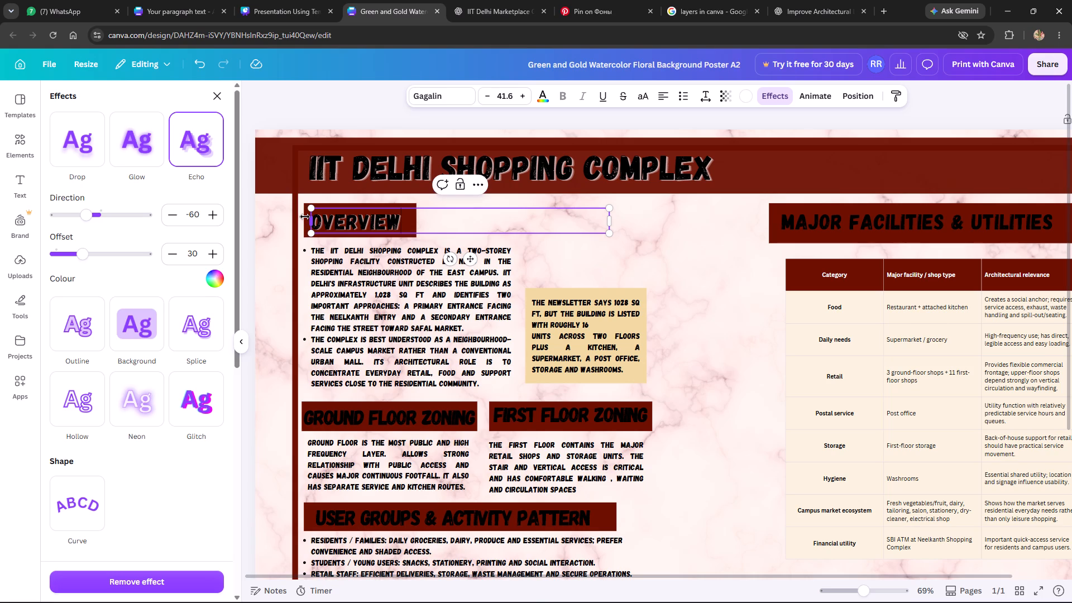
{"action": "left_click", "coordinate": [305, 217]}
{"action": "double_click", "coordinate": [265, 95]}
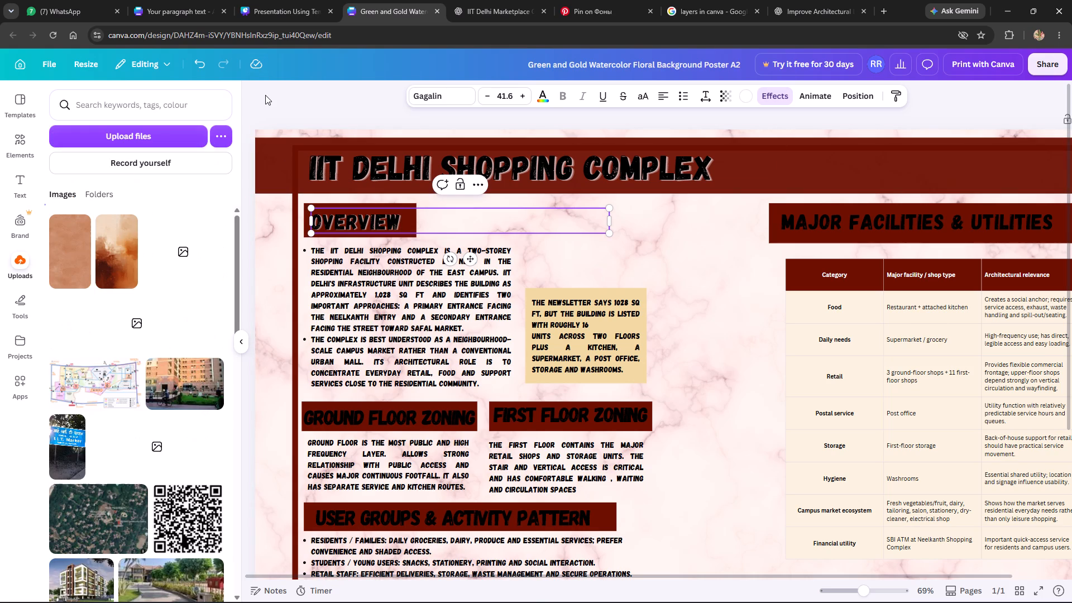
Set the transparency of the dark red box behind the Overview heading to 96.
{"action": "left_click", "coordinate": [400, 205]}
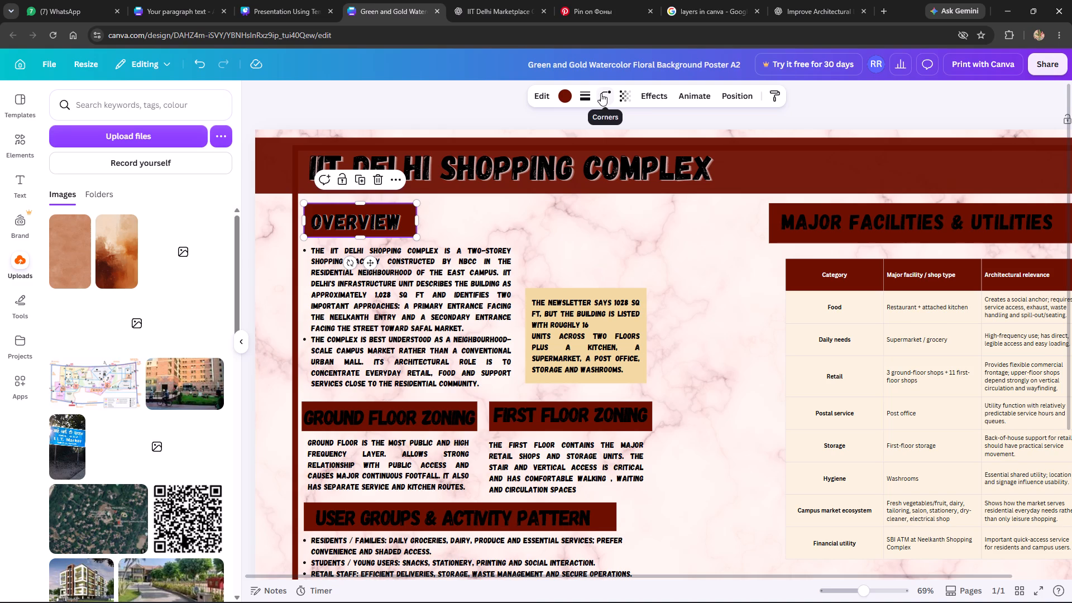
{"action": "left_click", "coordinate": [621, 96]}
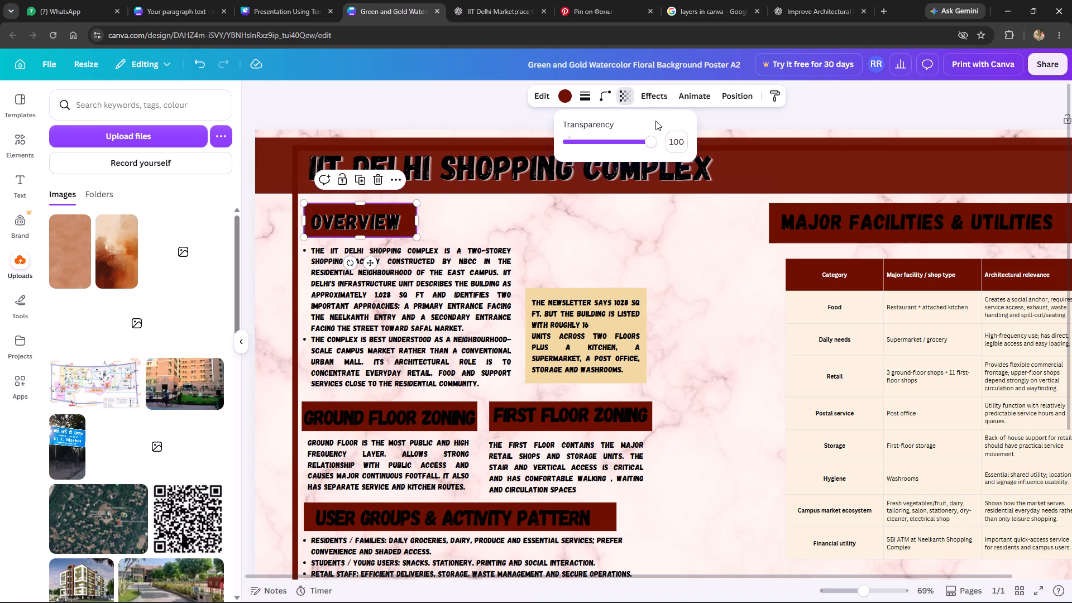
{"action": "left_click_drag", "start_coordinate": [652, 144], "coordinate": [629, 156]}
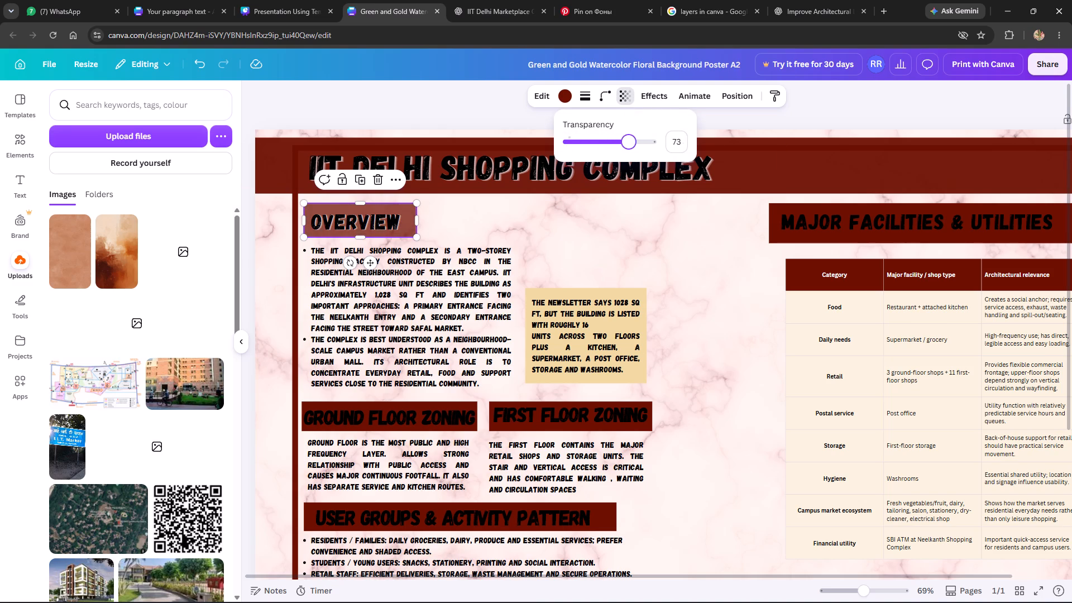
{"action": "left_click_drag", "start_coordinate": [629, 156], "coordinate": [638, 158]}
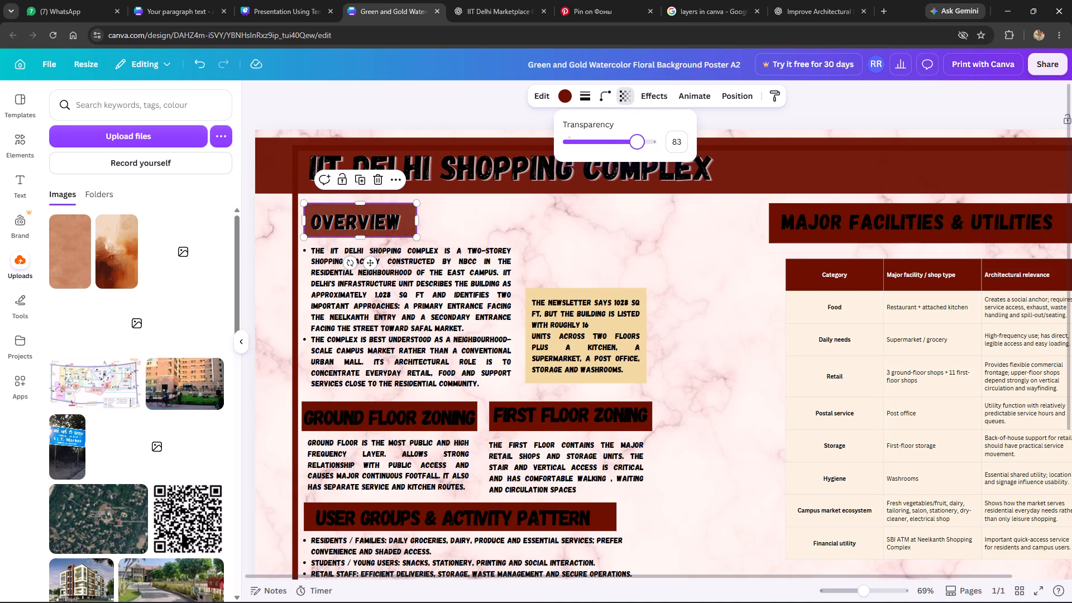
{"action": "left_click_drag", "start_coordinate": [638, 158], "coordinate": [642, 157]}
{"action": "left_click_drag", "start_coordinate": [642, 157], "coordinate": [652, 156]}
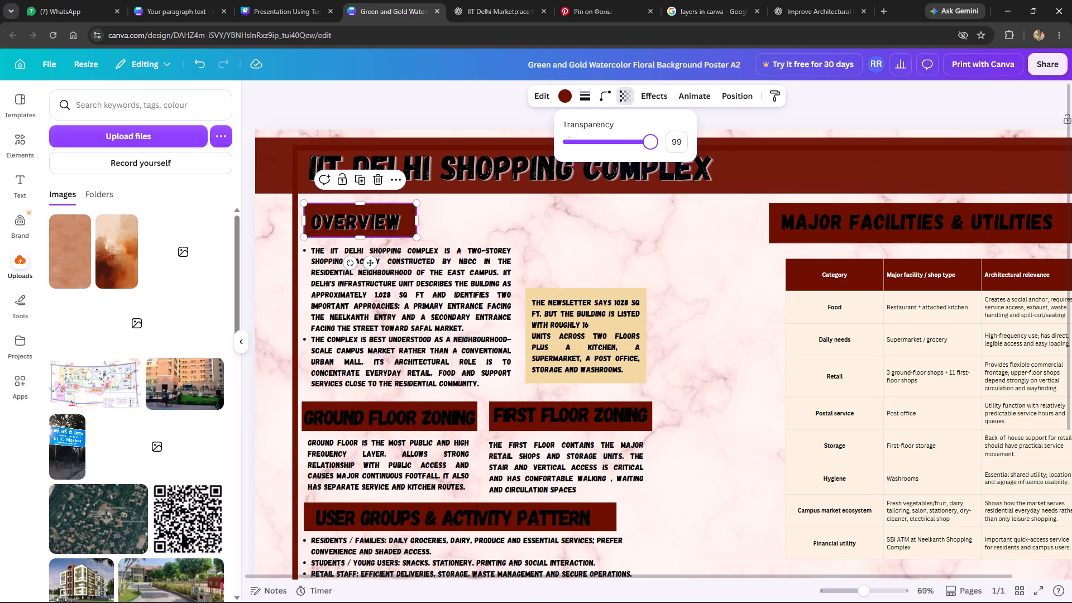
{"action": "left_click_drag", "start_coordinate": [652, 156], "coordinate": [648, 161]}
{"action": "left_click_drag", "start_coordinate": [648, 161], "coordinate": [648, 161]}
{"action": "left_click", "coordinate": [493, 99]}
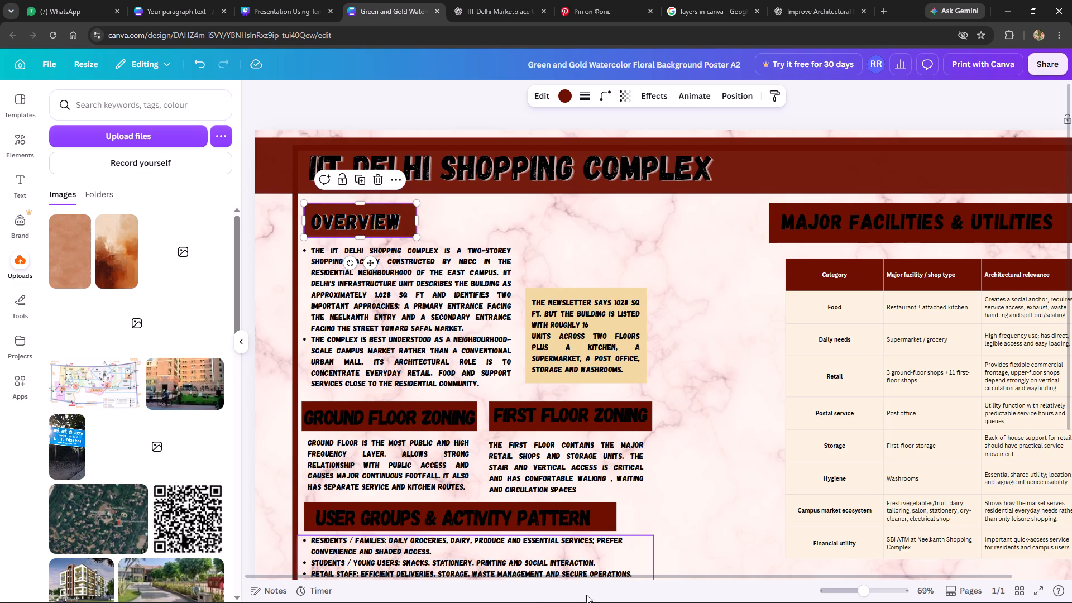
Recolour the beige box behind the newsletter note dark red and set its transparency to 70.
{"action": "left_click", "coordinate": [588, 289]}
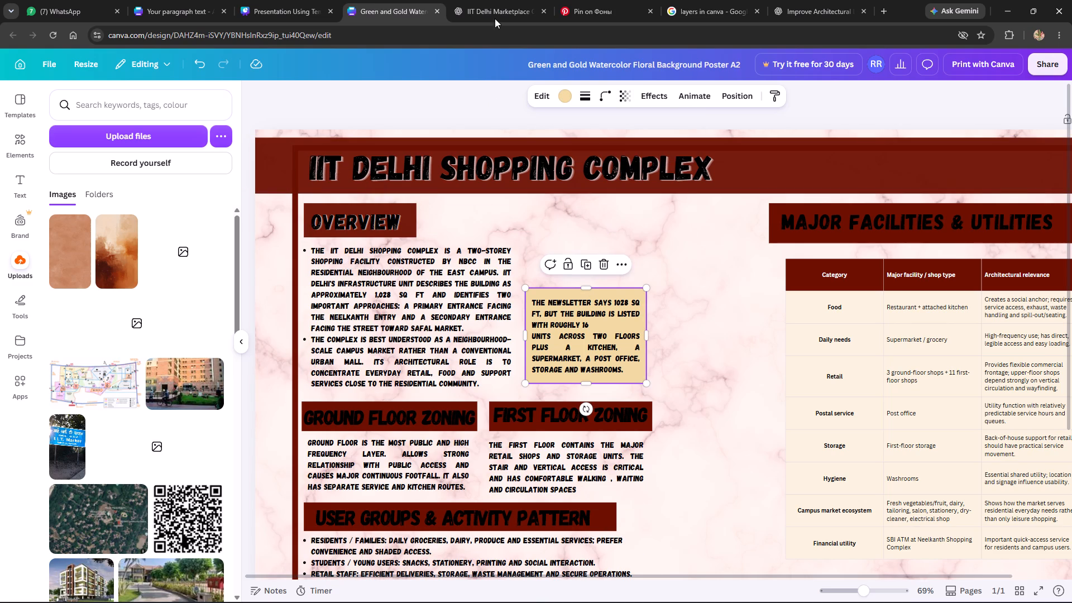
{"action": "left_click", "coordinate": [564, 95]}
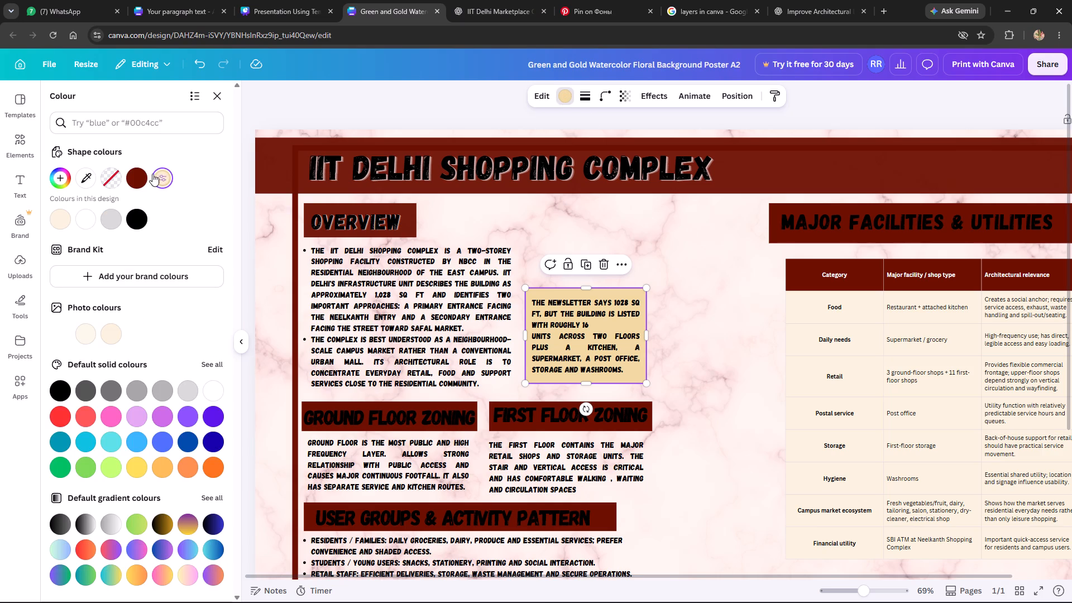
{"action": "left_click", "coordinate": [144, 179]}
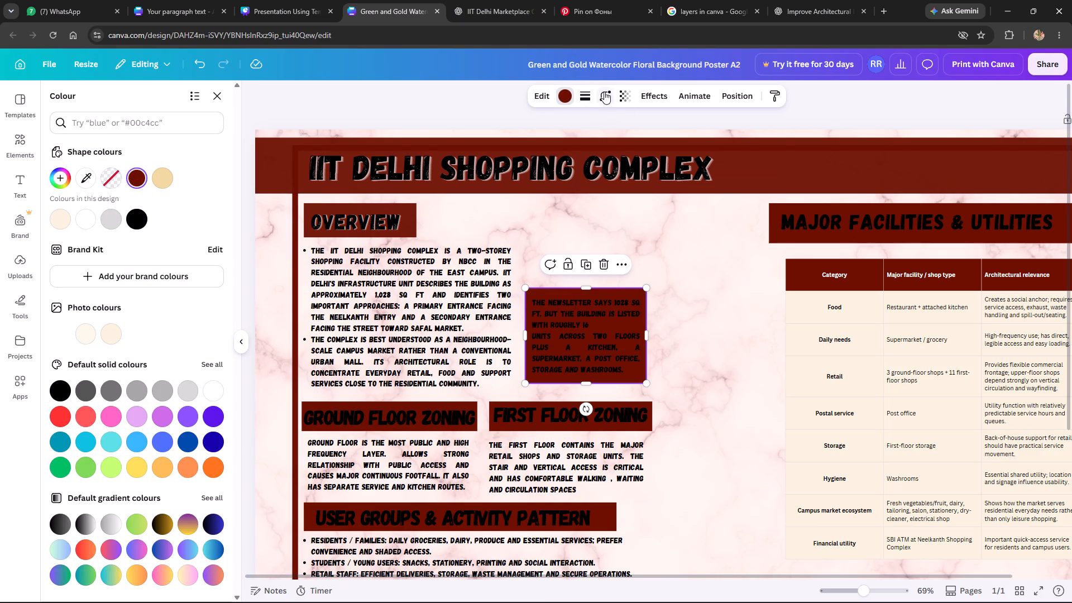
{"action": "left_click", "coordinate": [622, 97]}
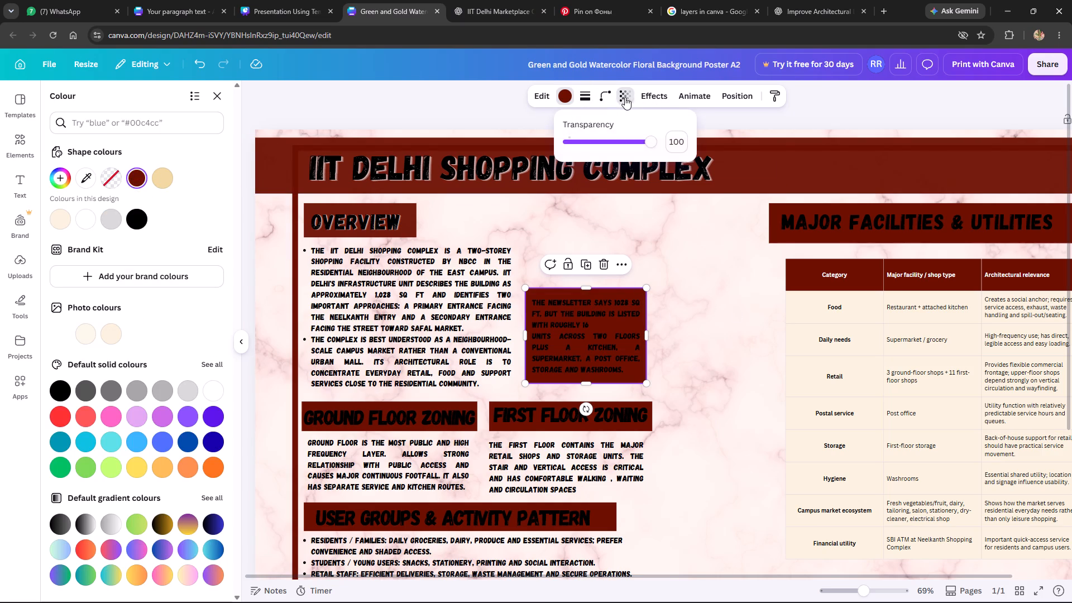
{"action": "left_click_drag", "start_coordinate": [655, 147], "coordinate": [628, 153]}
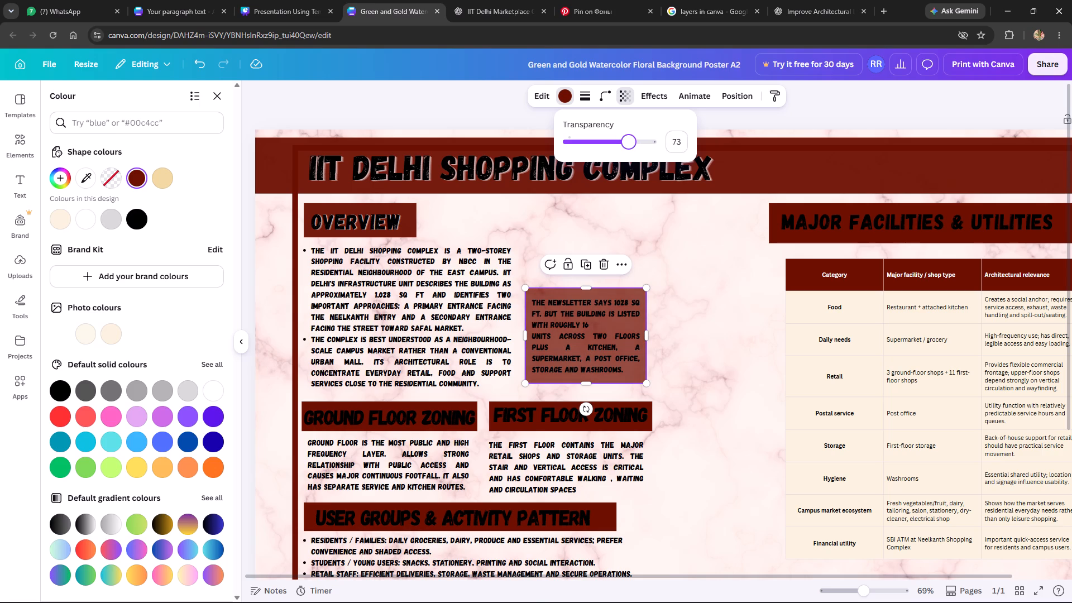
{"action": "left_click_drag", "start_coordinate": [628, 153], "coordinate": [626, 155]}
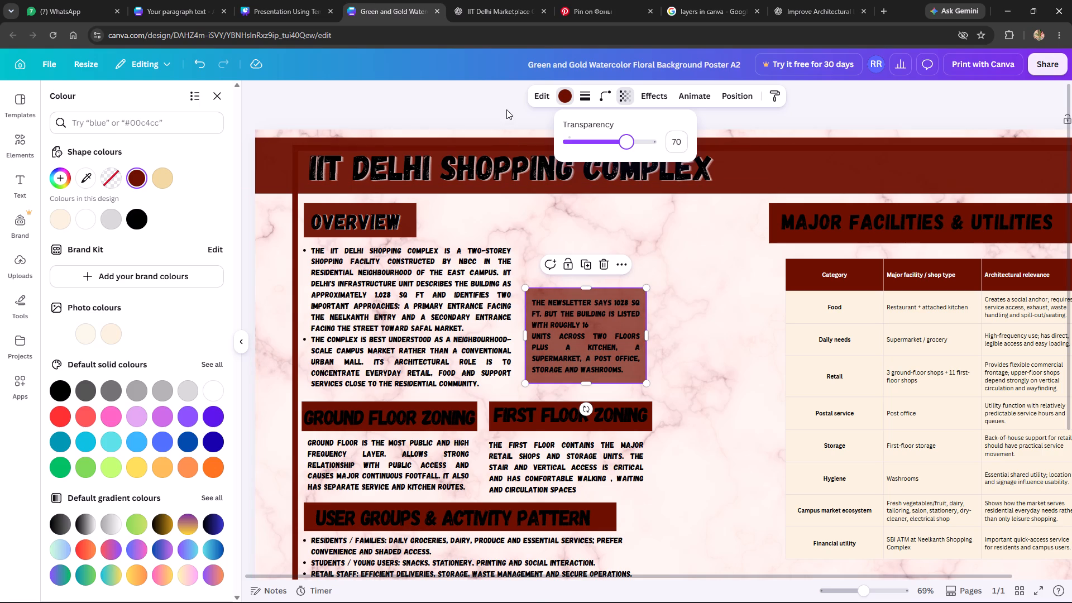
{"action": "left_click", "coordinate": [506, 100]}
Apply the Echo effect to the newsletter note text with an offset of 30 and a direction of -60.
{"action": "left_click", "coordinate": [569, 327]}
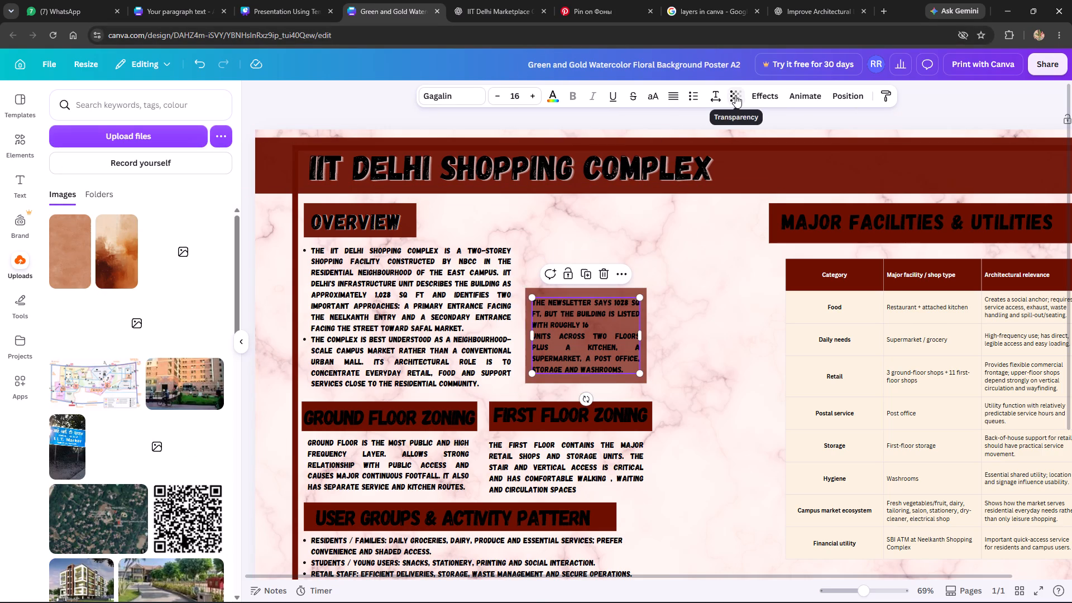
{"action": "left_click", "coordinate": [766, 93]}
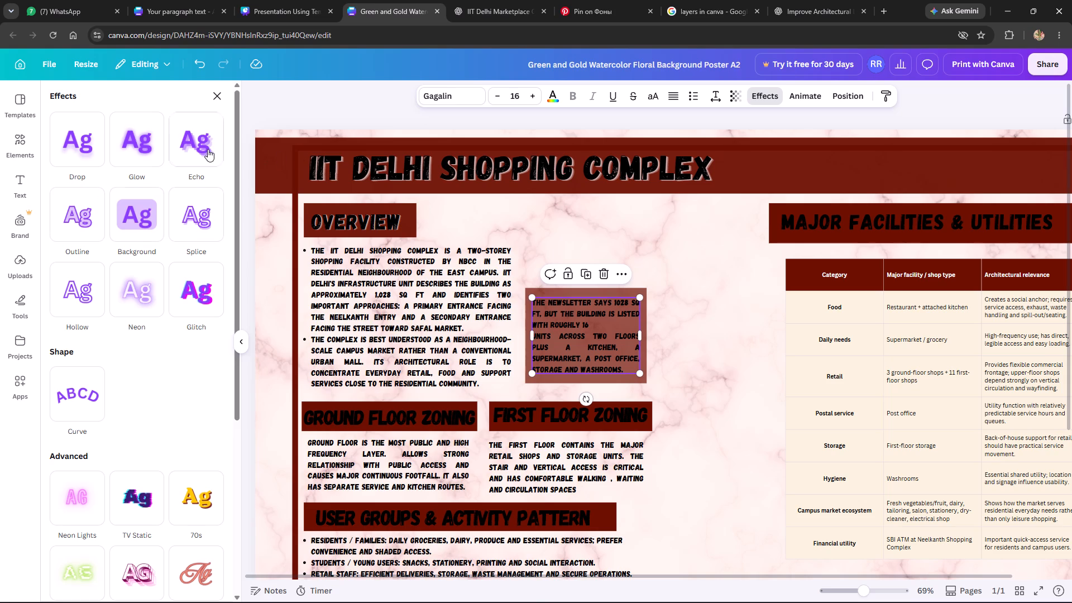
{"action": "left_click", "coordinate": [205, 149]}
{"action": "left_click", "coordinate": [214, 252]}
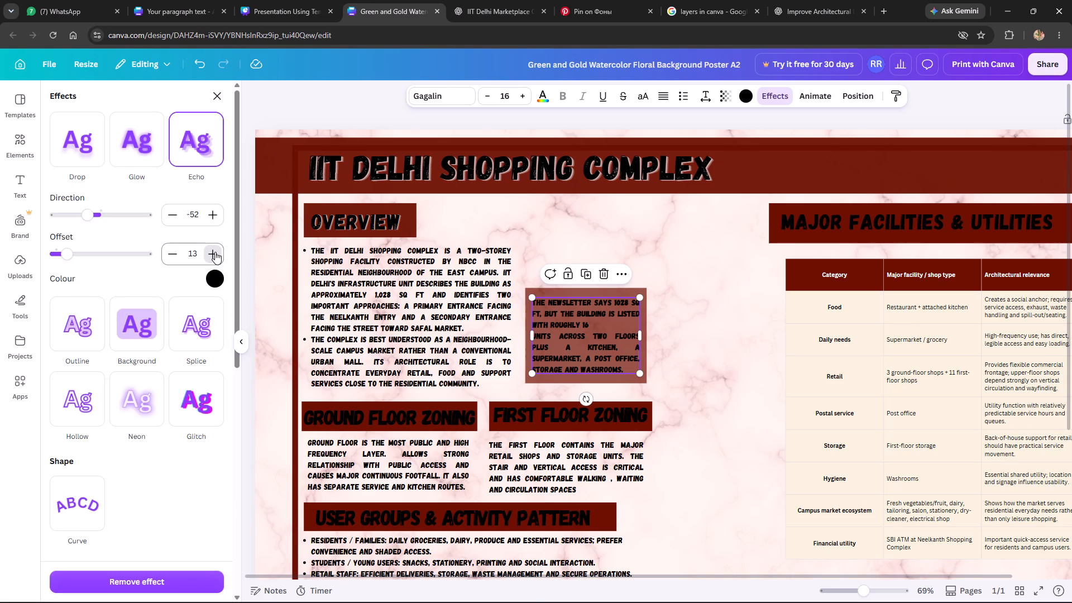
{"action": "triple_click", "coordinate": [215, 252]}
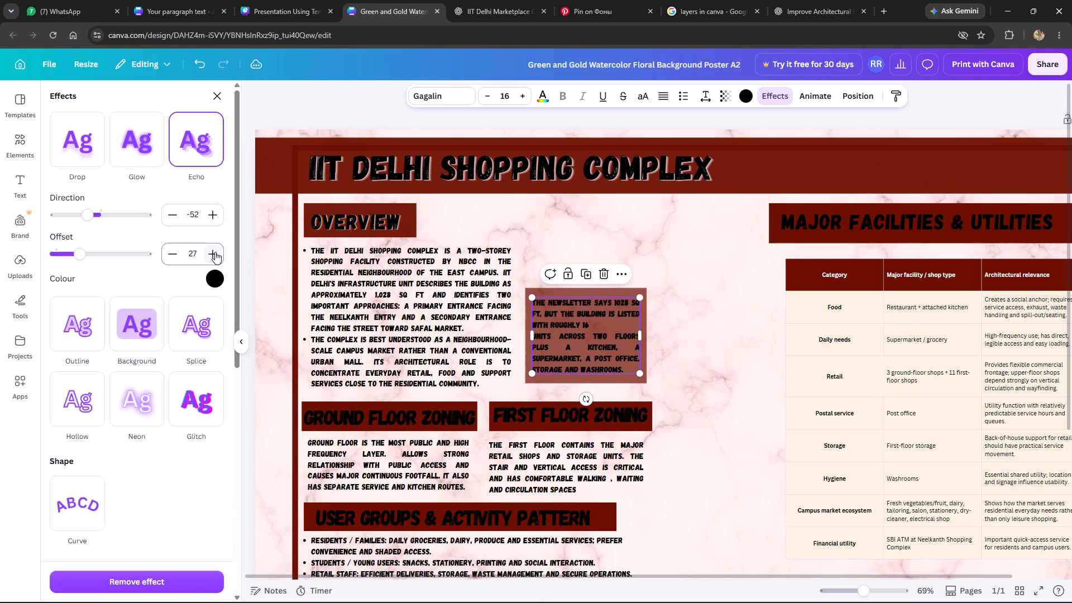
{"action": "left_click", "coordinate": [215, 252]}
{"action": "left_click", "coordinate": [175, 209]}
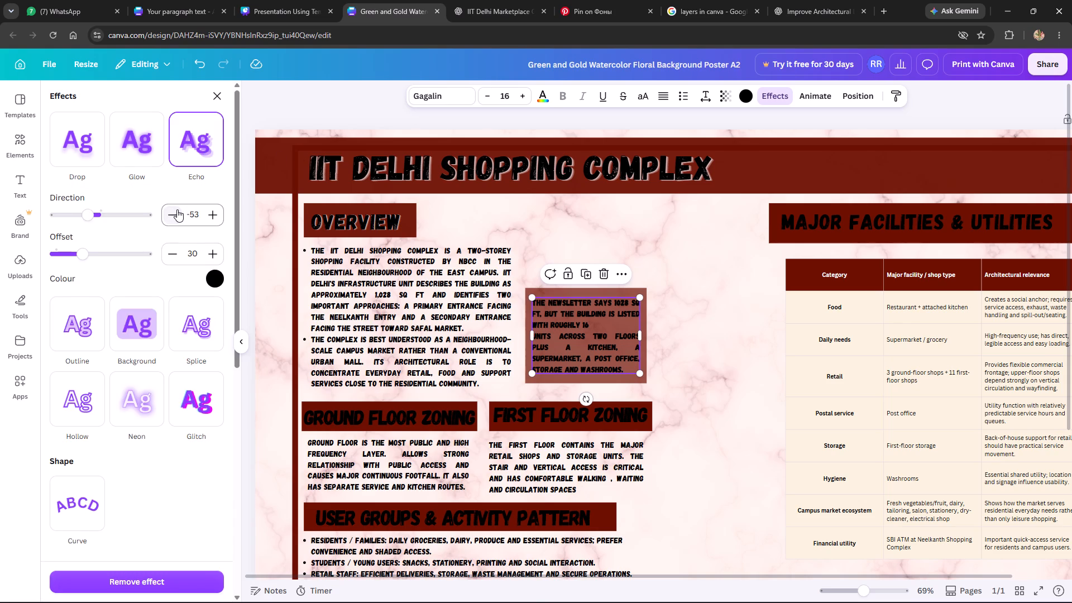
{"action": "double_click", "coordinate": [175, 211]}
{"action": "triple_click", "coordinate": [174, 212]}
{"action": "double_click", "coordinate": [174, 212]}
{"action": "left_click", "coordinate": [215, 217]}
{"action": "left_click", "coordinate": [331, 109]}
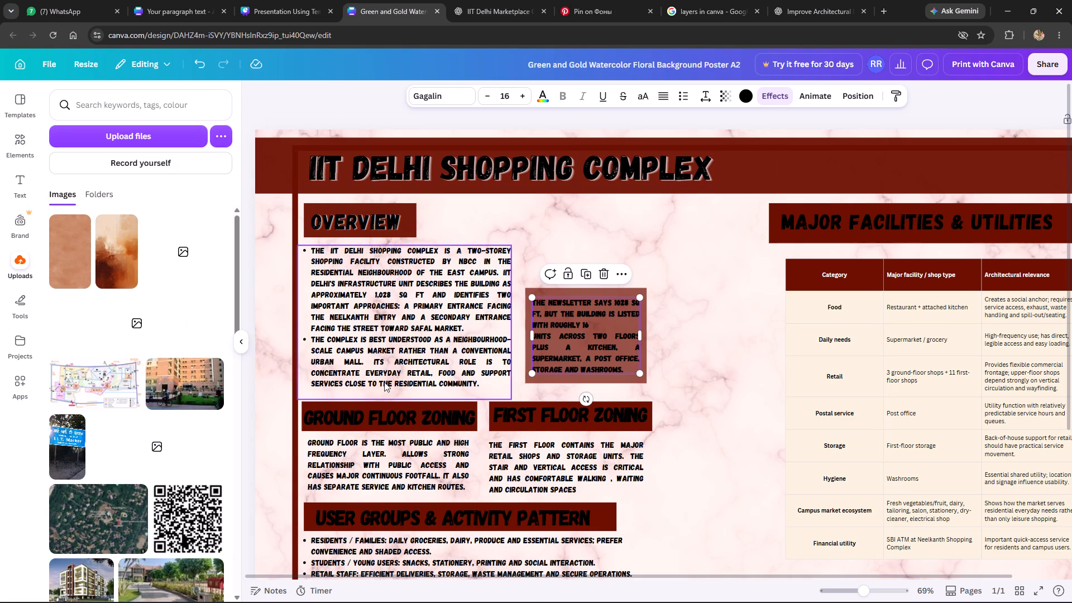
Apply the Echo effect to the Ground Floor Zoning heading with a direction of -60, matching the Overview heading.
{"action": "left_click", "coordinate": [388, 409]}
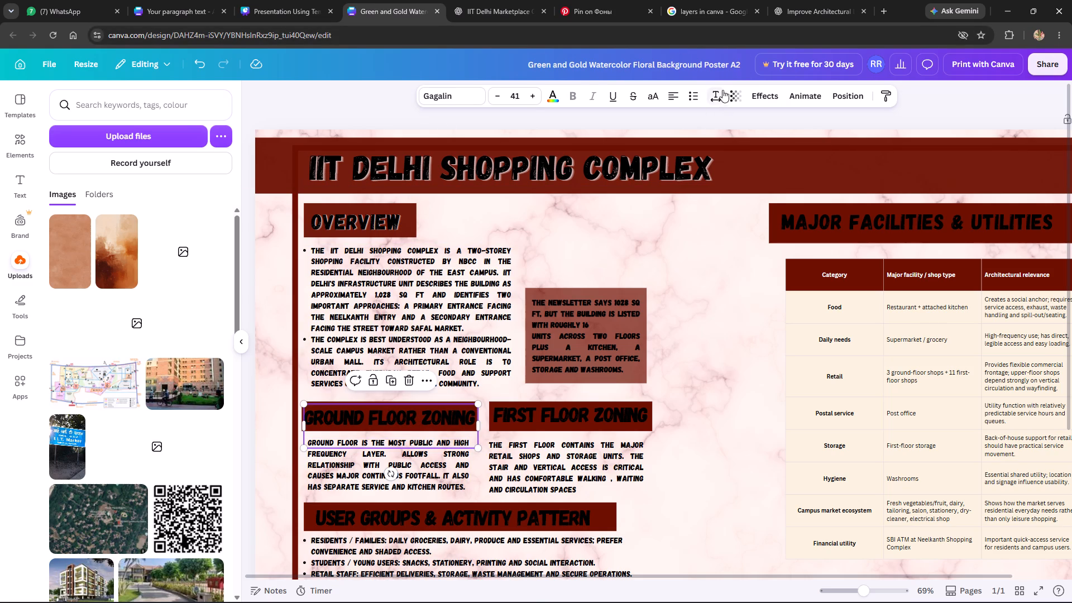
{"action": "left_click", "coordinate": [762, 96]}
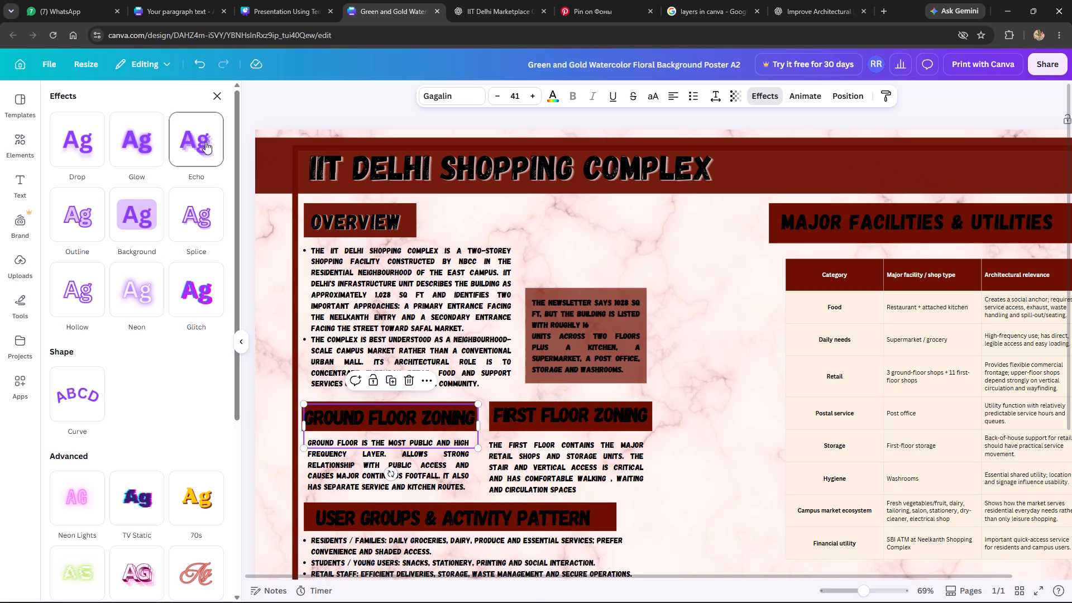
{"action": "left_click", "coordinate": [381, 223]}
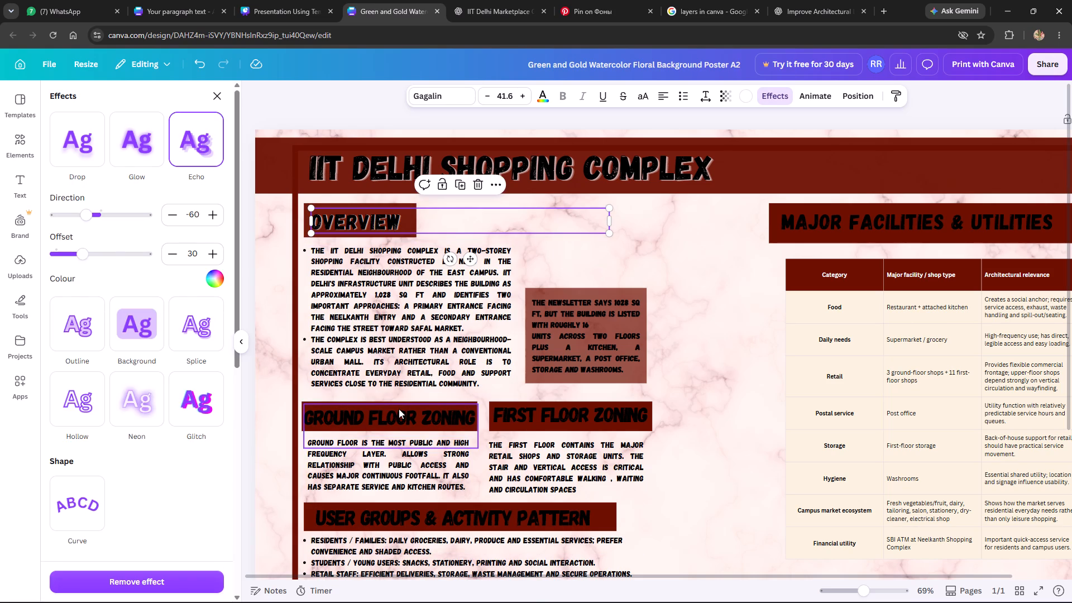
{"action": "left_click", "coordinate": [399, 411]}
{"action": "left_click", "coordinate": [184, 142]}
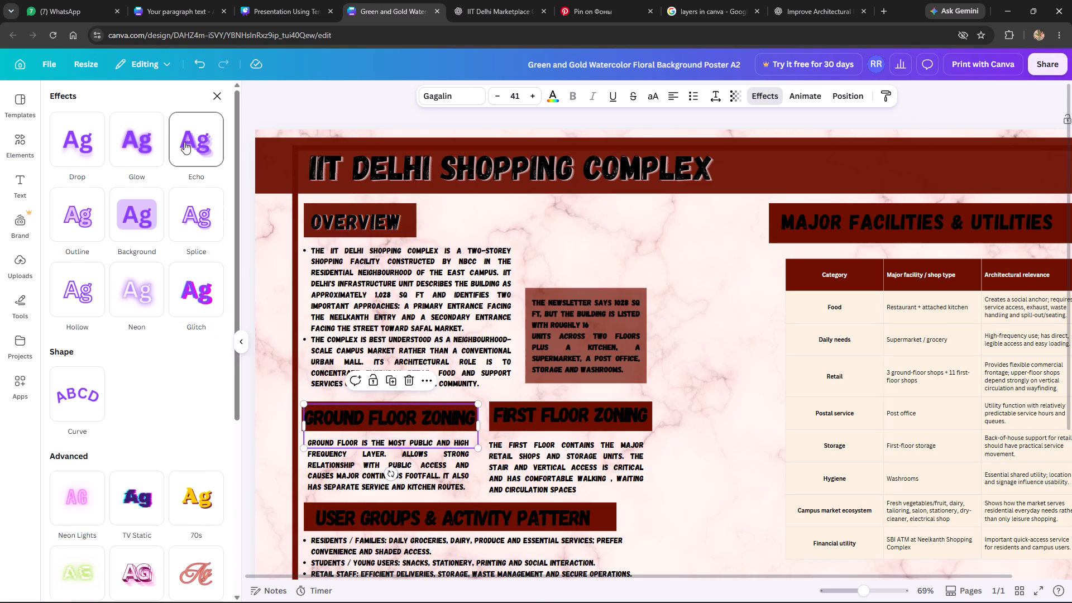
{"action": "triple_click", "coordinate": [174, 214]}
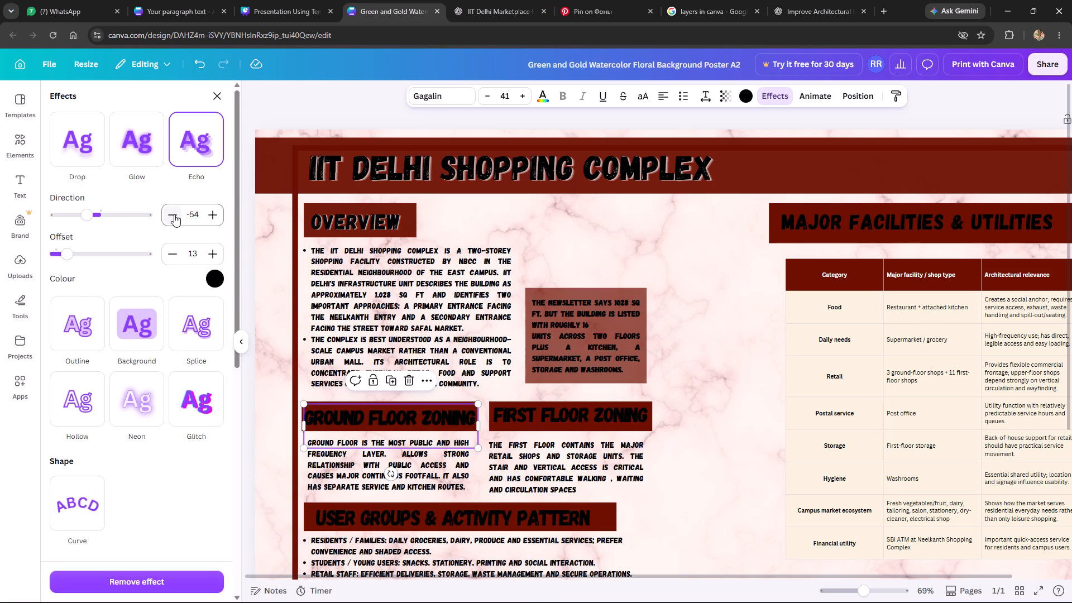
{"action": "triple_click", "coordinate": [174, 214]}
{"action": "left_click", "coordinate": [174, 214]}
{"action": "left_click", "coordinate": [174, 214]}
Set the Ground Floor Zoning heading's echo offset to 30 and its echo colour to white.
{"action": "left_click", "coordinate": [209, 250]}
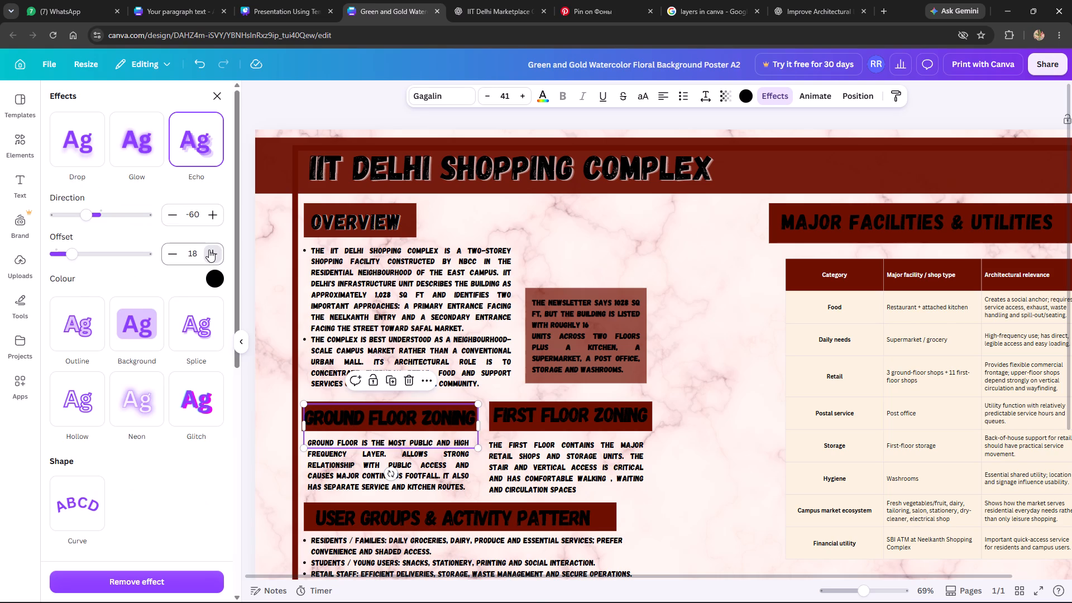
{"action": "triple_click", "coordinate": [209, 250]}
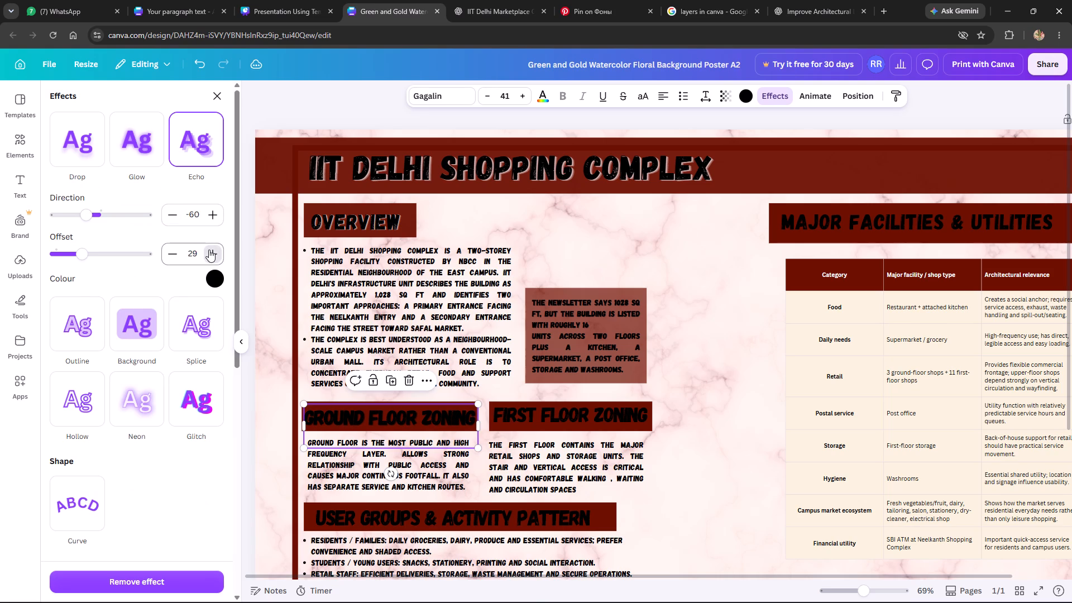
{"action": "double_click", "coordinate": [209, 250]}
{"action": "left_click", "coordinate": [175, 256]}
{"action": "triple_click", "coordinate": [175, 256]}
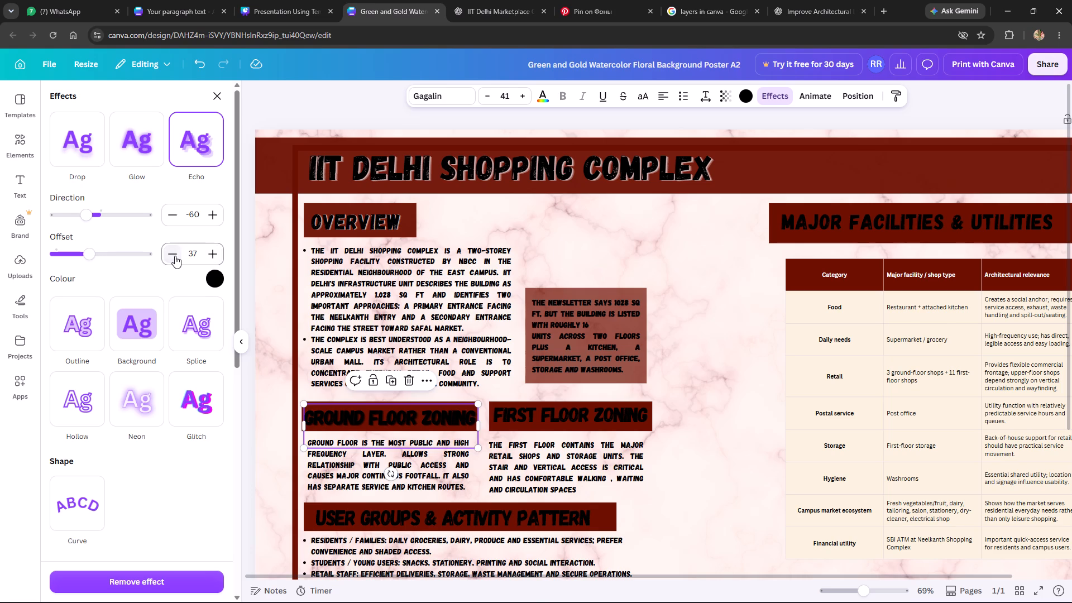
{"action": "triple_click", "coordinate": [175, 256]}
{"action": "left_click", "coordinate": [175, 256]}
{"action": "left_click", "coordinate": [175, 256]}
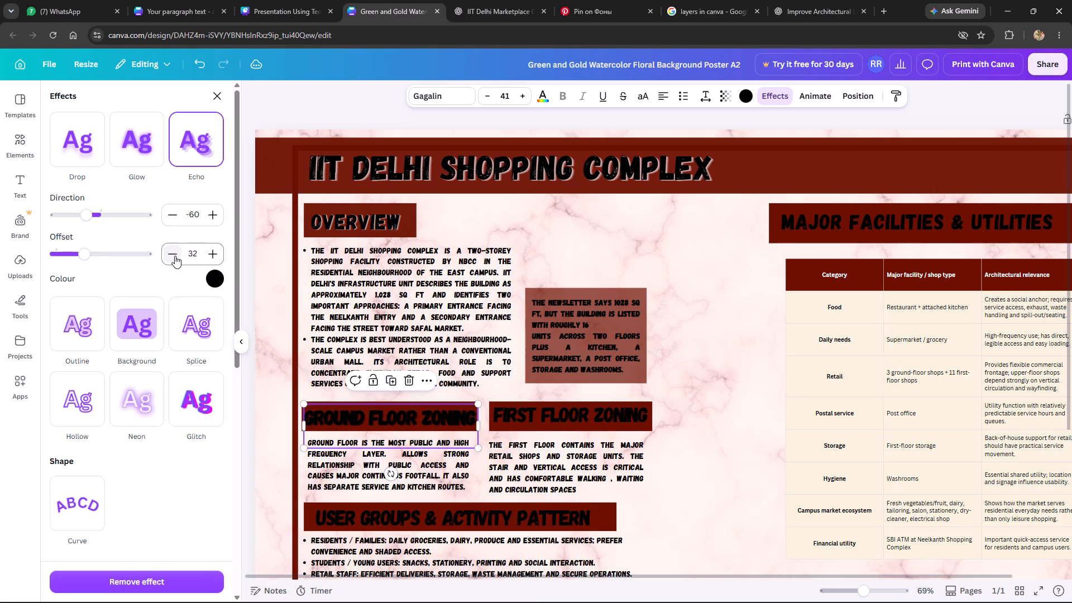
{"action": "left_click", "coordinate": [175, 256]}
{"action": "left_click", "coordinate": [180, 252]}
{"action": "left_click", "coordinate": [214, 276]}
{"action": "left_click", "coordinate": [164, 338]}
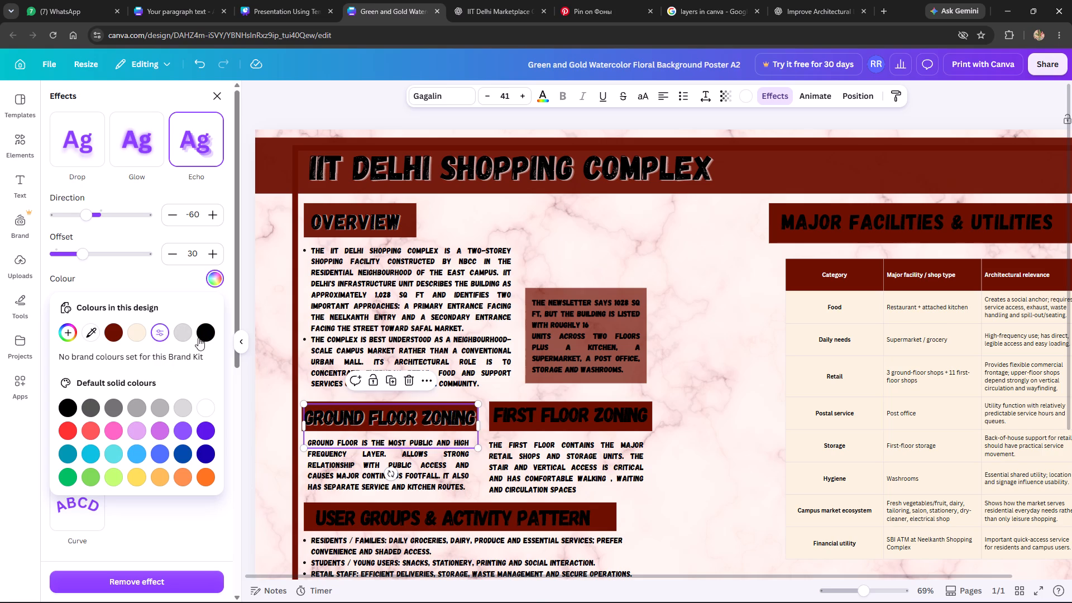
Change the echo colour of the newsletter note text to white.
{"action": "left_click", "coordinate": [604, 318]}
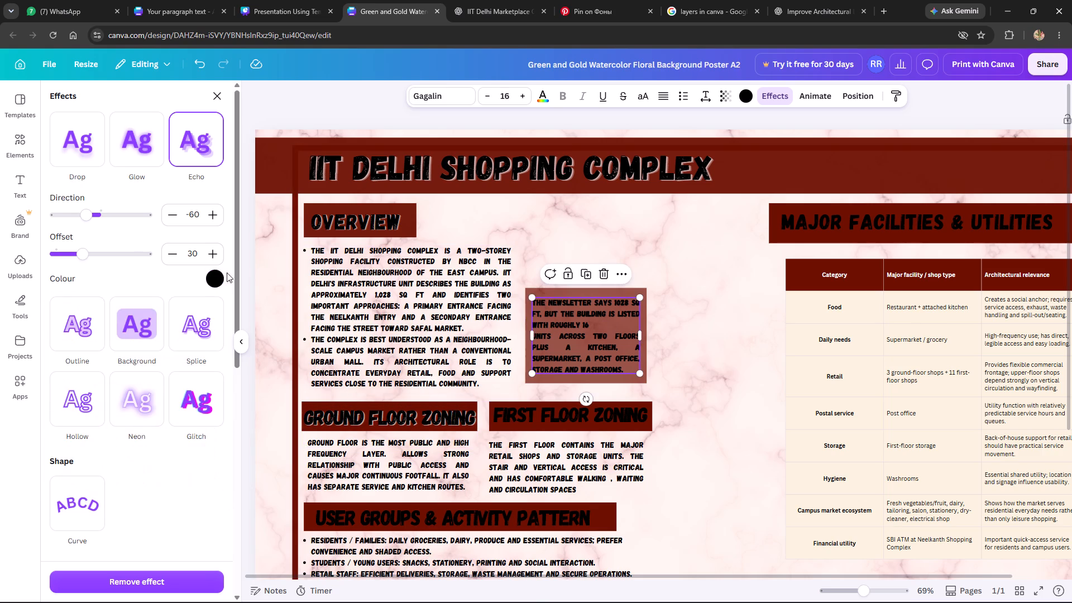
{"action": "left_click", "coordinate": [218, 276]}
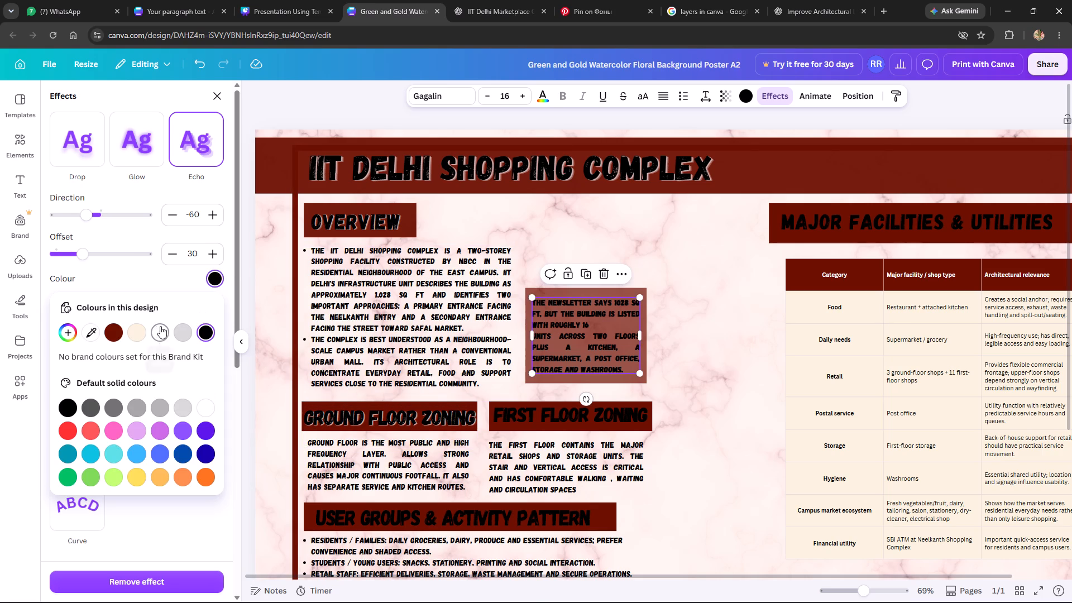
{"action": "left_click", "coordinate": [161, 327]}
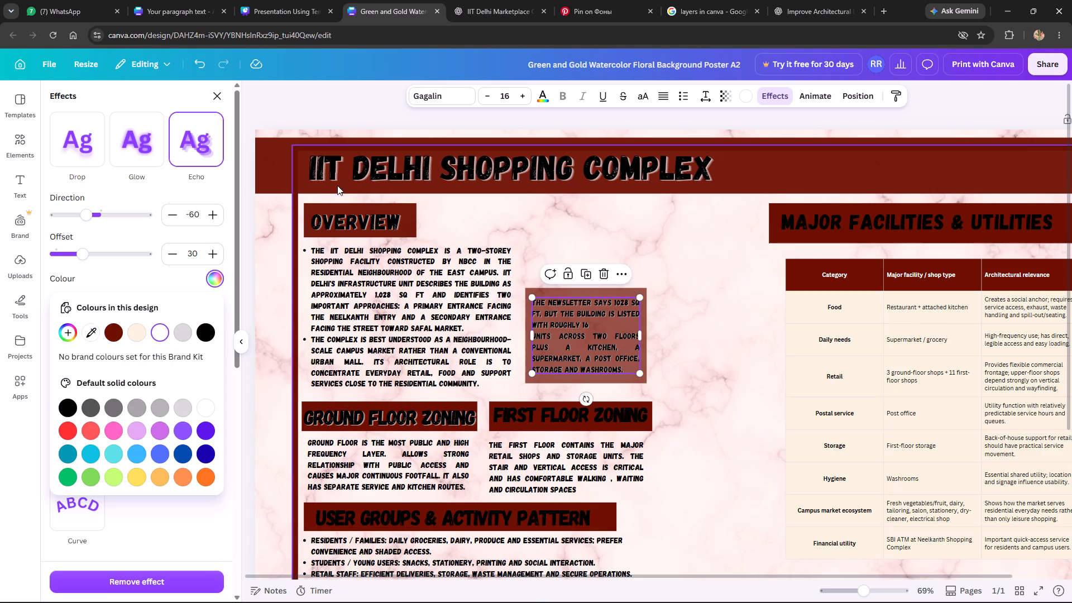
{"action": "left_click", "coordinate": [300, 98]}
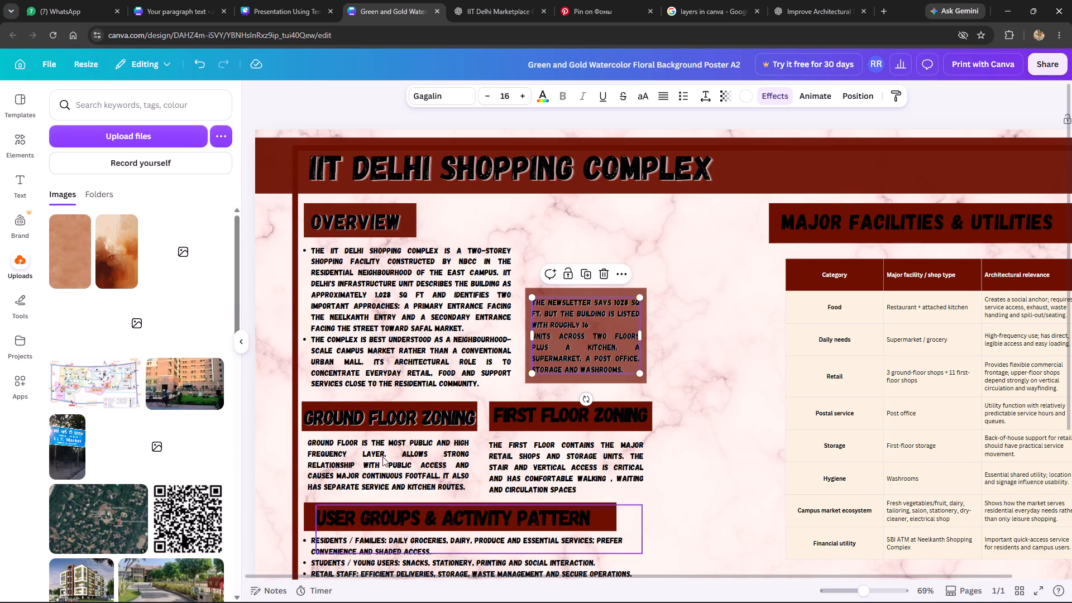
Apply a white Echo effect to the First Floor Zoning heading with an offset of 30 and a direction of -60.
{"action": "left_click", "coordinate": [537, 413]}
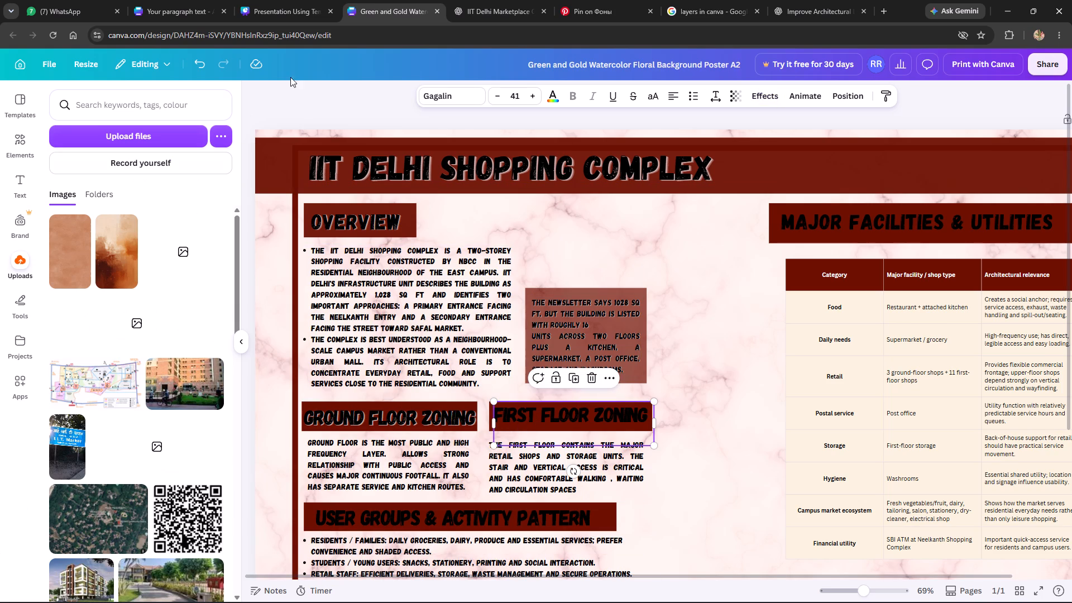
{"action": "left_click", "coordinate": [759, 93]}
{"action": "left_click", "coordinate": [204, 145]}
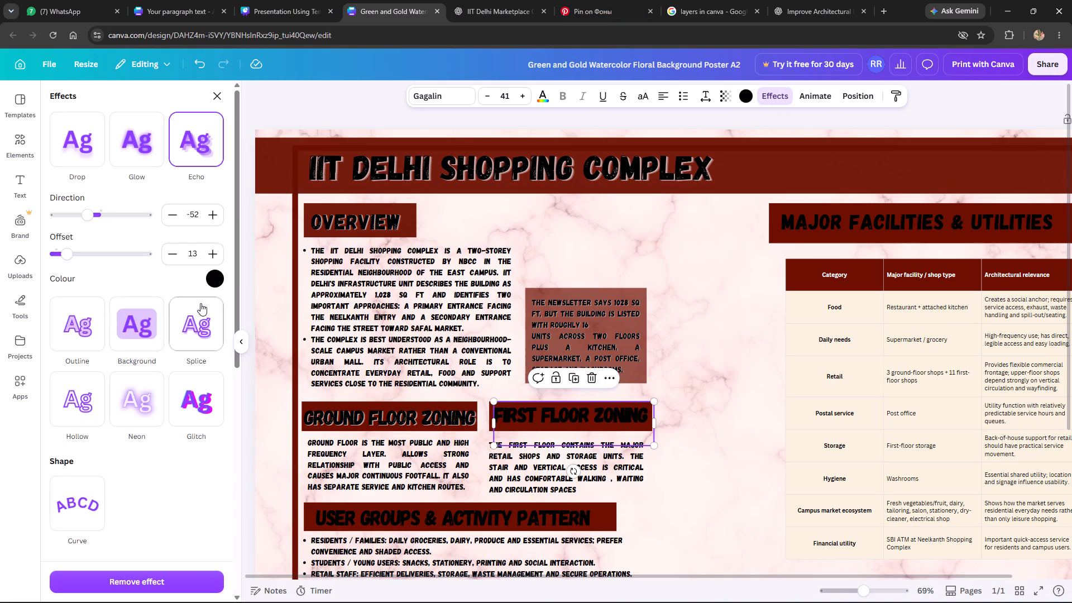
{"action": "left_click", "coordinate": [216, 272]}
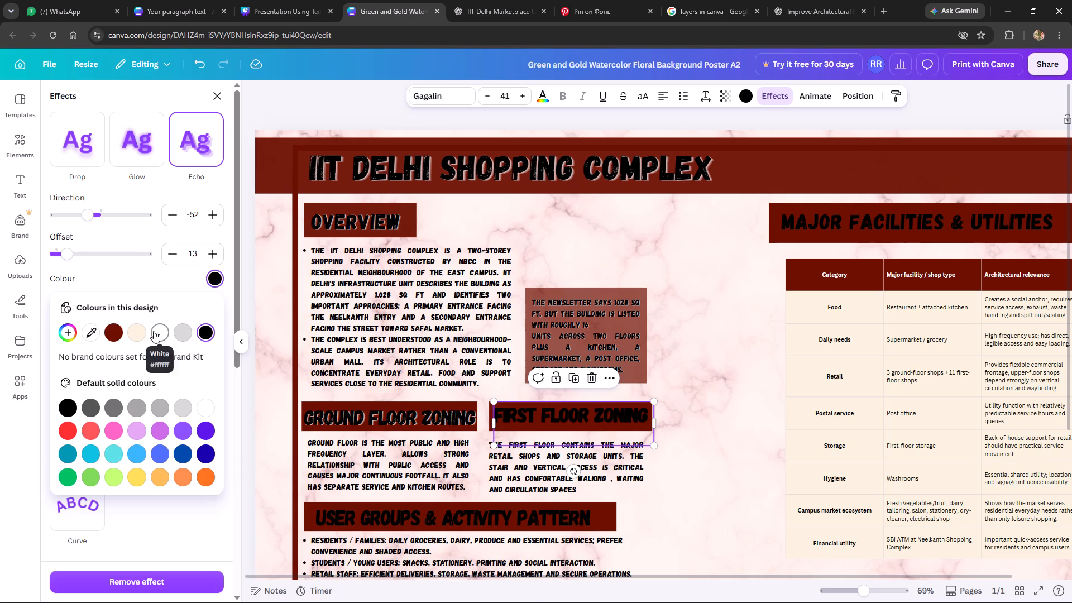
{"action": "left_click", "coordinate": [154, 331]}
{"action": "left_click", "coordinate": [195, 253]}
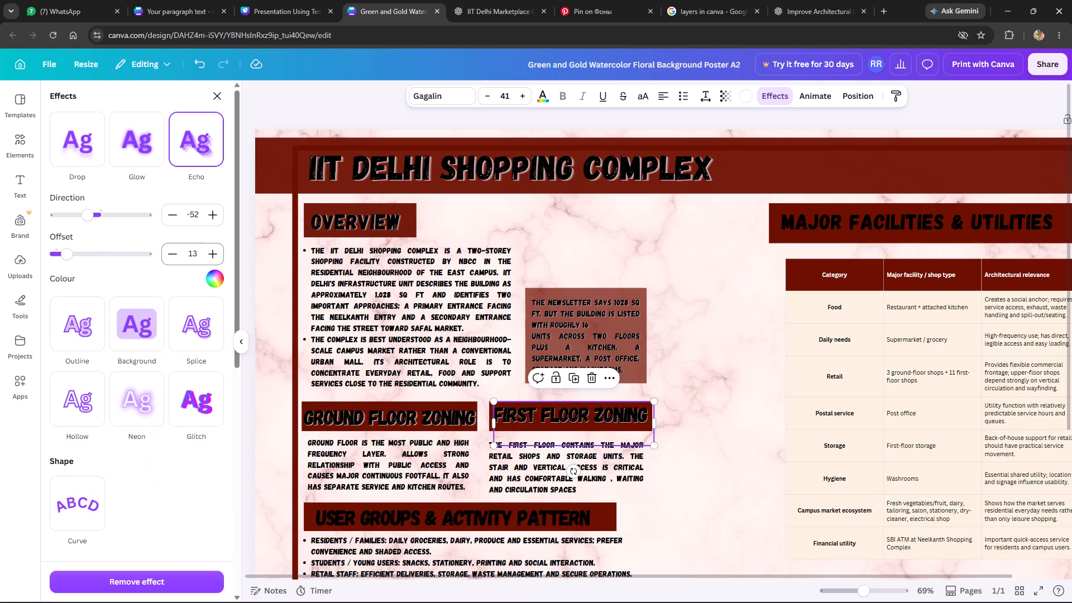
{"action": "left_click", "coordinate": [194, 255]}
{"action": "key", "text": "3"}
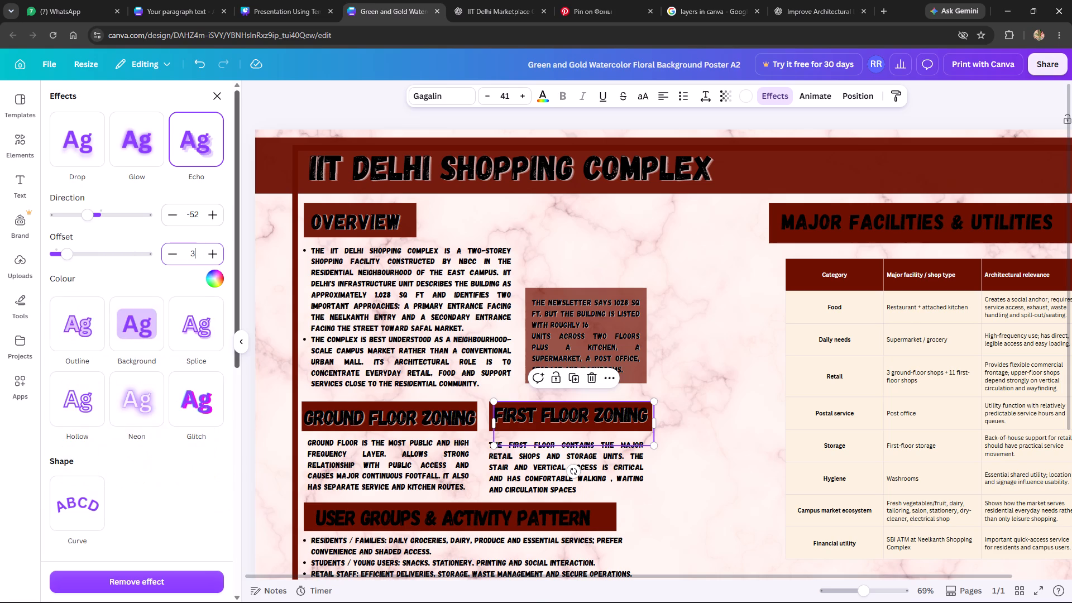
{"action": "key", "text": "0"}
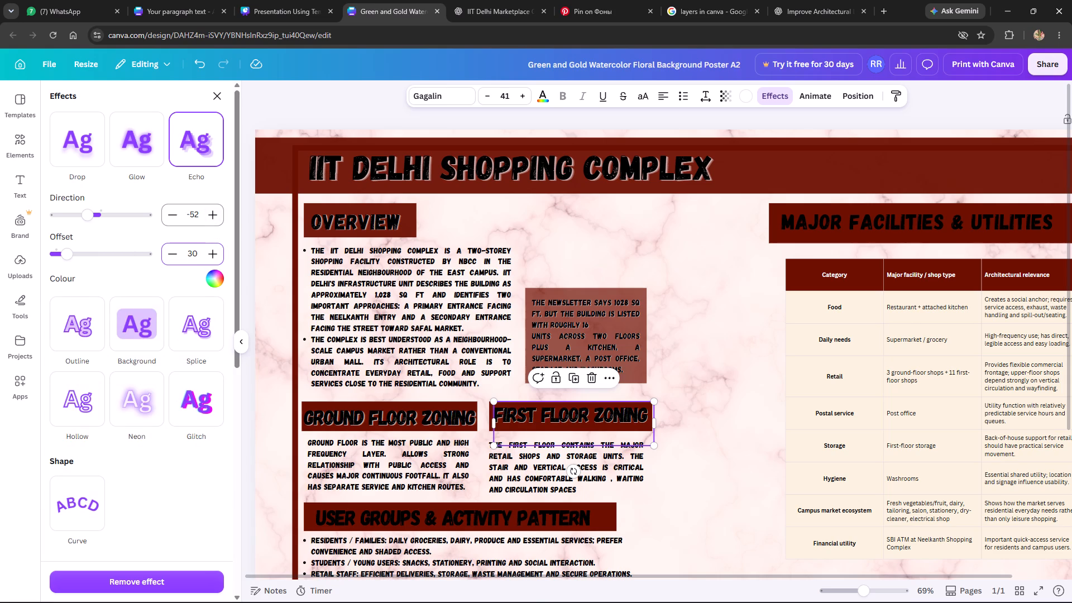
{"action": "left_click", "coordinate": [192, 213]}
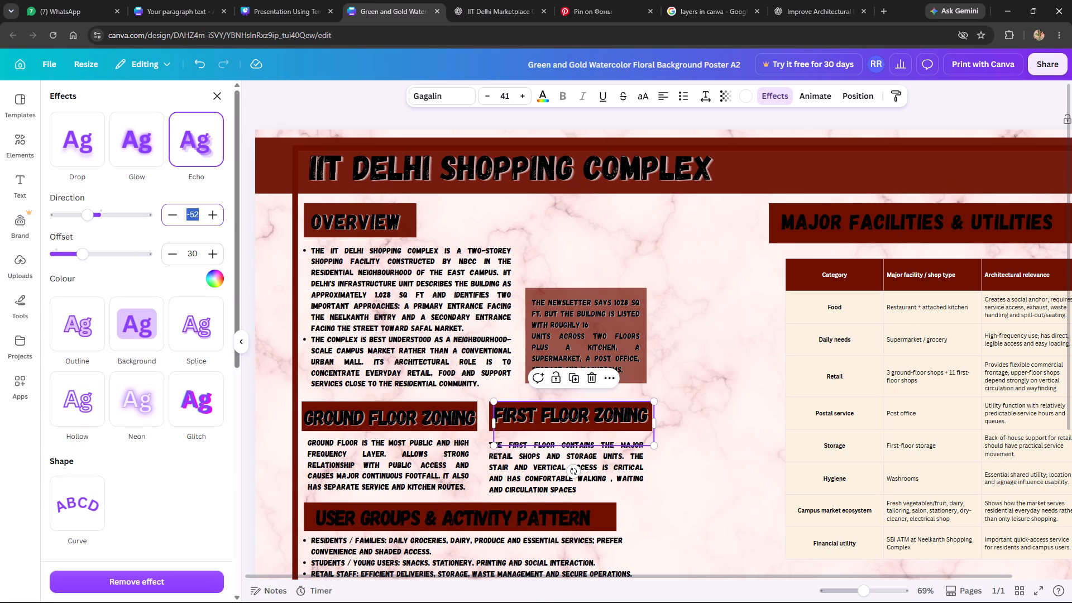
{"action": "type", "text": "-6"}
{"action": "key", "text": "0"}
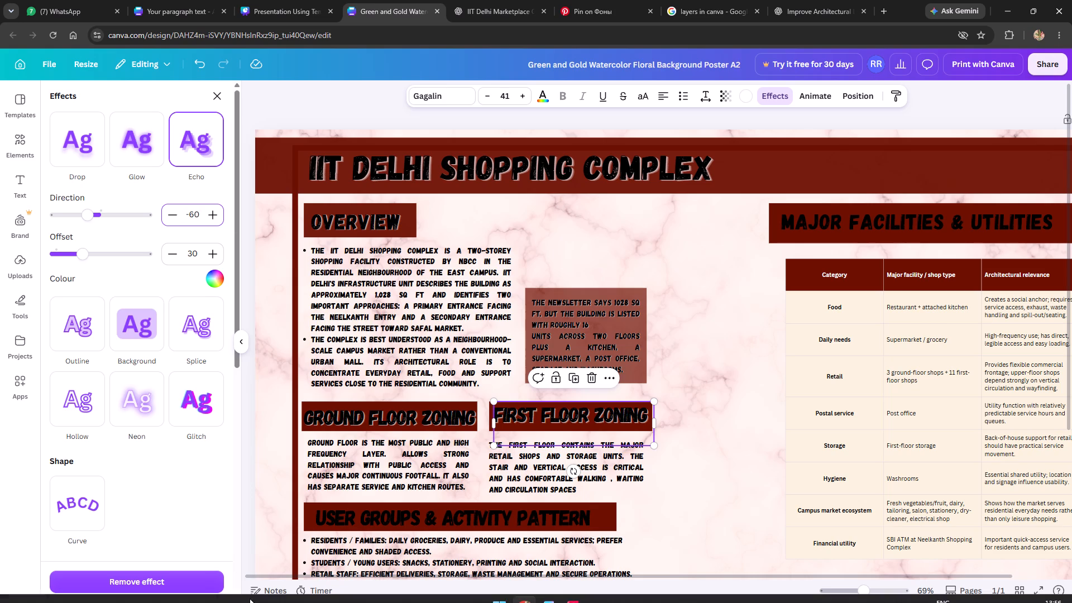
Apply the Echo effect to the User Groups & Activity Pattern heading with a direction of -60.
{"action": "left_click", "coordinate": [362, 510]}
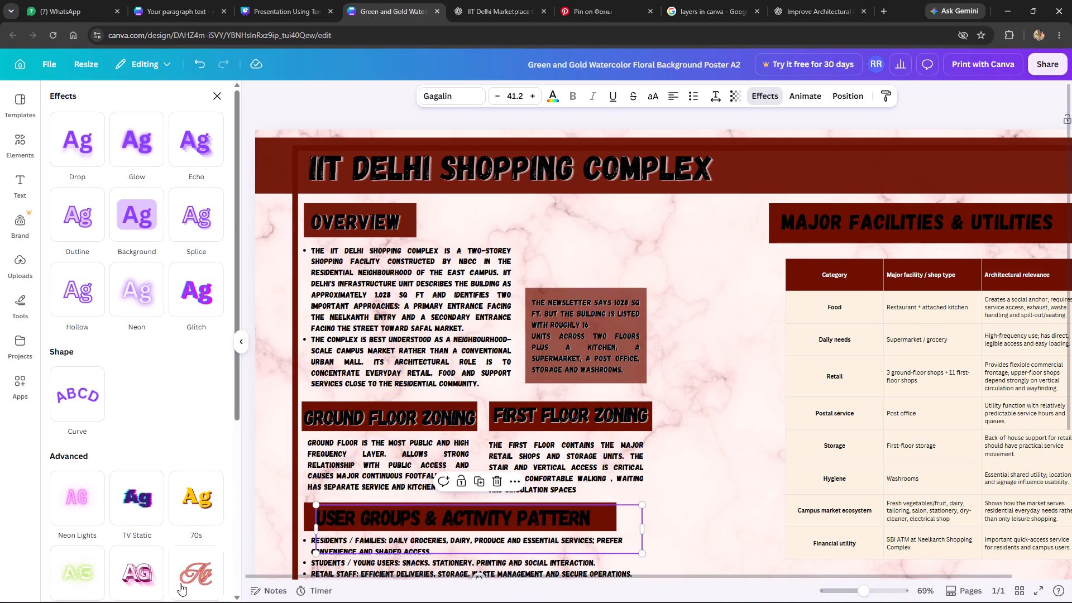
{"action": "left_click", "coordinate": [766, 99]}
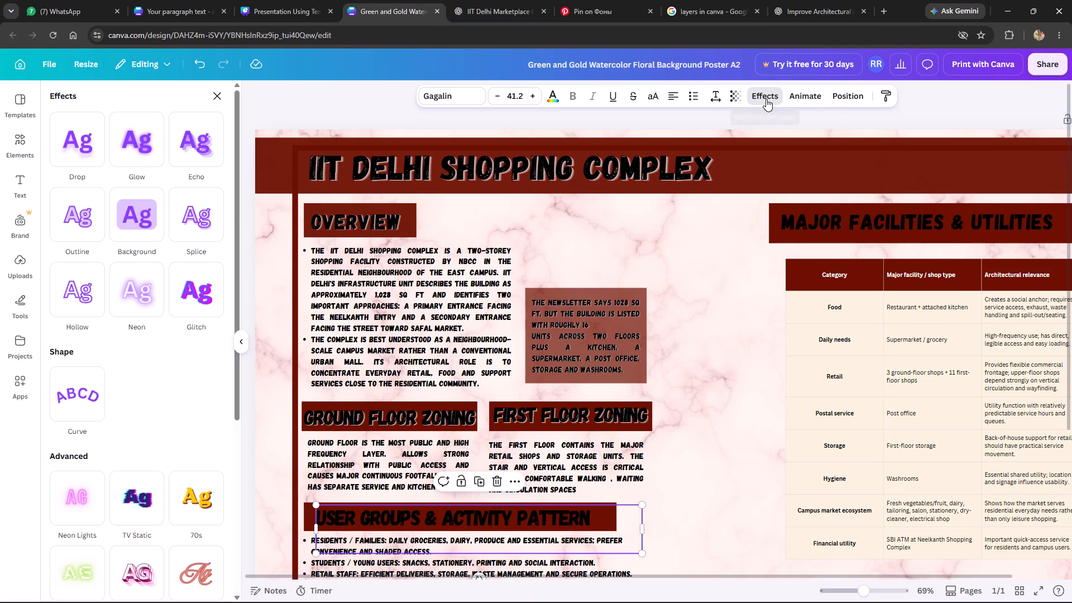
{"action": "left_click", "coordinate": [772, 97]}
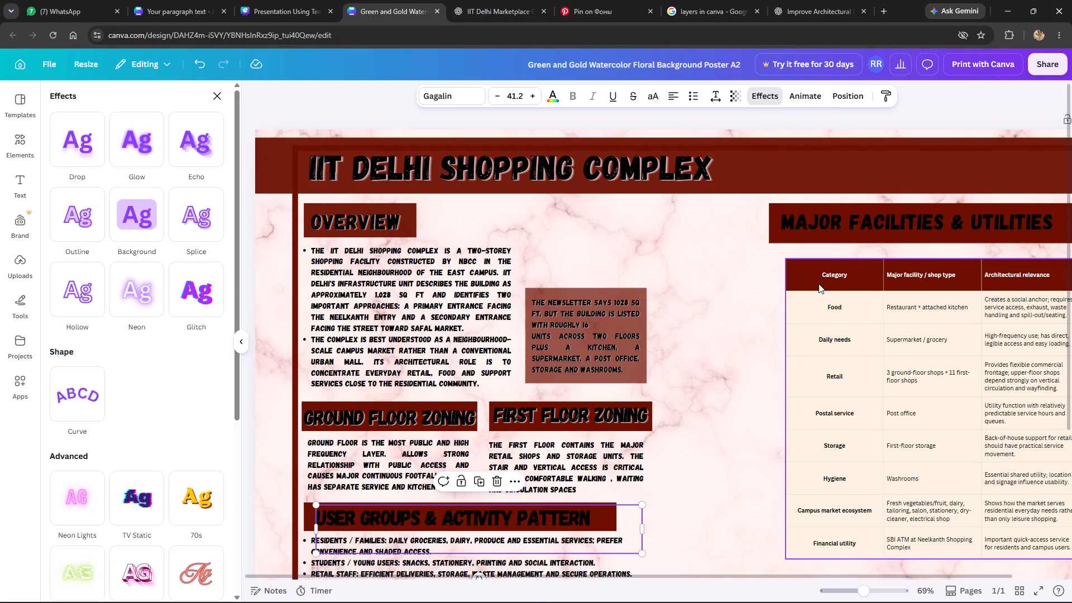
{"action": "left_click", "coordinate": [203, 153]}
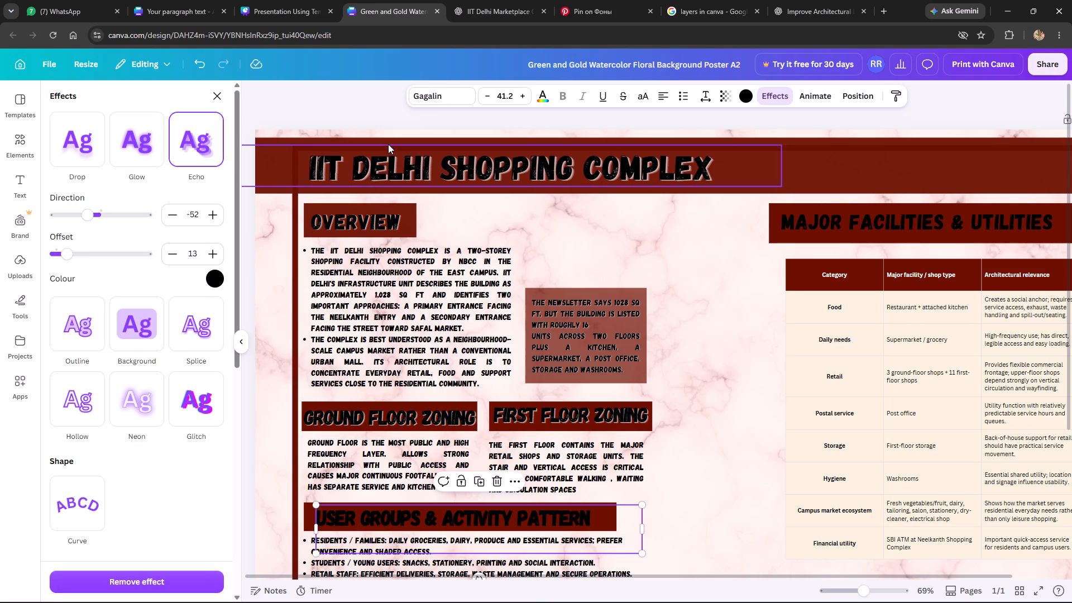
{"action": "scroll", "coordinate": [564, 315], "scroll_direction": "down", "scroll_amount": 1}
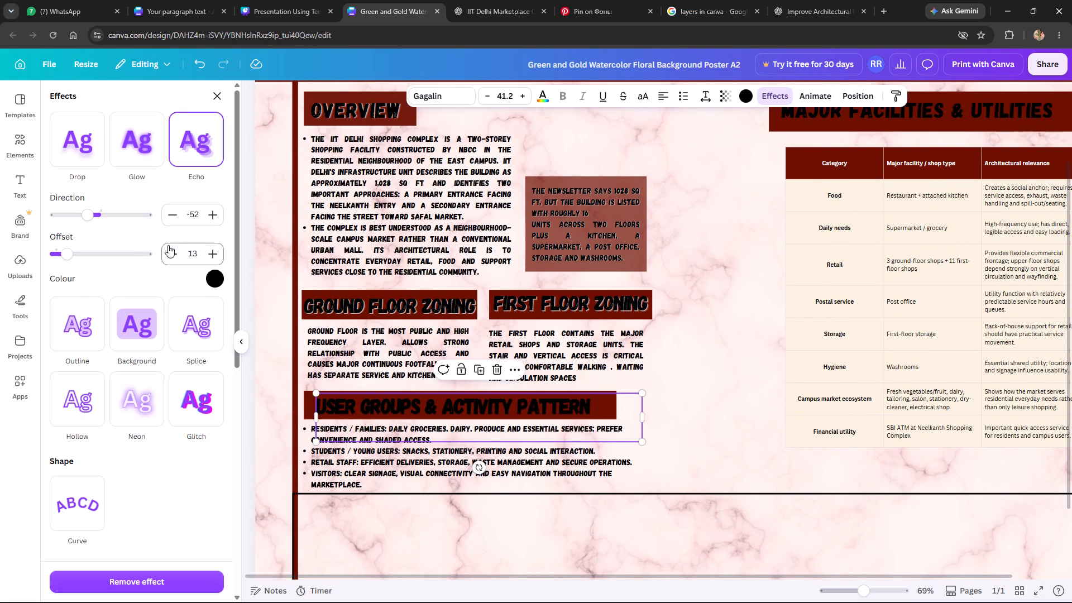
{"action": "left_click", "coordinate": [194, 212]}
{"action": "type", "text": "-5"}
{"action": "key", "text": "Insert"}
{"action": "key", "text": "6"}
{"action": "key", "text": "0"}
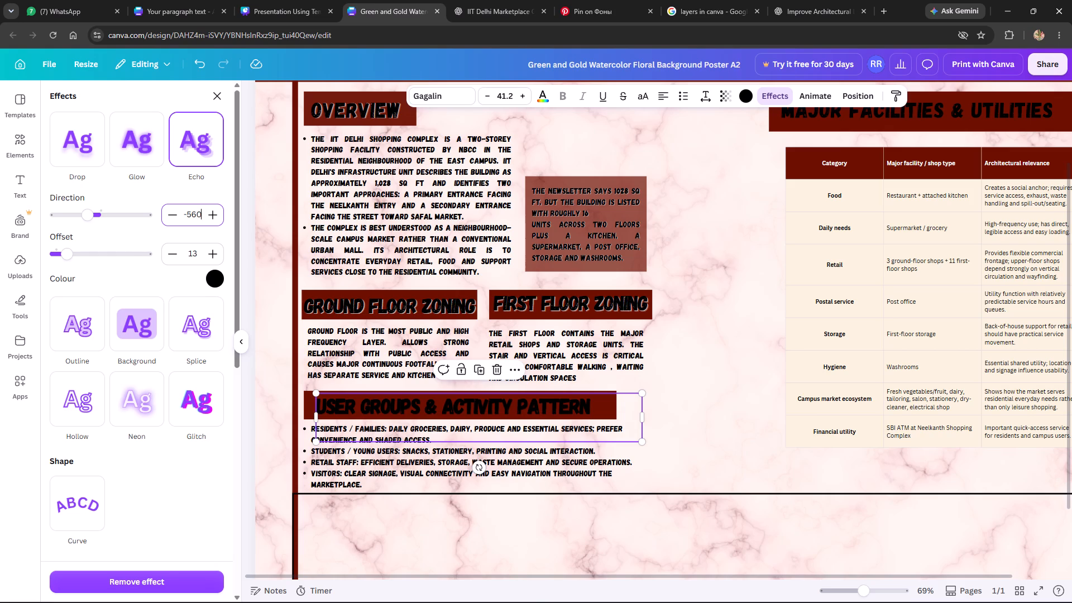
{"action": "key", "text": "BackSpace"}
{"action": "key", "text": "BackSpace"}
{"action": "key", "text": "BackSpace"}
{"action": "key", "text": "5"}
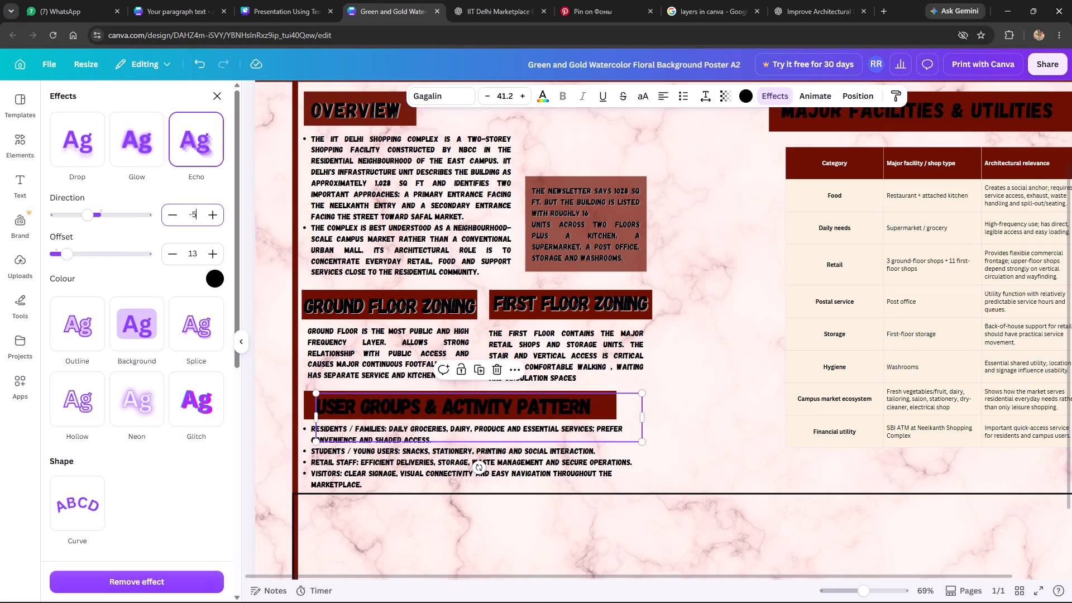
{"action": "key", "text": "BackSpace"}
{"action": "key", "text": "6"}
{"action": "key", "text": "0"}
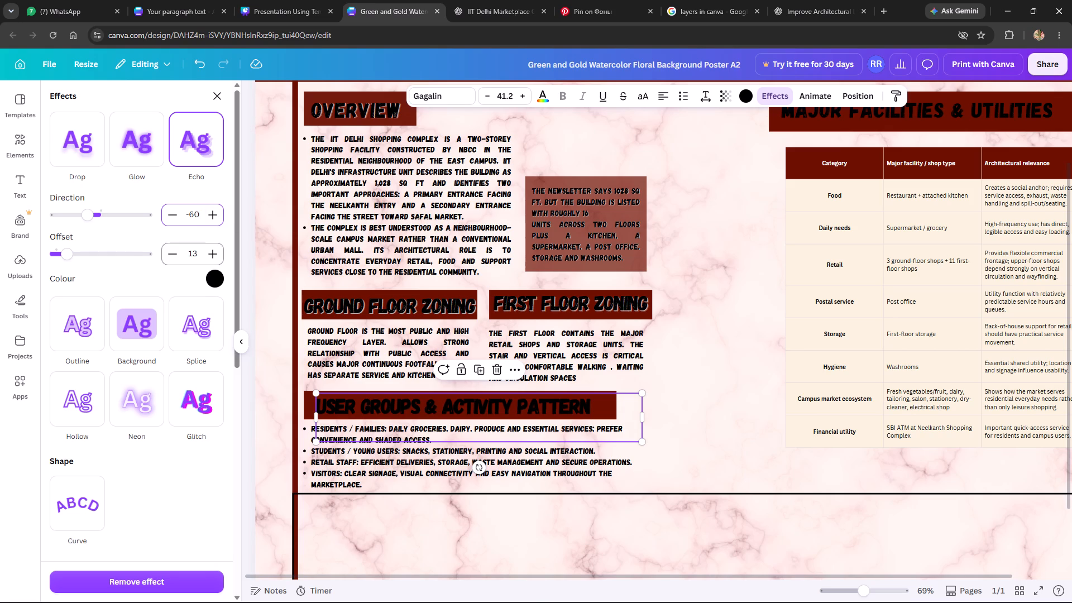
Set the User Groups & Activity Pattern heading's echo offset to 30 and its echo colour to white.
{"action": "double_click", "coordinate": [195, 252]}
{"action": "key", "text": "3"}
{"action": "key", "text": "0"}
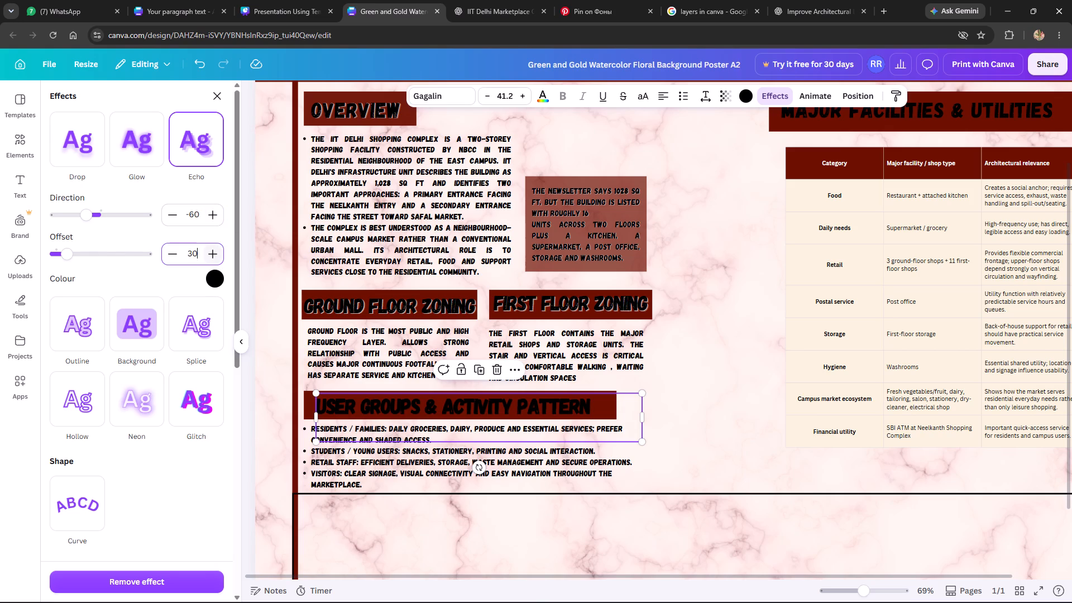
{"action": "left_click", "coordinate": [219, 274]}
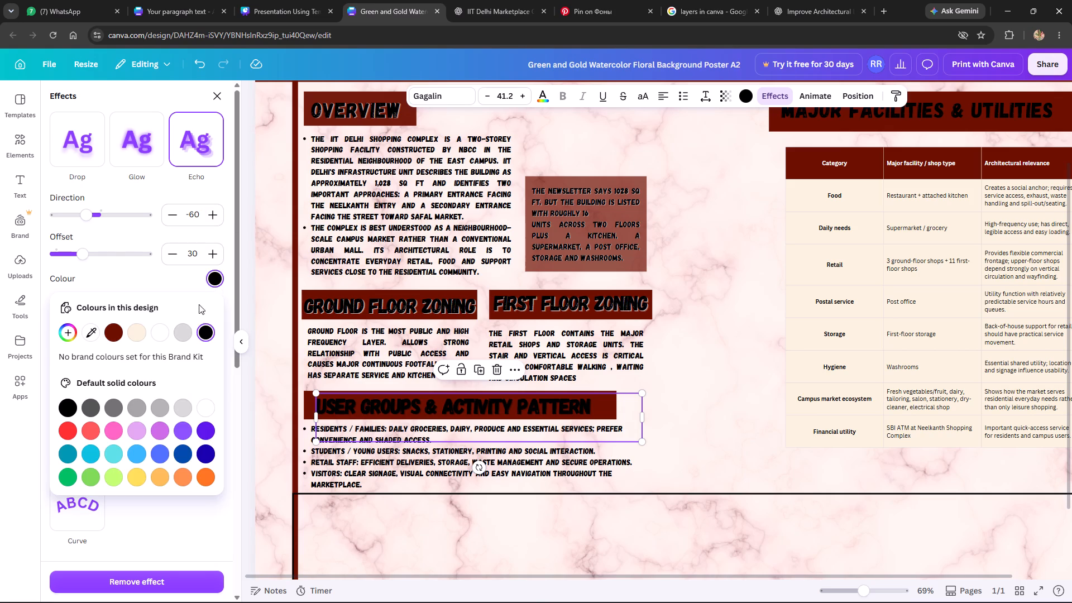
{"action": "left_click", "coordinate": [160, 331]}
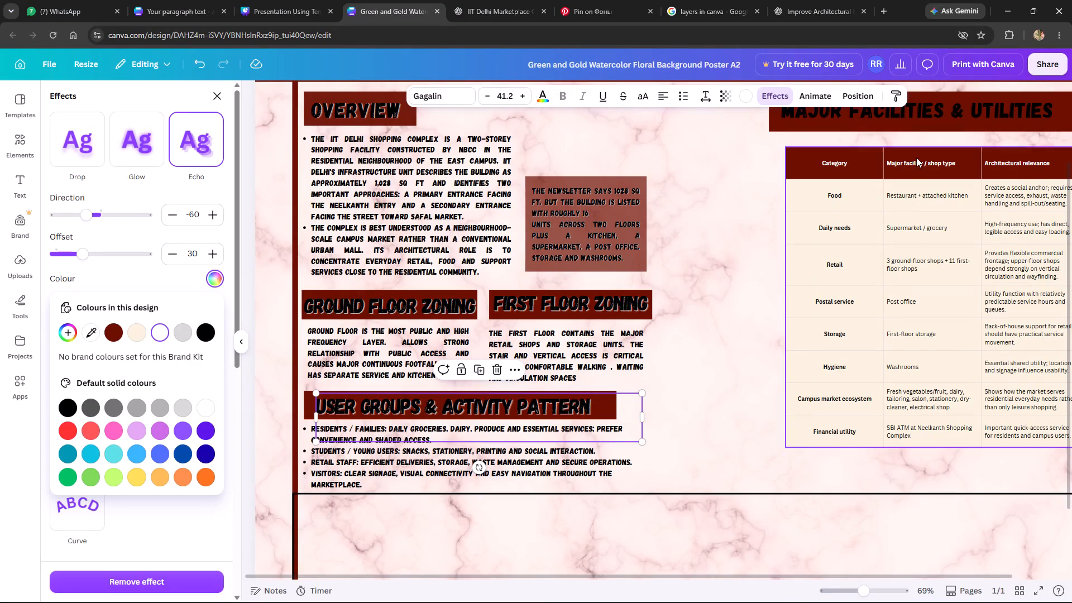
Apply a white Echo effect to the Major Facilities & Utilities heading with a direction of -60 and an offset of 30.
{"action": "scroll", "coordinate": [736, 211], "scroll_direction": "down", "scroll_amount": 1}
{"action": "scroll", "coordinate": [750, 188], "scroll_direction": "up", "scroll_amount": 3}
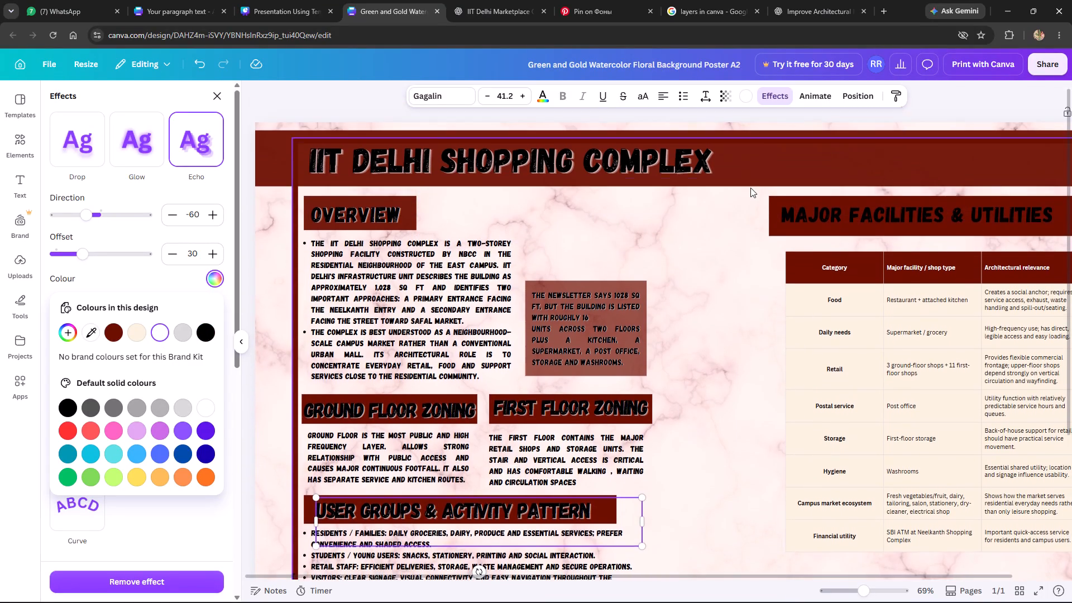
{"action": "left_click", "coordinate": [889, 219]}
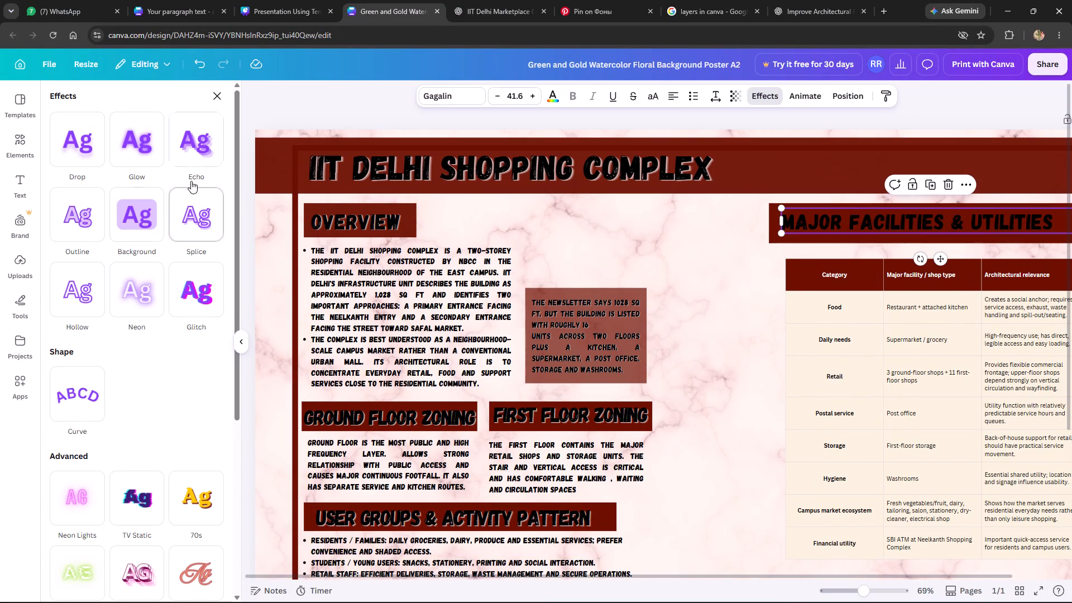
{"action": "left_click", "coordinate": [200, 136]}
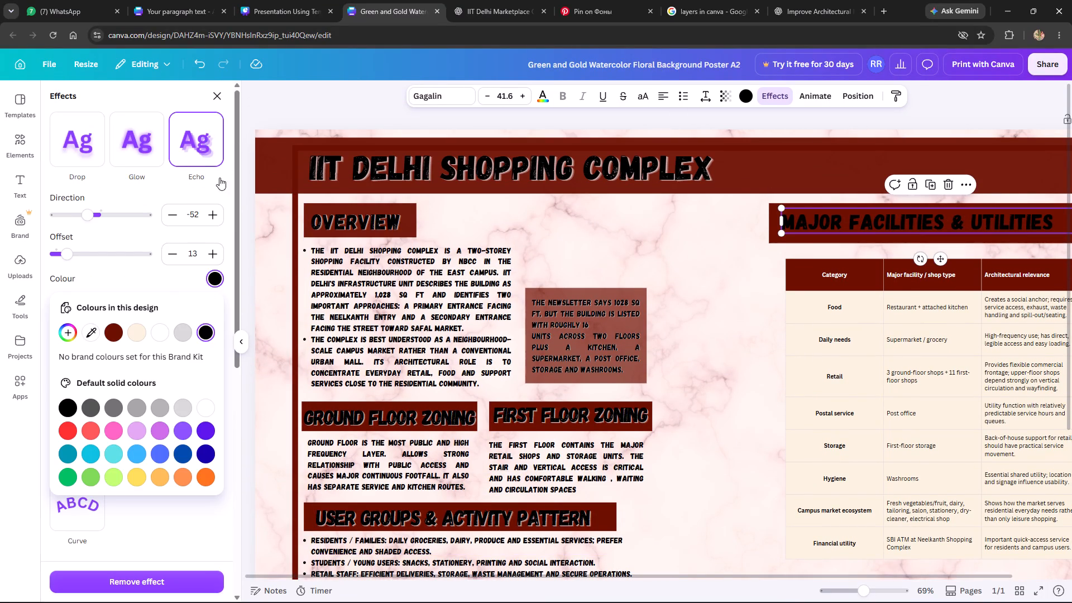
{"action": "double_click", "coordinate": [212, 215]}
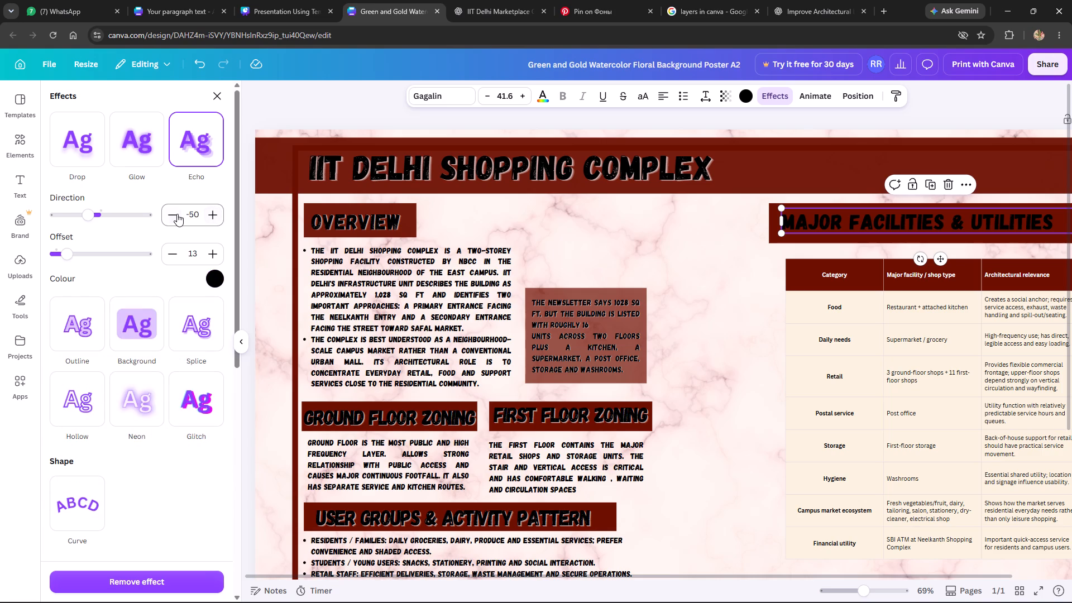
{"action": "left_click", "coordinate": [176, 214]}
{"action": "left_click", "coordinate": [219, 213]}
{"action": "left_click", "coordinate": [214, 257]}
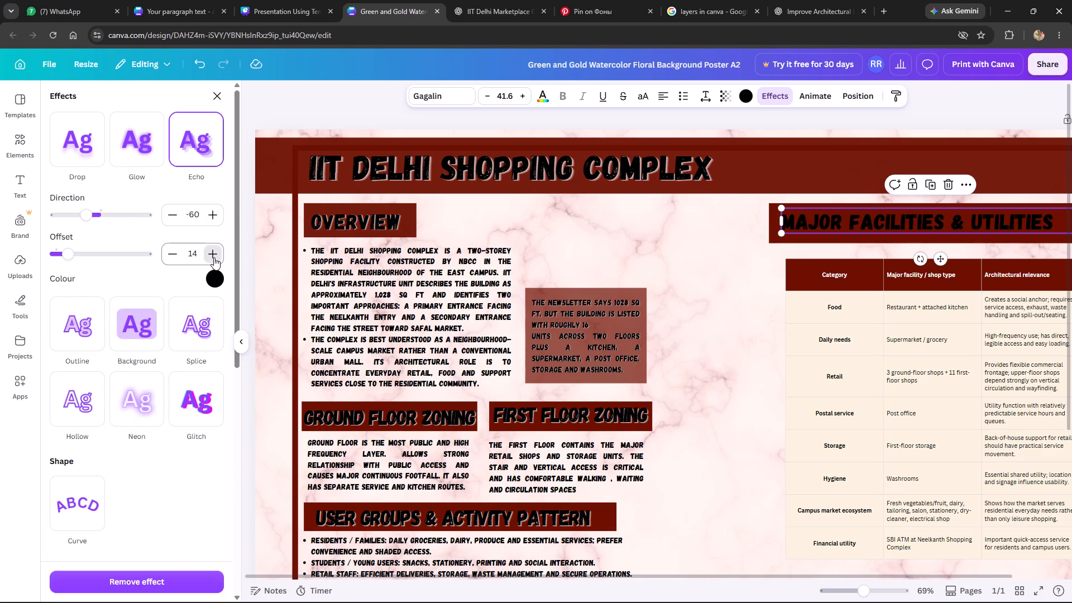
{"action": "left_click", "coordinate": [214, 257]}
{"action": "left_click", "coordinate": [213, 271]}
{"action": "left_click", "coordinate": [156, 324]}
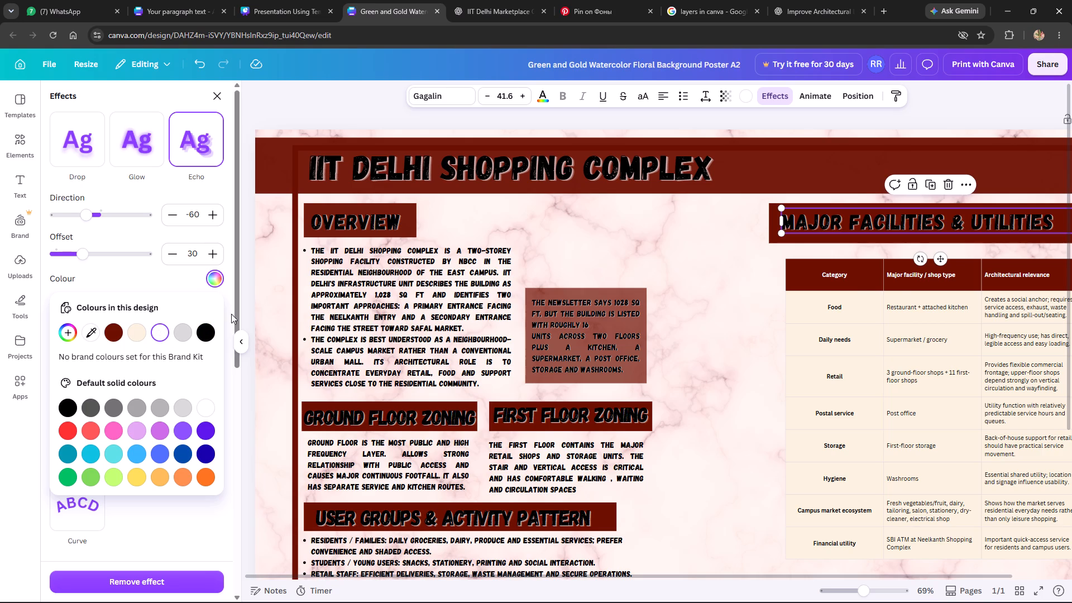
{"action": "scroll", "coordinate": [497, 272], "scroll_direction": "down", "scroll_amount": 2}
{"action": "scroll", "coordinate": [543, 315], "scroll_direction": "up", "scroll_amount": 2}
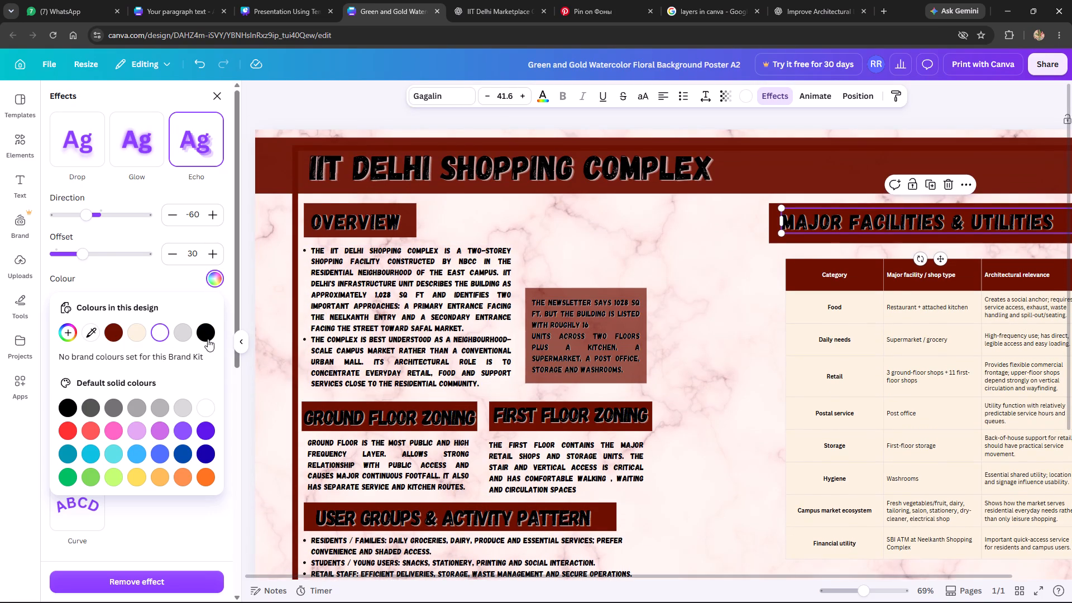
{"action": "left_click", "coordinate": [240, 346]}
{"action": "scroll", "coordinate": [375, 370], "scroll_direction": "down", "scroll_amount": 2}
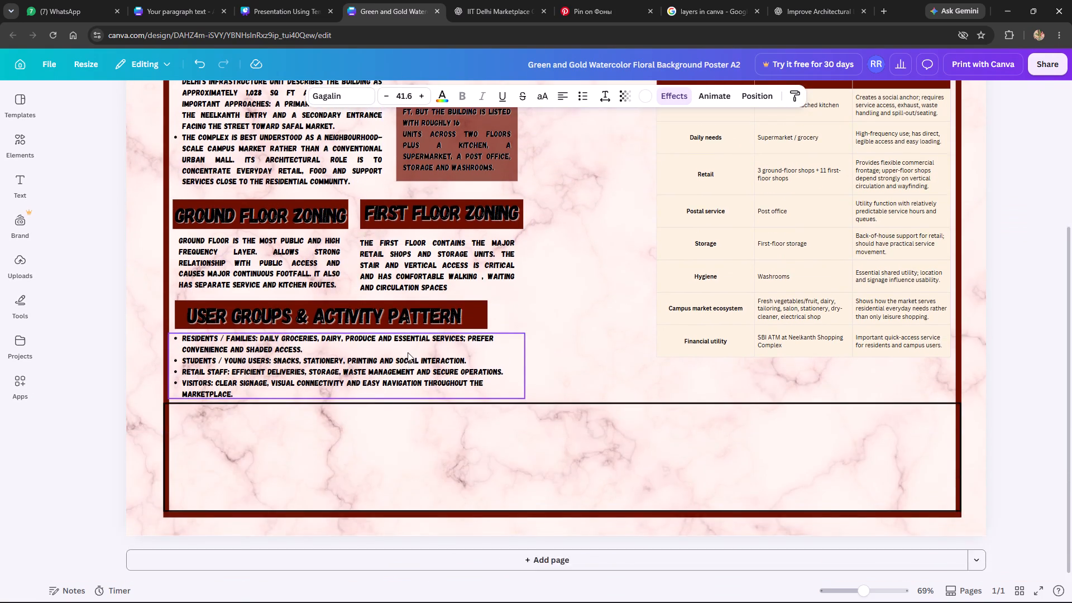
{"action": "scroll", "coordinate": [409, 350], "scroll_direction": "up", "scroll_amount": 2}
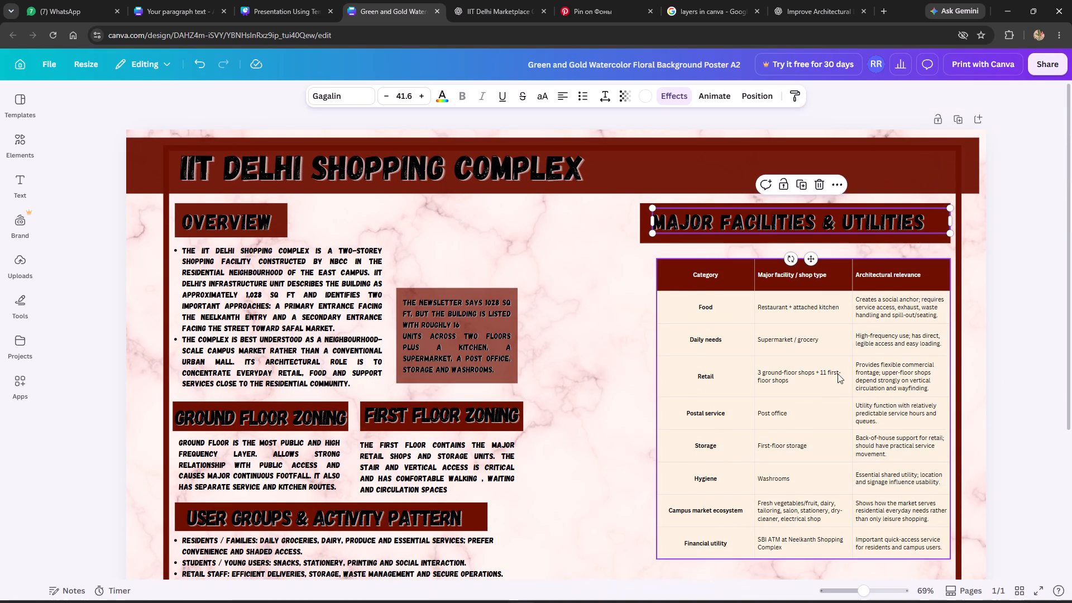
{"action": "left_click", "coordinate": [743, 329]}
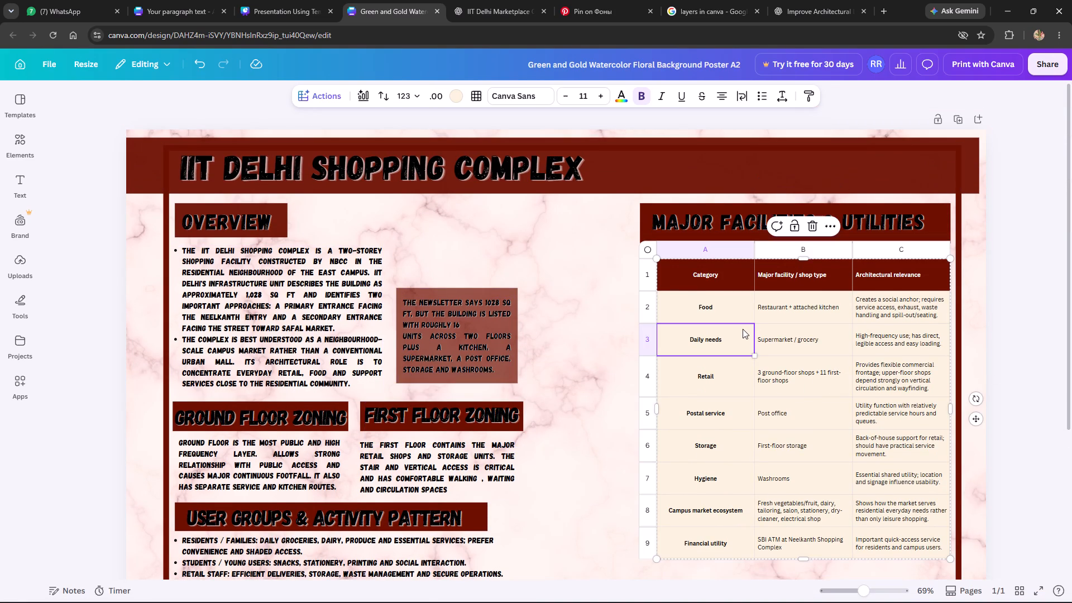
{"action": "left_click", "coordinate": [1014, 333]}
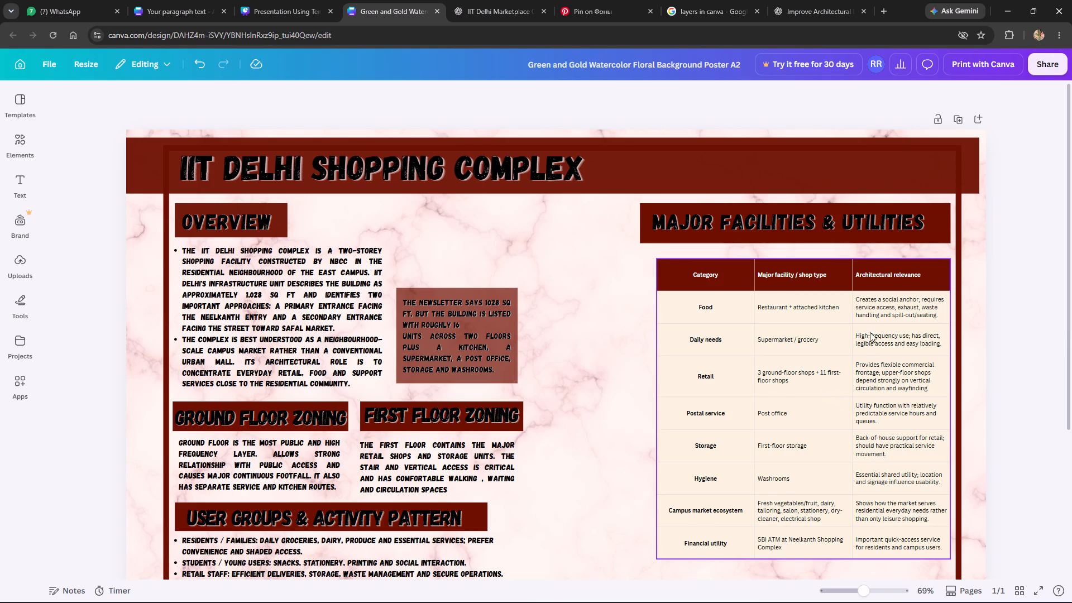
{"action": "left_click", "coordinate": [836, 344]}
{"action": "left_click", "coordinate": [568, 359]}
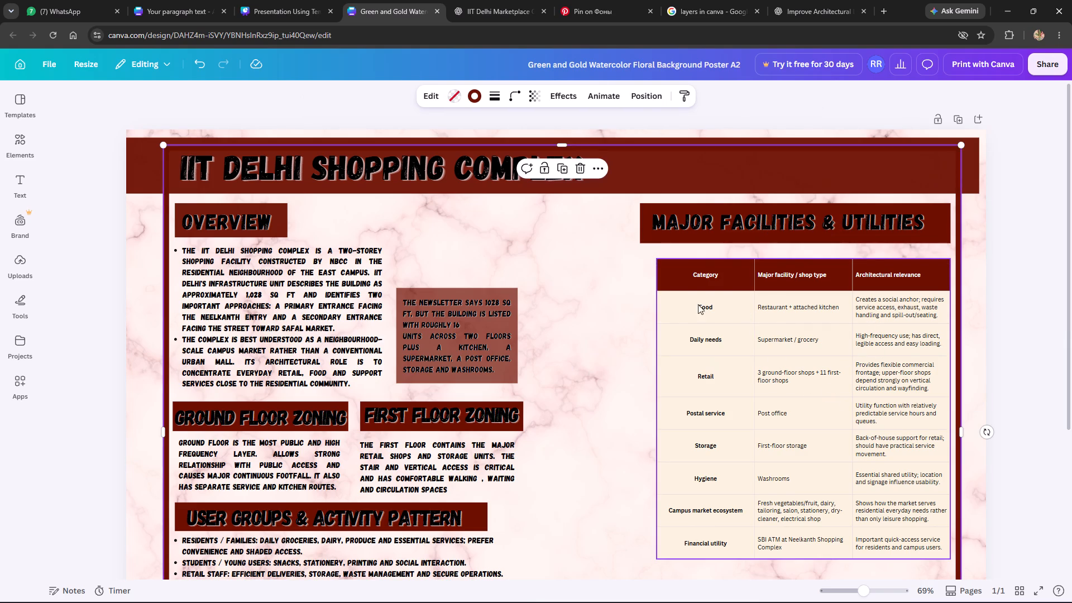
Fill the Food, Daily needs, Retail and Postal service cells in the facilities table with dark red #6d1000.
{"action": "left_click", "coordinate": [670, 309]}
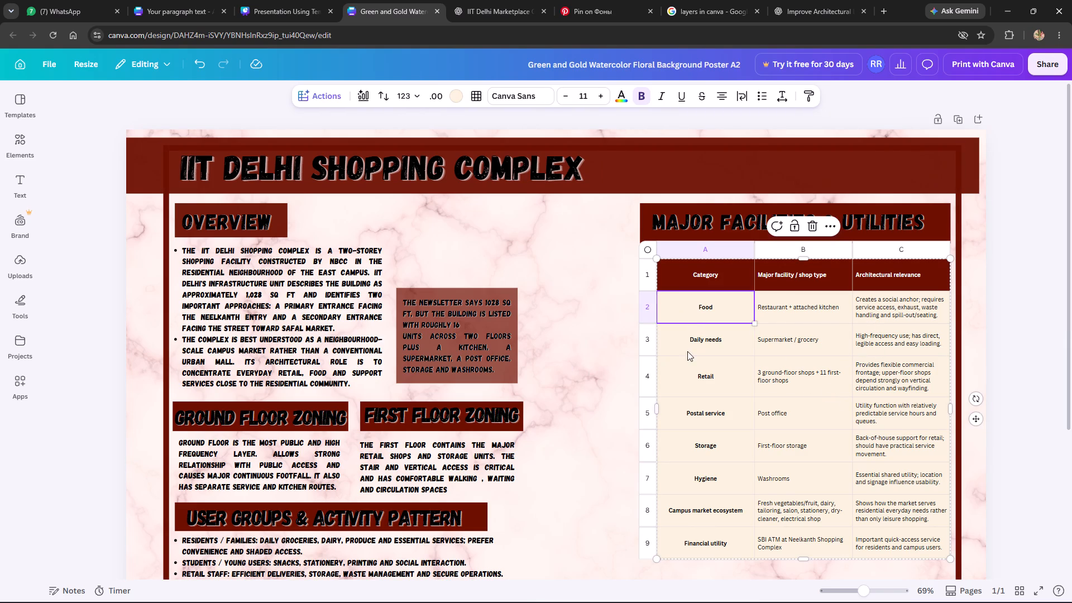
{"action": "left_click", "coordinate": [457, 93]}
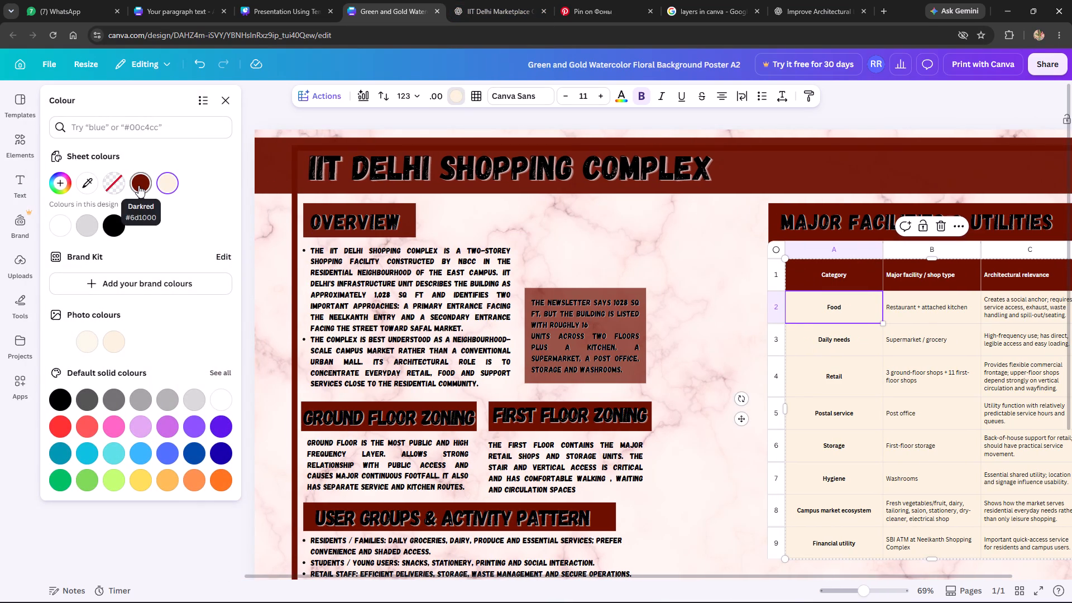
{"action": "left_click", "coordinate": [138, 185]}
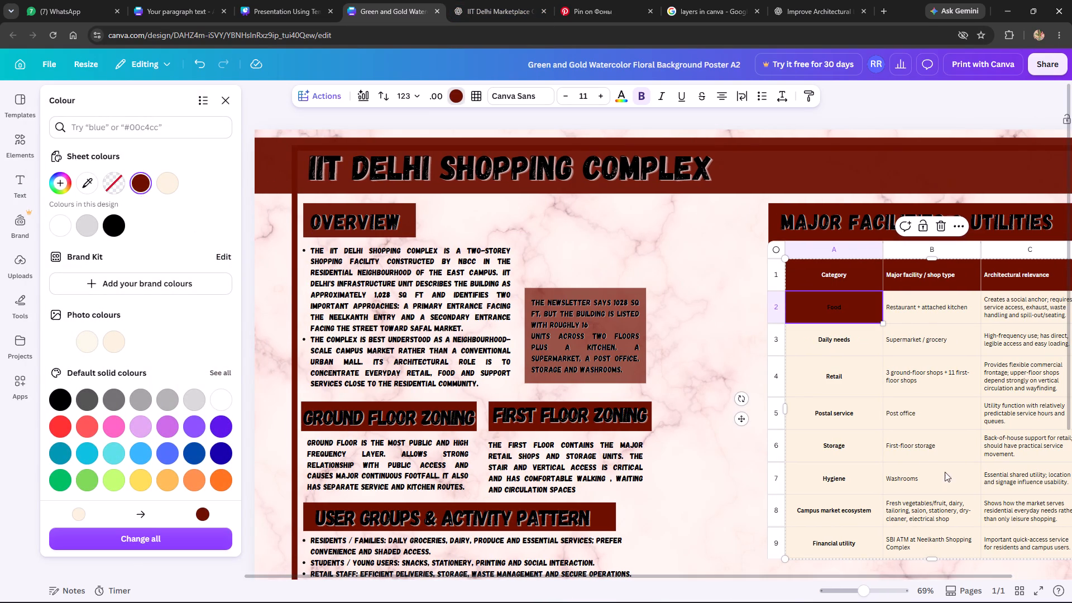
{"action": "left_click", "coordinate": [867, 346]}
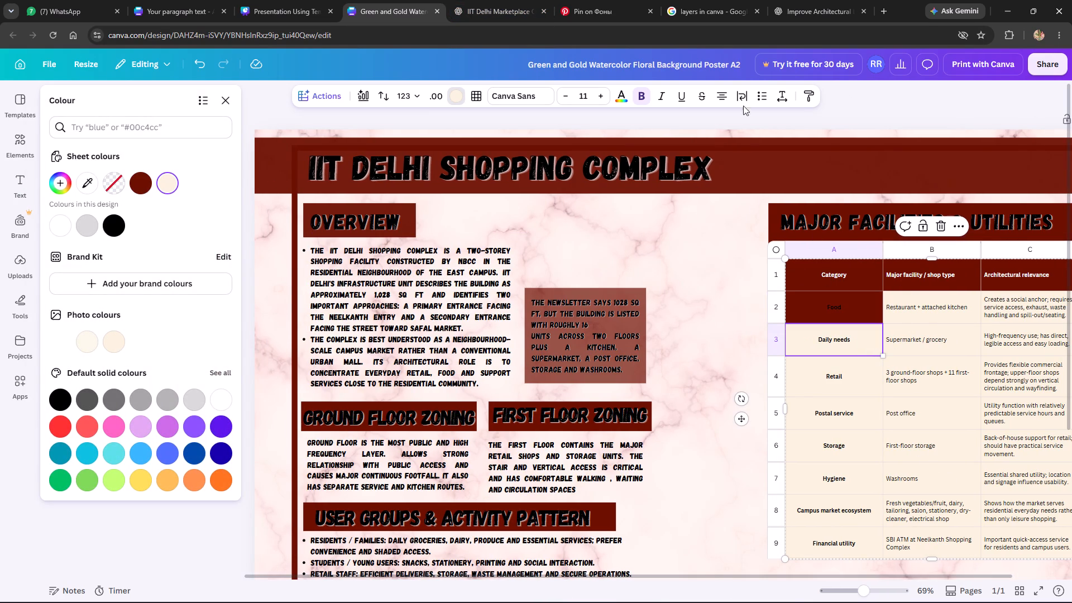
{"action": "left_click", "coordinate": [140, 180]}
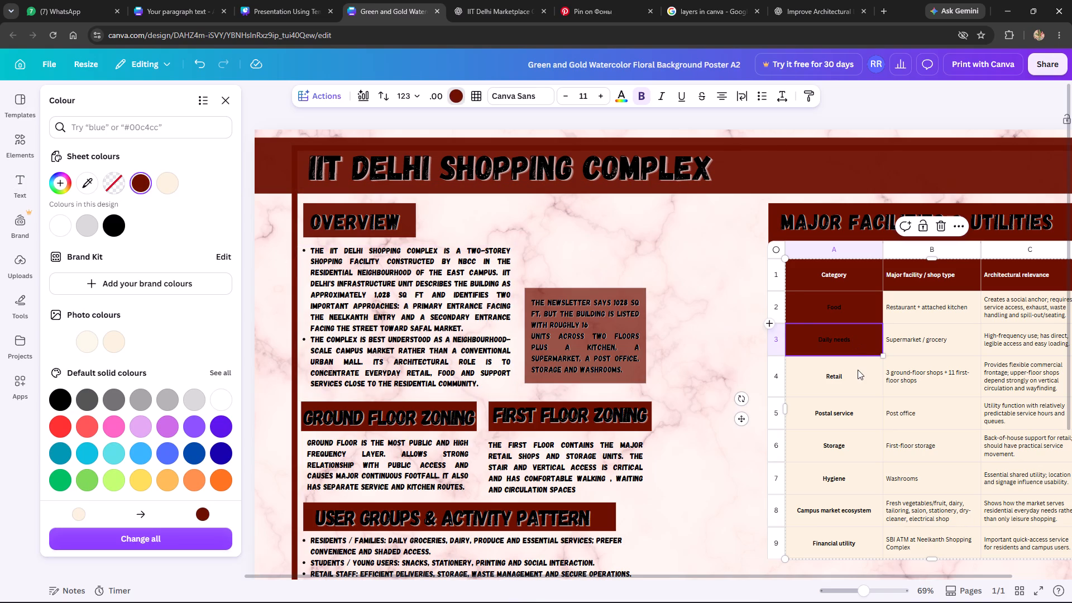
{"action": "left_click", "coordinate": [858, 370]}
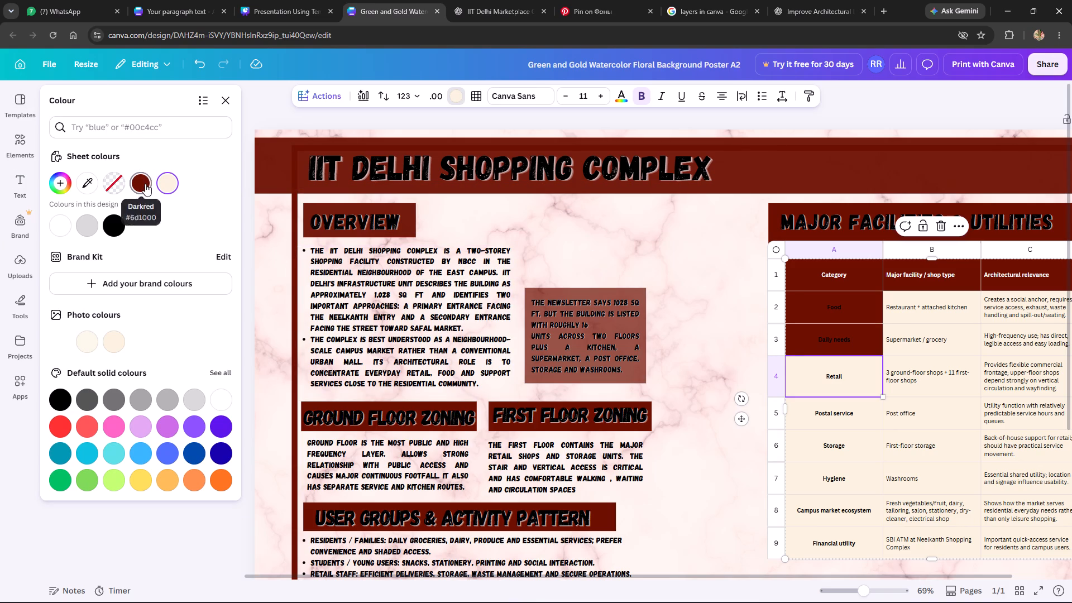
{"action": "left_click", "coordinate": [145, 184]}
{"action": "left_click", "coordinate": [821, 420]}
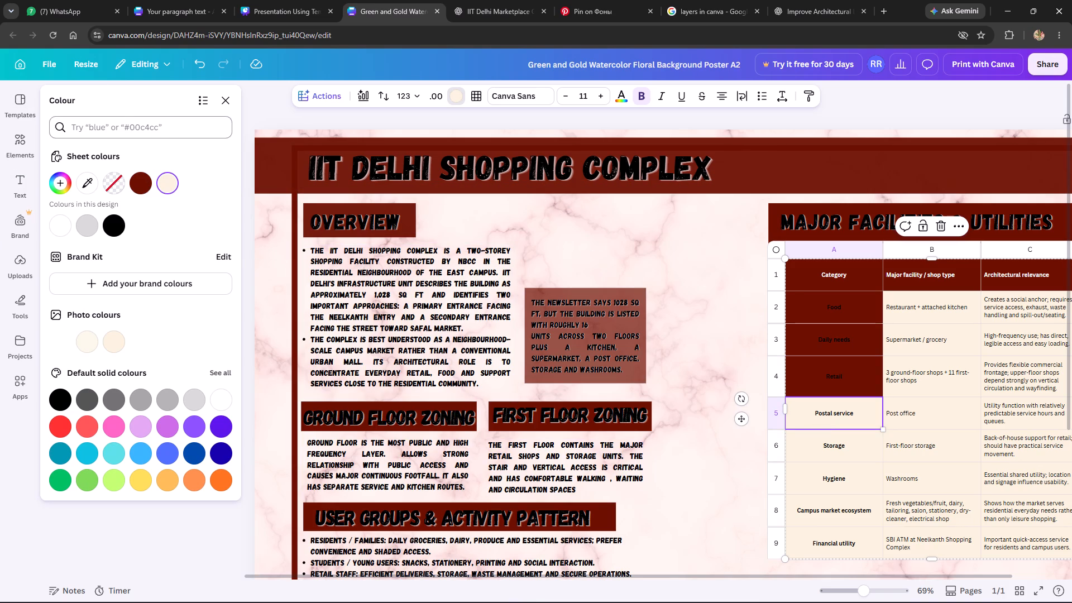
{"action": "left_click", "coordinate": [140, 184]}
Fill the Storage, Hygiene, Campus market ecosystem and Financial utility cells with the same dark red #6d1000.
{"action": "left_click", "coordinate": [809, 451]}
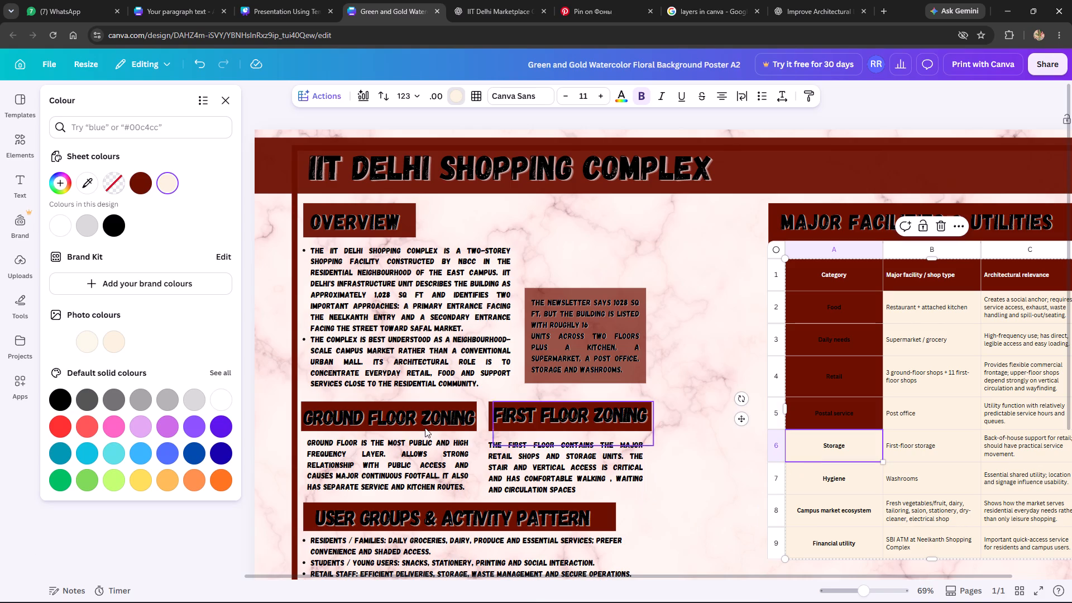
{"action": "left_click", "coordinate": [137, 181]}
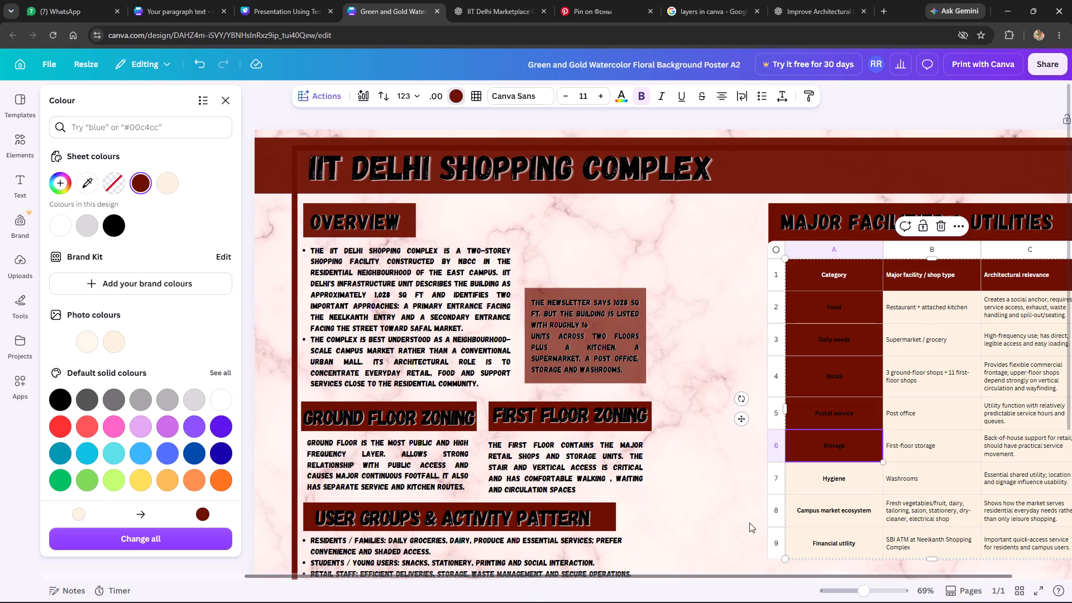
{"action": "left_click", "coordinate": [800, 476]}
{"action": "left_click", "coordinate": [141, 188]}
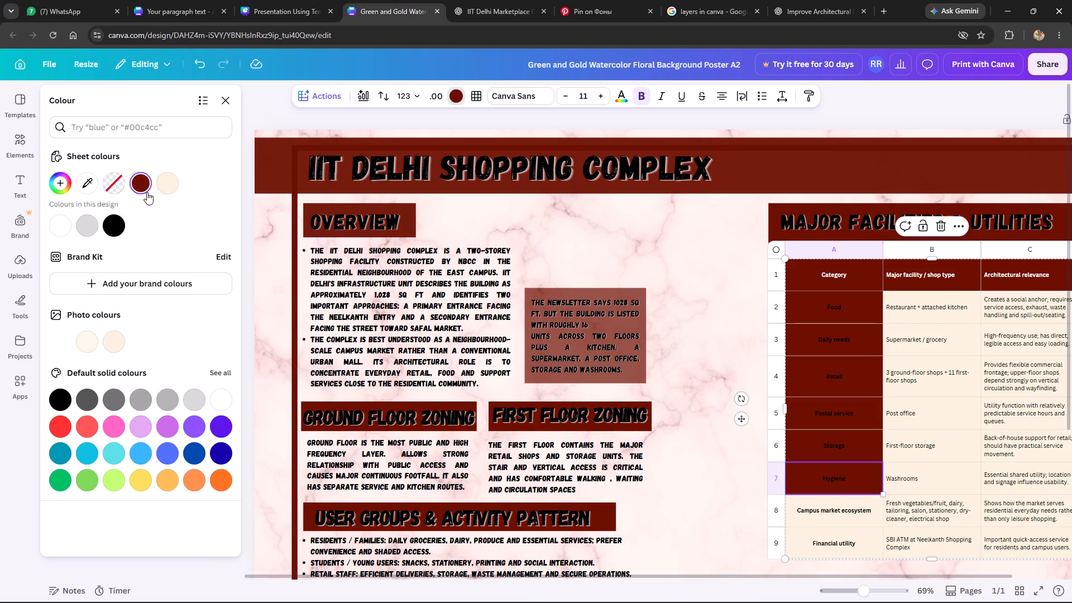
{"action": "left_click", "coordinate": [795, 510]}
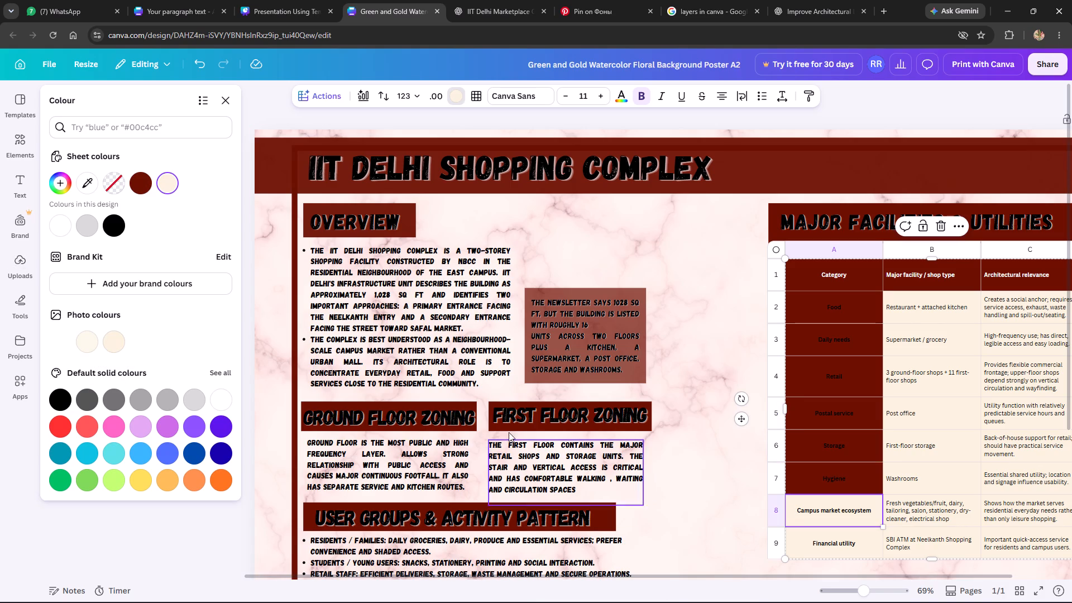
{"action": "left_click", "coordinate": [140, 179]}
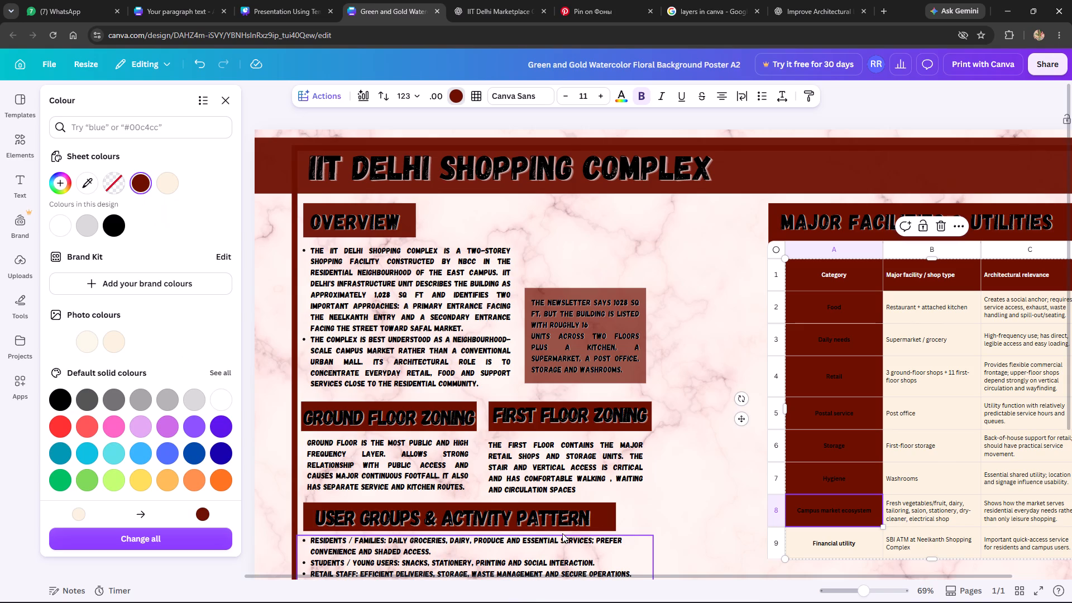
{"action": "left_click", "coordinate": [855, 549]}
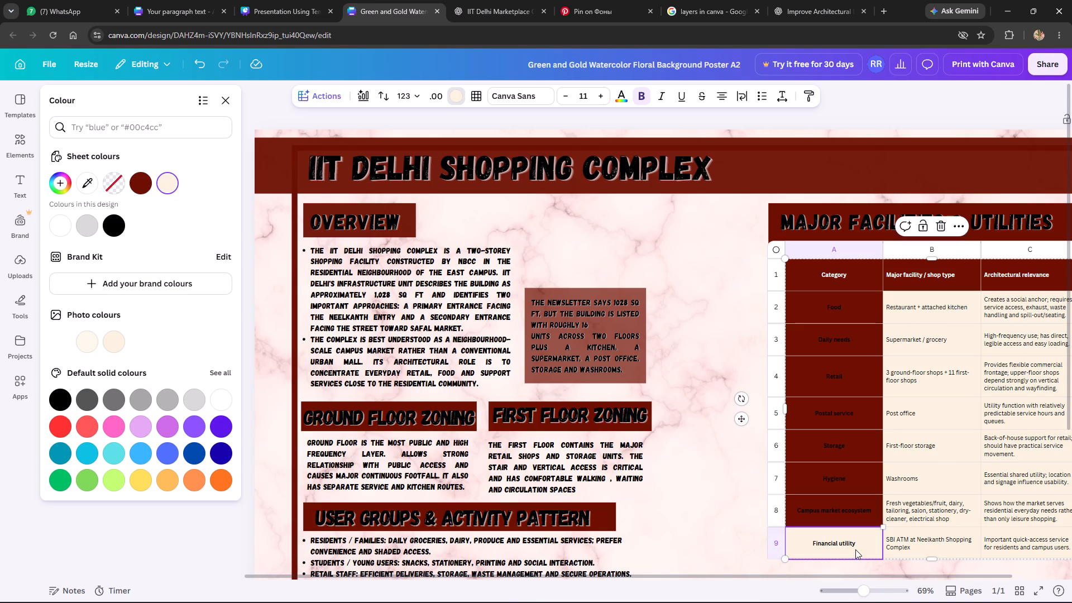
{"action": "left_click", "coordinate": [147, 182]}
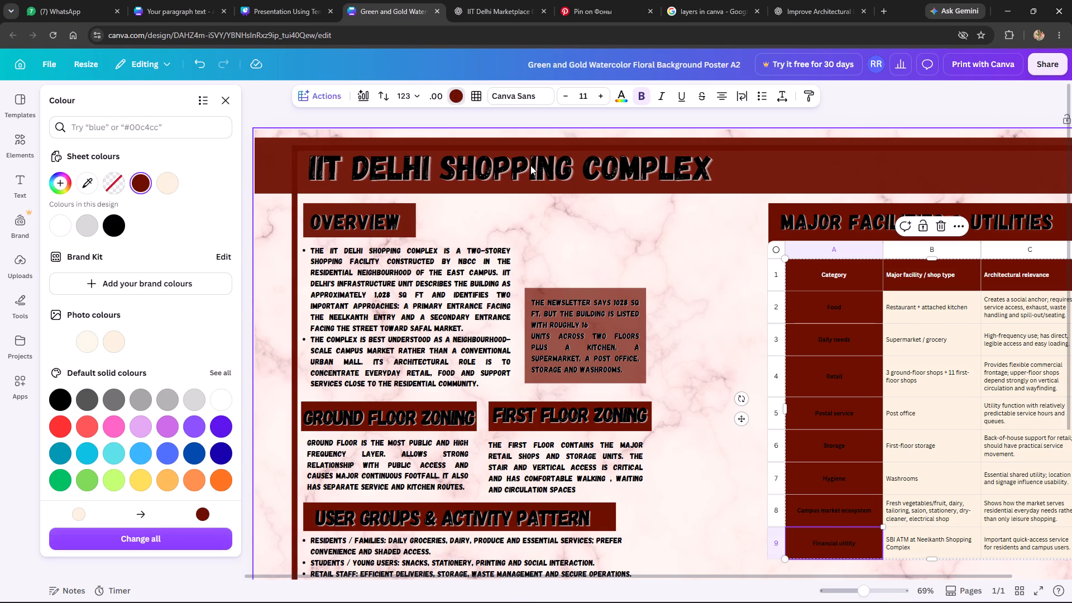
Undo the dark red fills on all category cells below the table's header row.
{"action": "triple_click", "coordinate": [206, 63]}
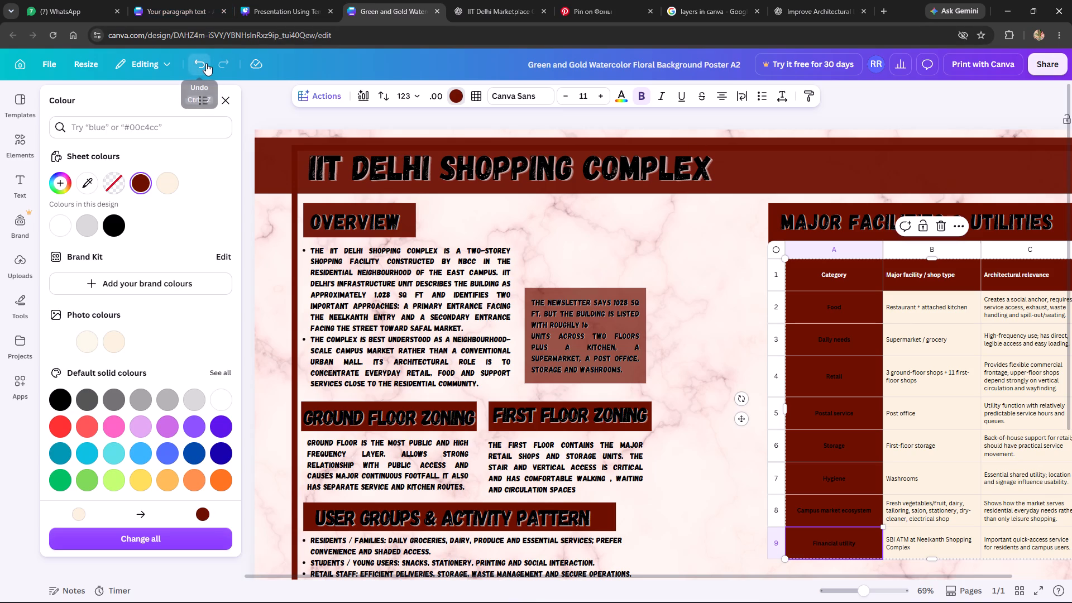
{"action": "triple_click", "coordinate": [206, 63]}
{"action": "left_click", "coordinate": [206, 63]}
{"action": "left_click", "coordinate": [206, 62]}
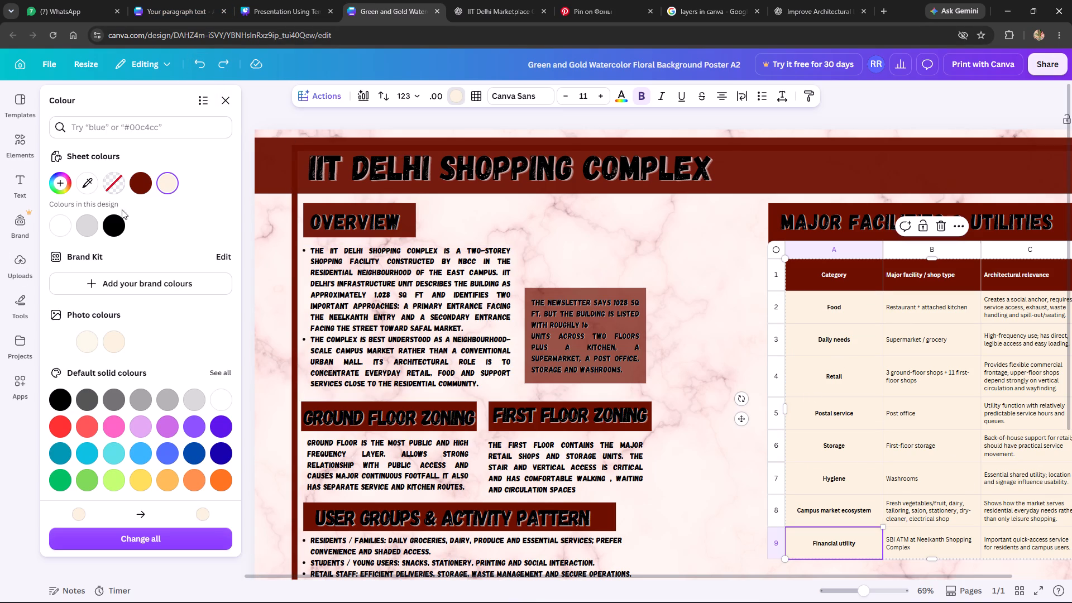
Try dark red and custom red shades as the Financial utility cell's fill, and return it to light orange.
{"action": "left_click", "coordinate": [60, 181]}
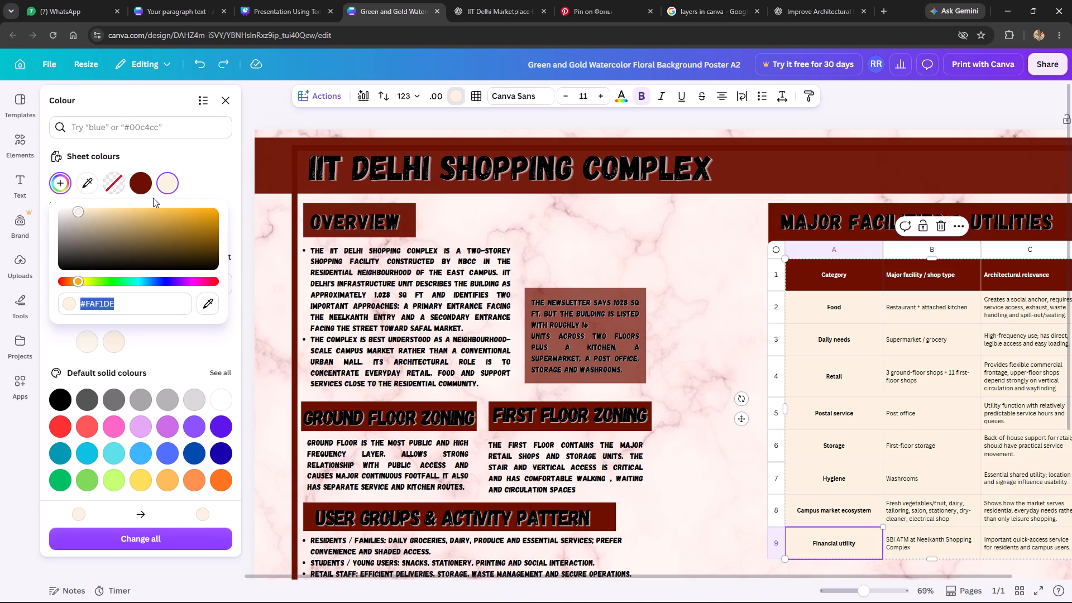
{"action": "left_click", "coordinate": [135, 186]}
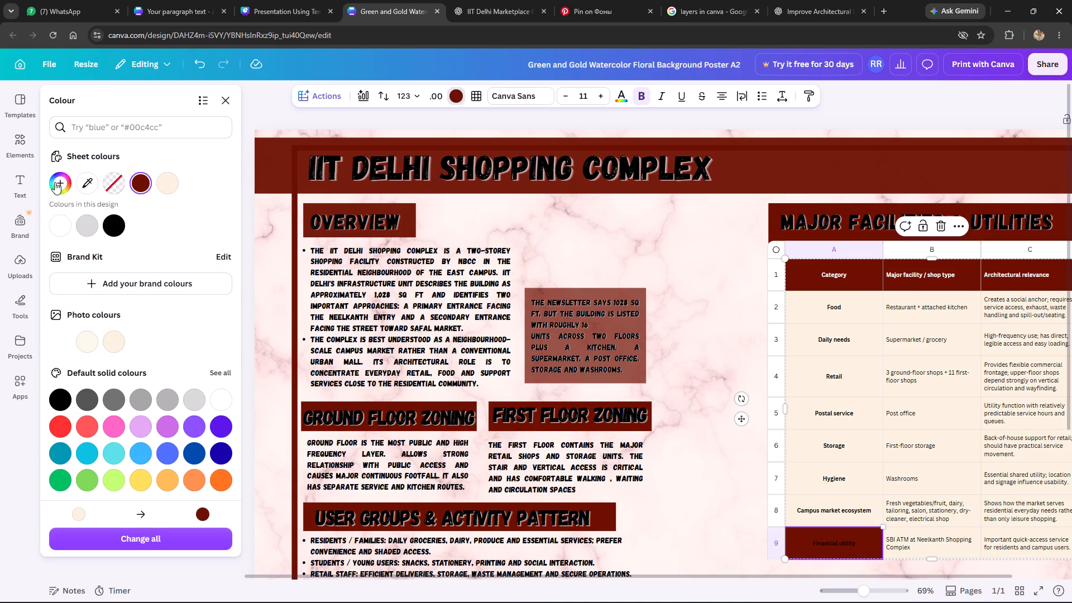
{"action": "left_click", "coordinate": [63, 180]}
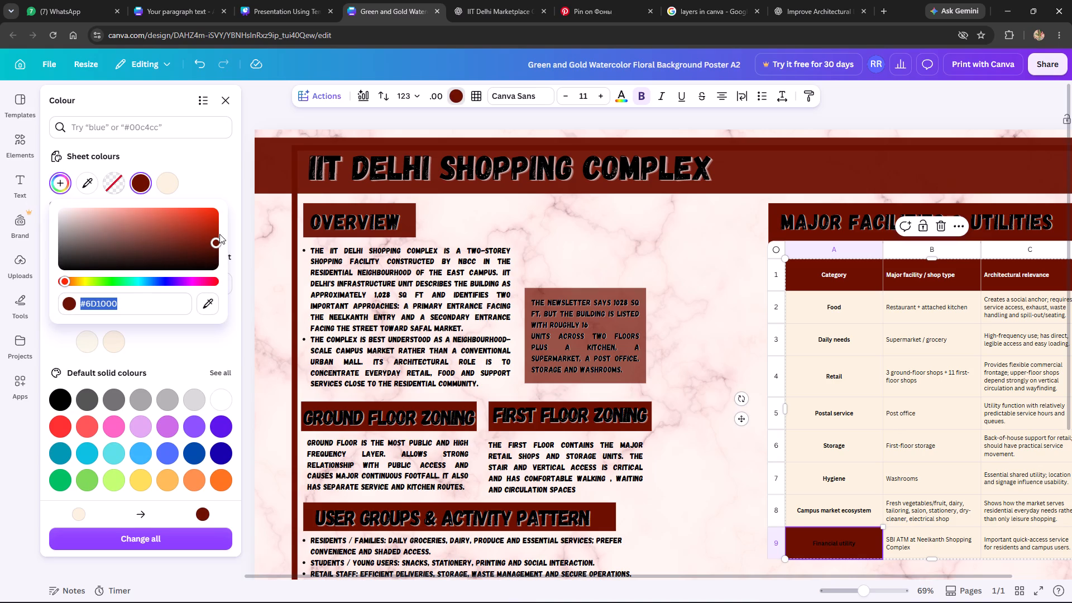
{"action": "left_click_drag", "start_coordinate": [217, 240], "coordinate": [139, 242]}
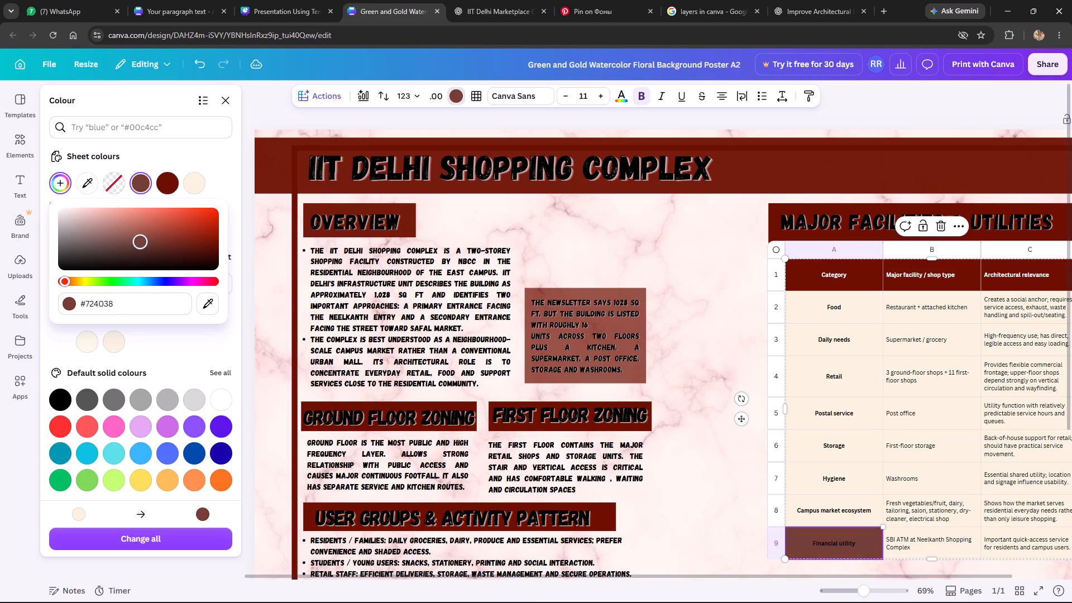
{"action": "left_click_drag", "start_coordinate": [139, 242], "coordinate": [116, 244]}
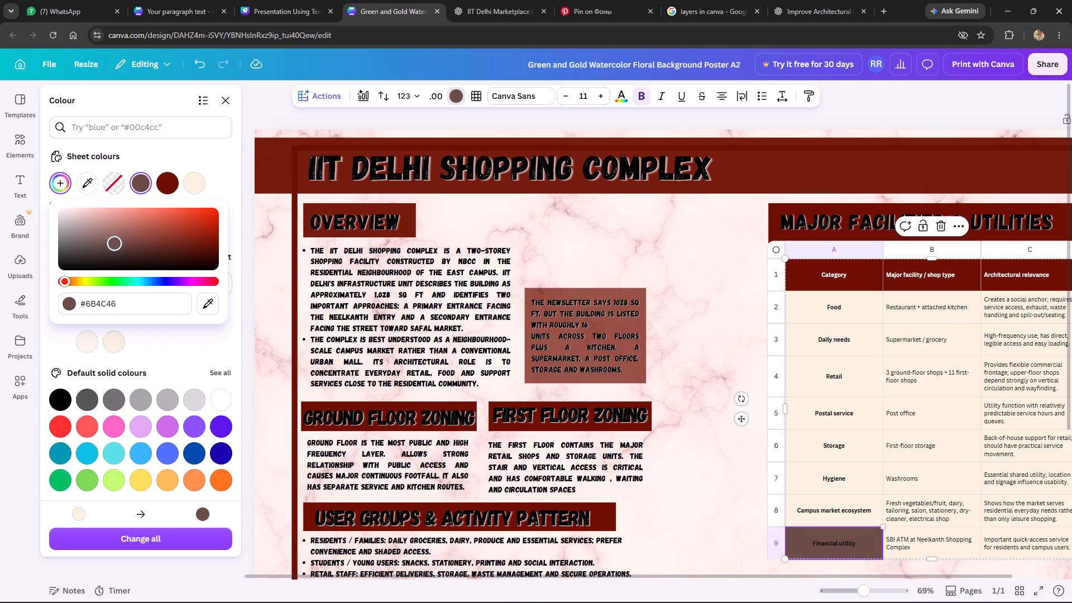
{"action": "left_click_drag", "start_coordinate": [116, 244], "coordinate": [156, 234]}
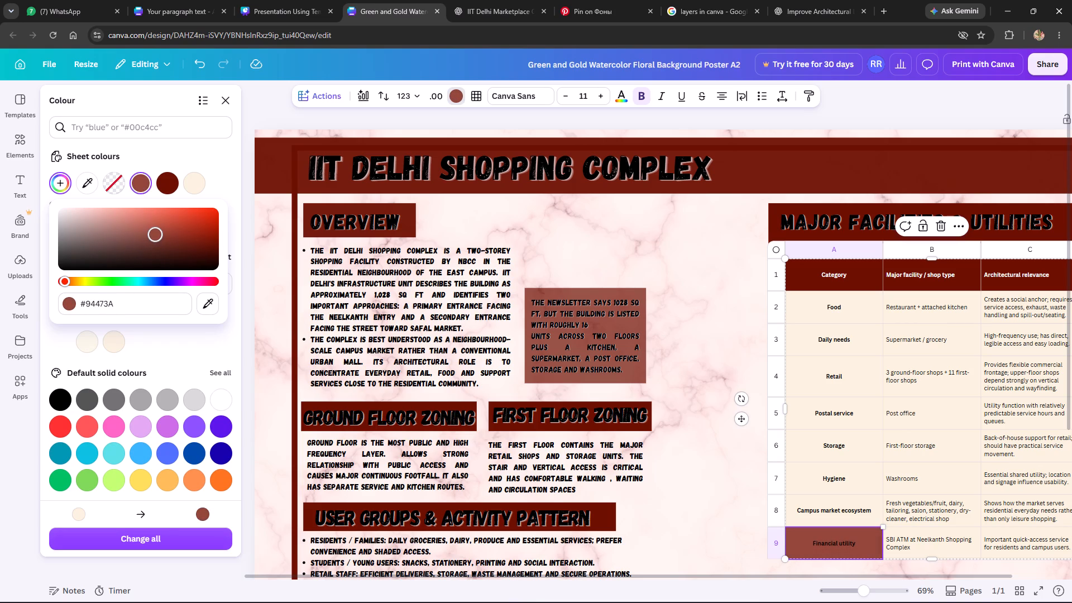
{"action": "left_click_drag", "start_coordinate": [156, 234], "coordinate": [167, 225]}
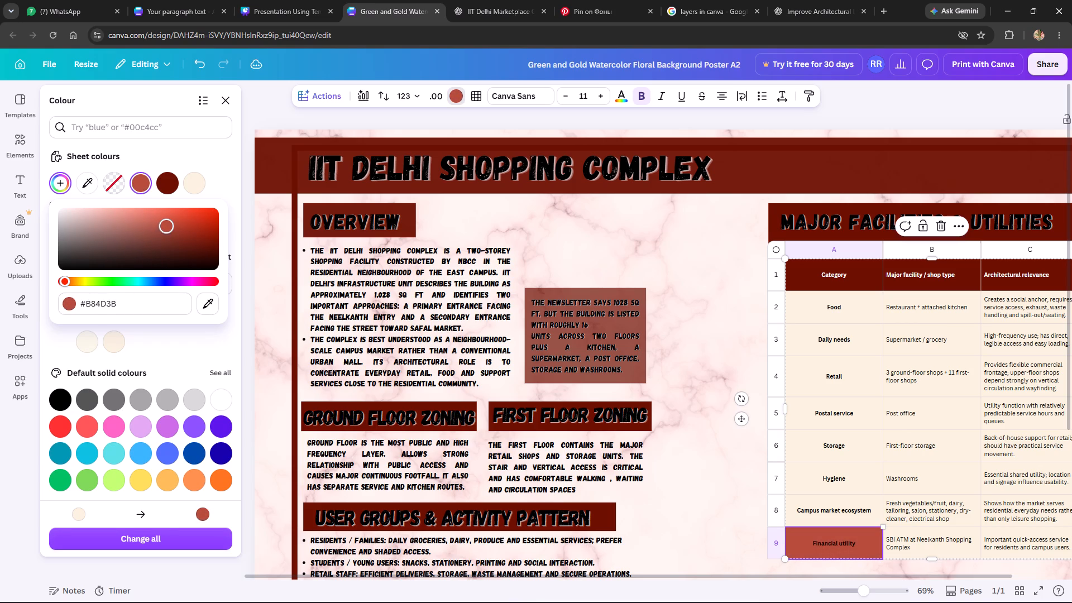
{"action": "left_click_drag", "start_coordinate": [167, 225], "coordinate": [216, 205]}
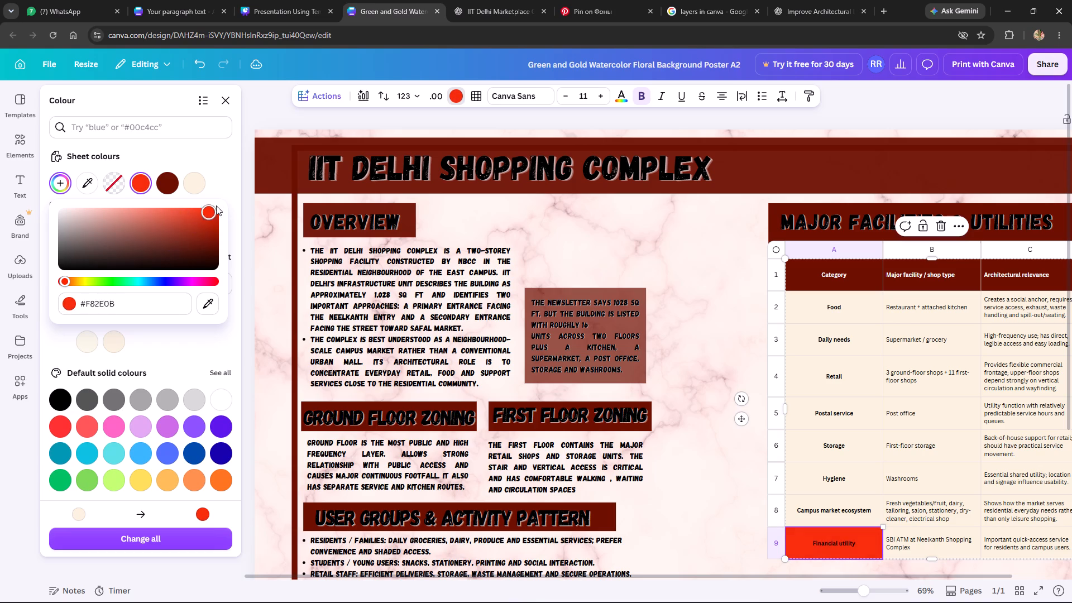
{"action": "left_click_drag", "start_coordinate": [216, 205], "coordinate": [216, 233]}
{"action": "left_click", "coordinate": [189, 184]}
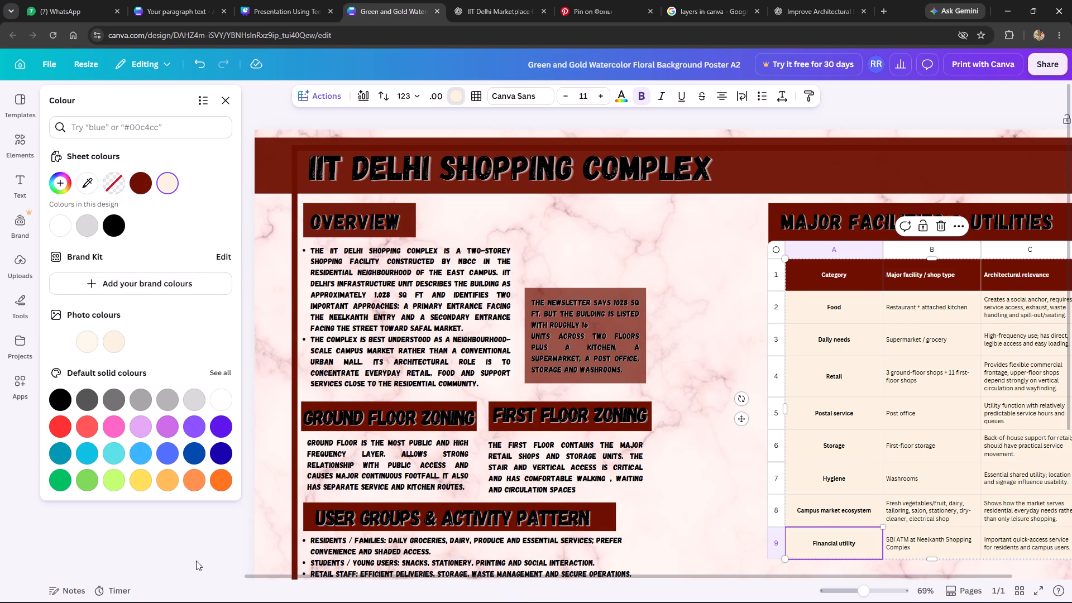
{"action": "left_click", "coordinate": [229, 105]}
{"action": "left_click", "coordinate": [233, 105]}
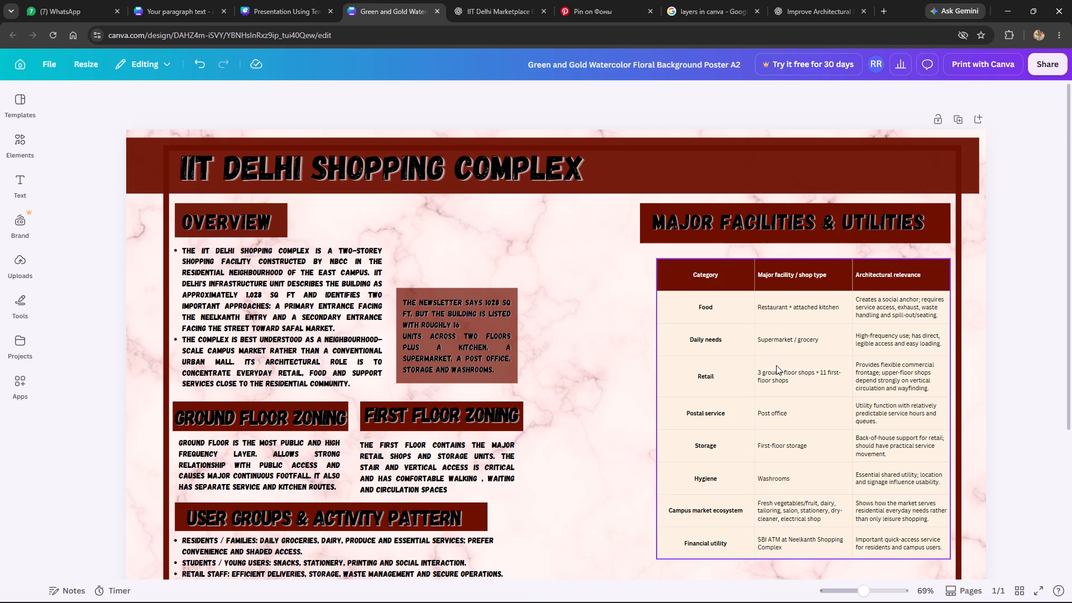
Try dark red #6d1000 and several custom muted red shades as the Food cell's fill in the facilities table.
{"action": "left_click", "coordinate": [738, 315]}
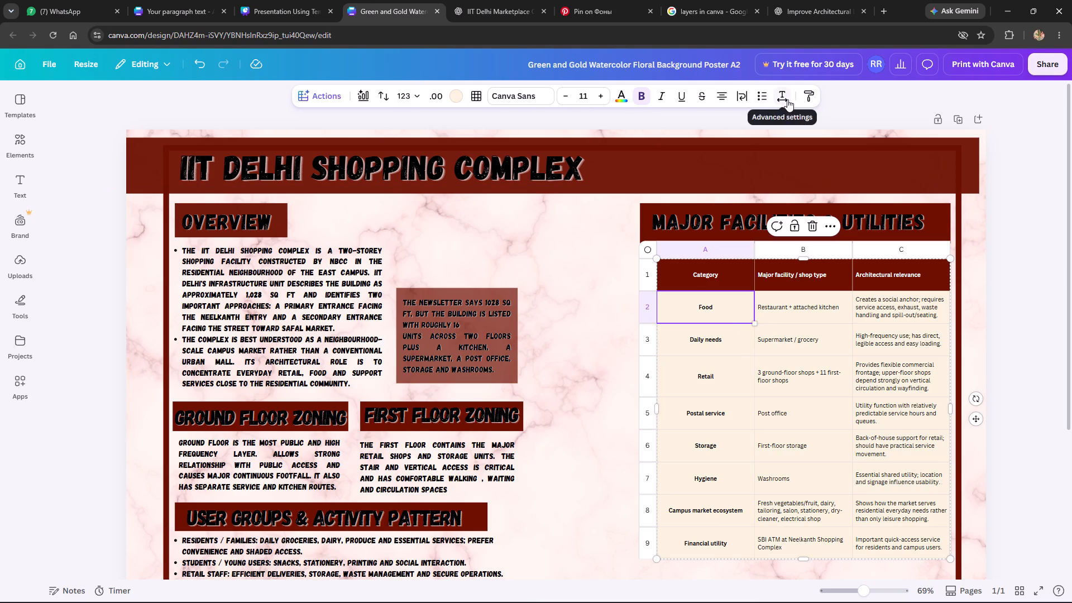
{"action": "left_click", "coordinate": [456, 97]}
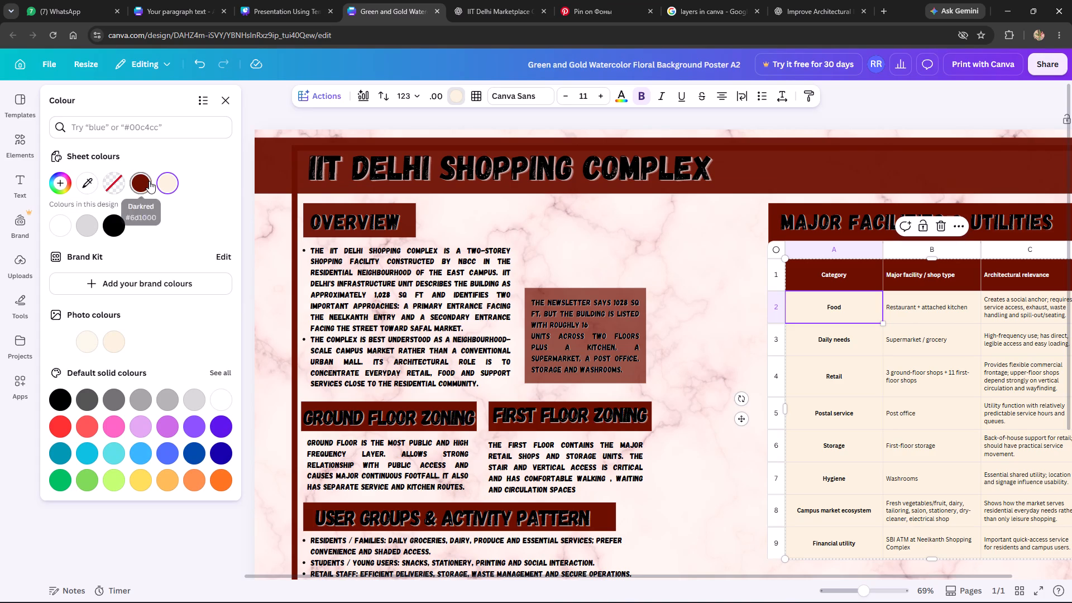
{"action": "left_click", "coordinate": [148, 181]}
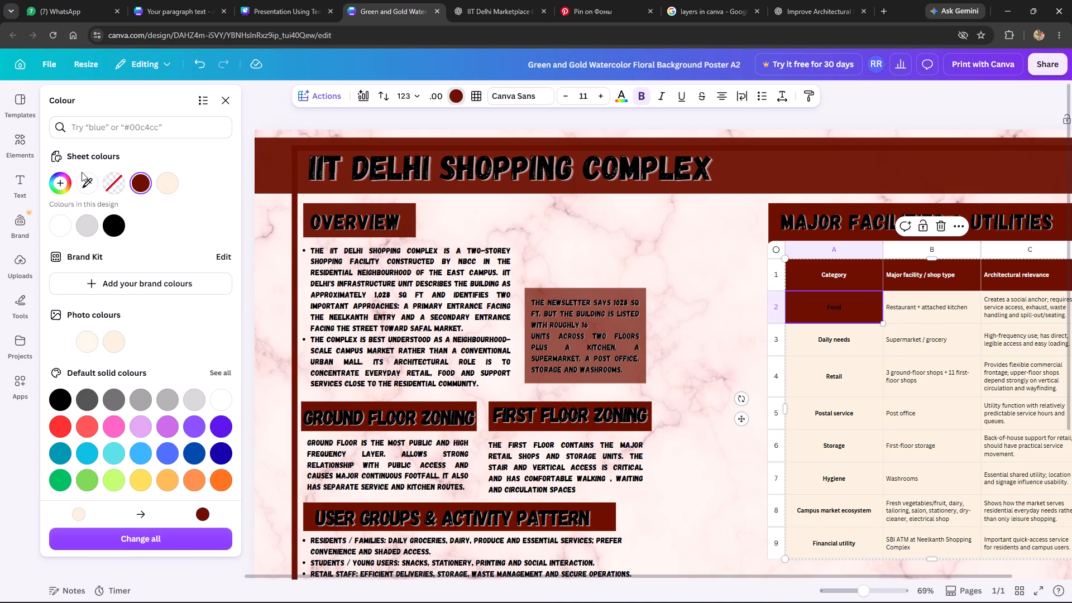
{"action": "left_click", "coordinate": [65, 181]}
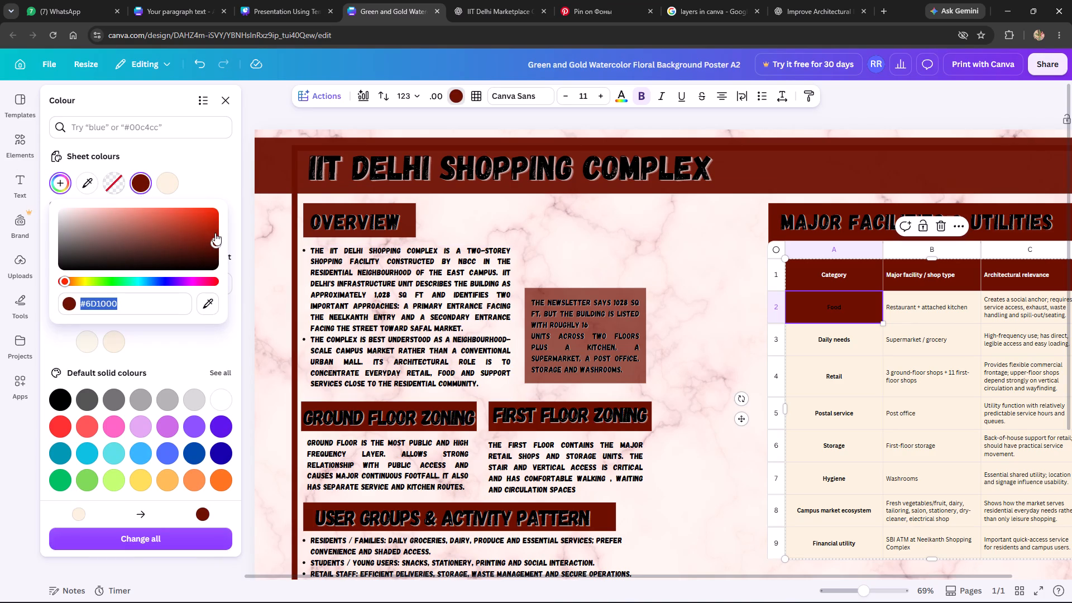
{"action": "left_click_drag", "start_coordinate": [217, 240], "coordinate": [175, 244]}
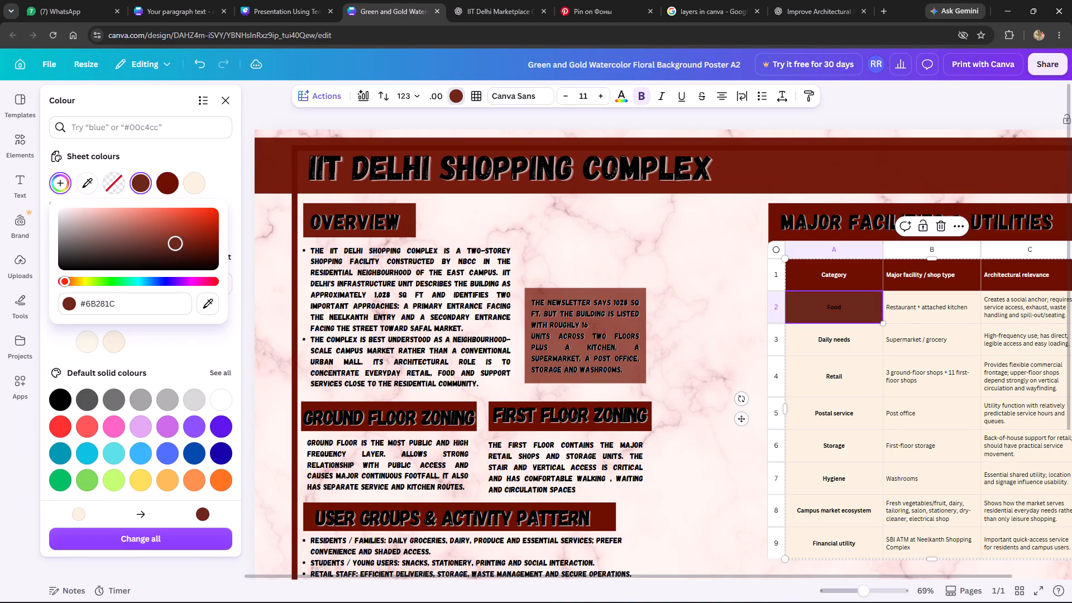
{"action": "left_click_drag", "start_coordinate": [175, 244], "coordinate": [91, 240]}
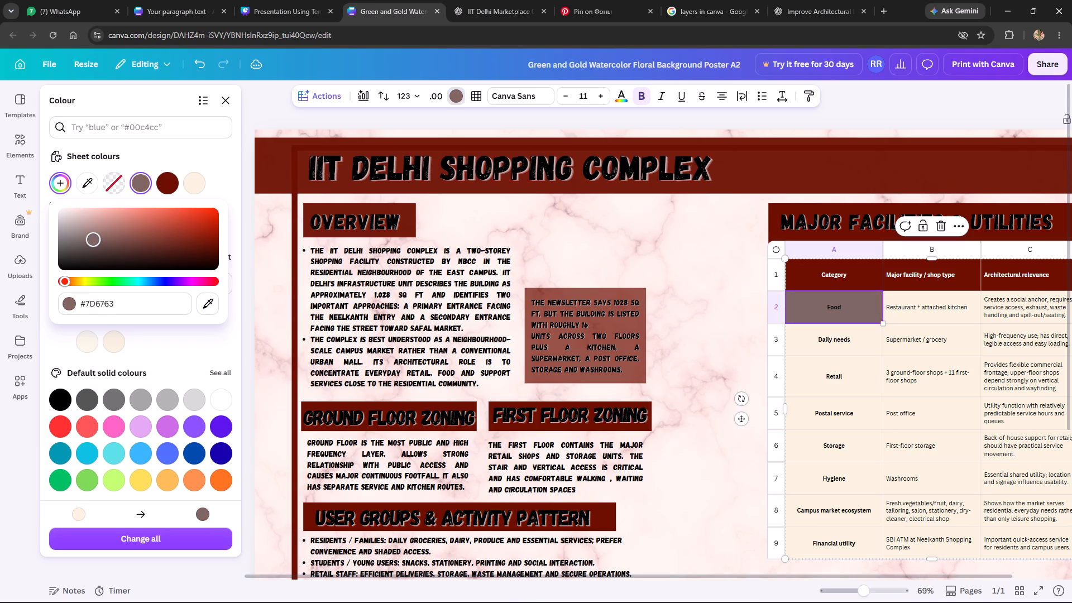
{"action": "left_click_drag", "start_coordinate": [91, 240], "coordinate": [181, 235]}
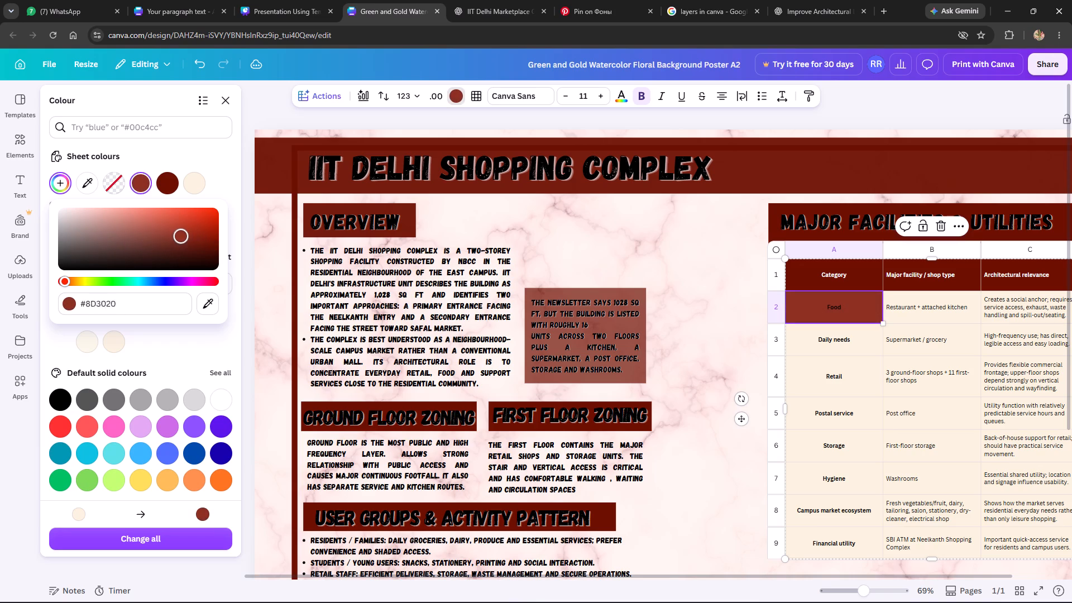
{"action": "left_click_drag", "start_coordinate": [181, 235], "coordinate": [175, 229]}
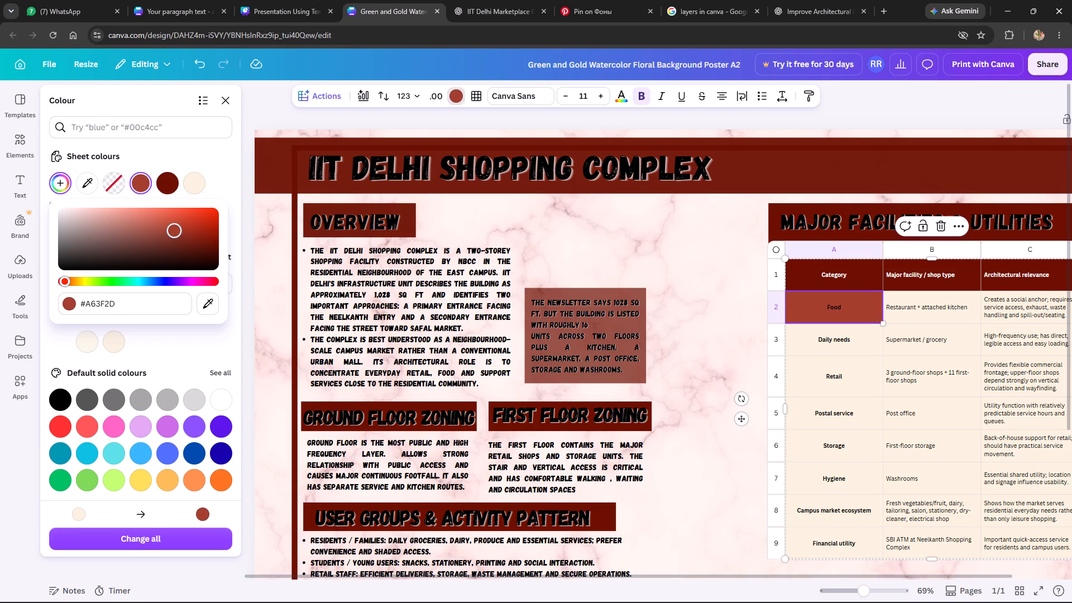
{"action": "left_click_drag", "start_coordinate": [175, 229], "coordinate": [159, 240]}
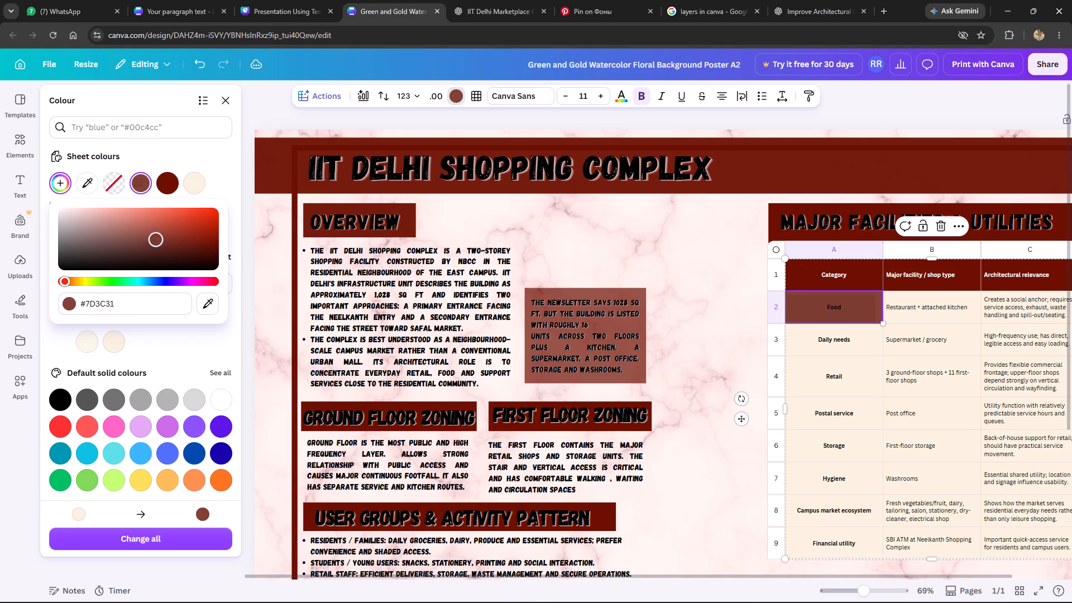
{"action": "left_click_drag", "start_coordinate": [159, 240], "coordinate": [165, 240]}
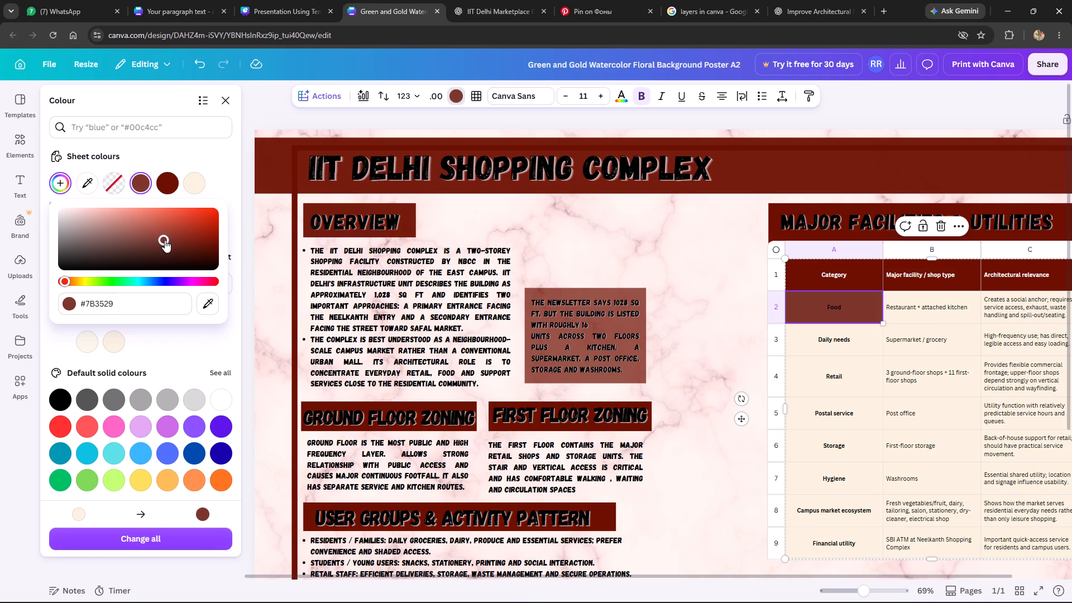
Fill the Food cell with the red #975044 sampled from the newsletter note box.
{"action": "left_click", "coordinate": [87, 179]}
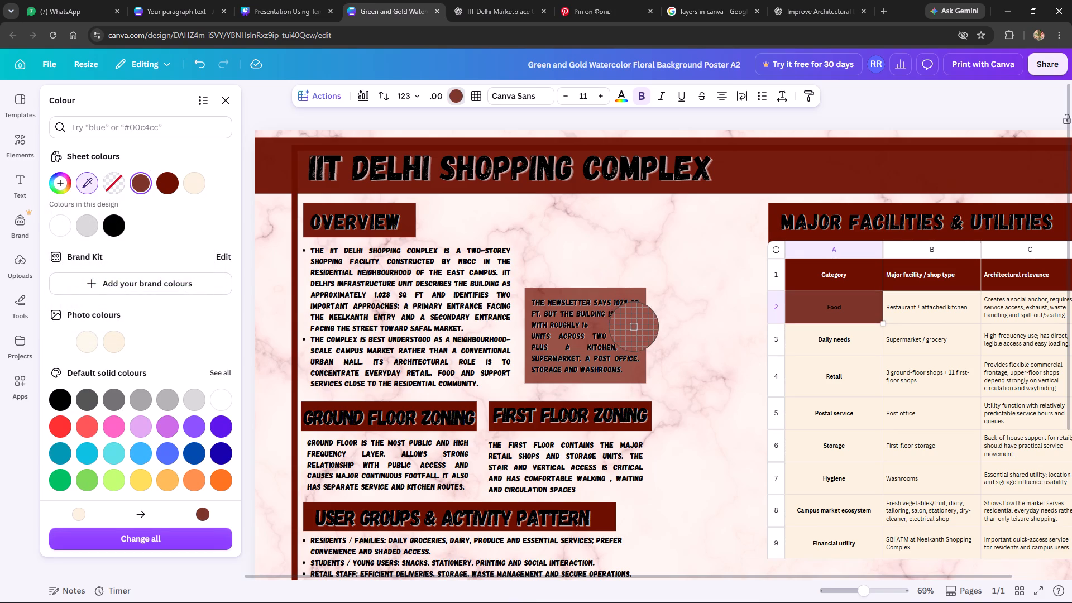
{"action": "left_click", "coordinate": [634, 328]}
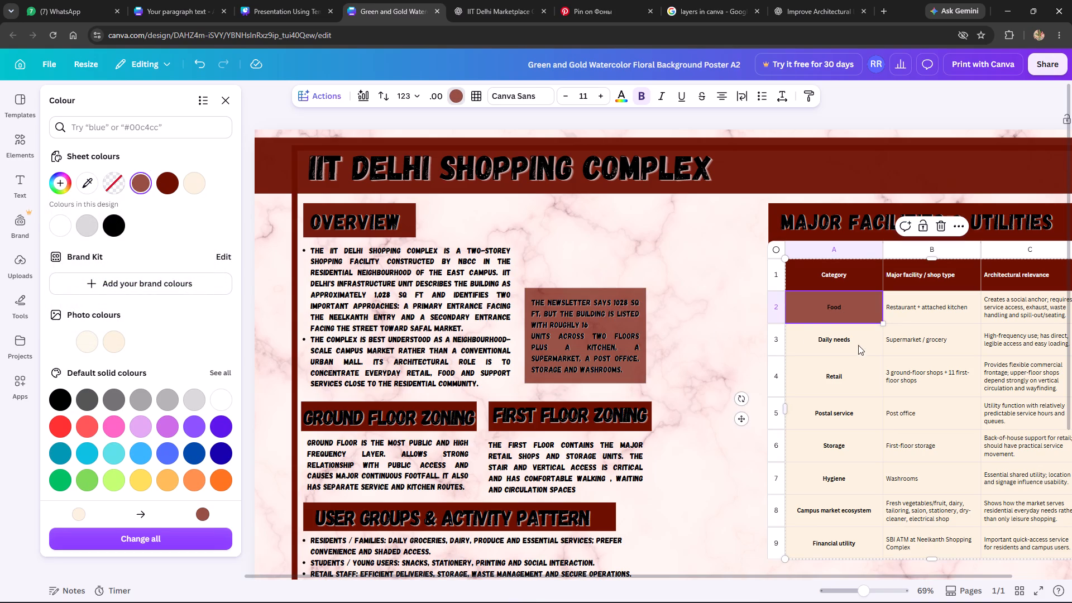
Fill the Daily needs, Retail, Postal service and Storage cells in the facilities table with the same red #975044.
{"action": "left_click", "coordinate": [845, 337]}
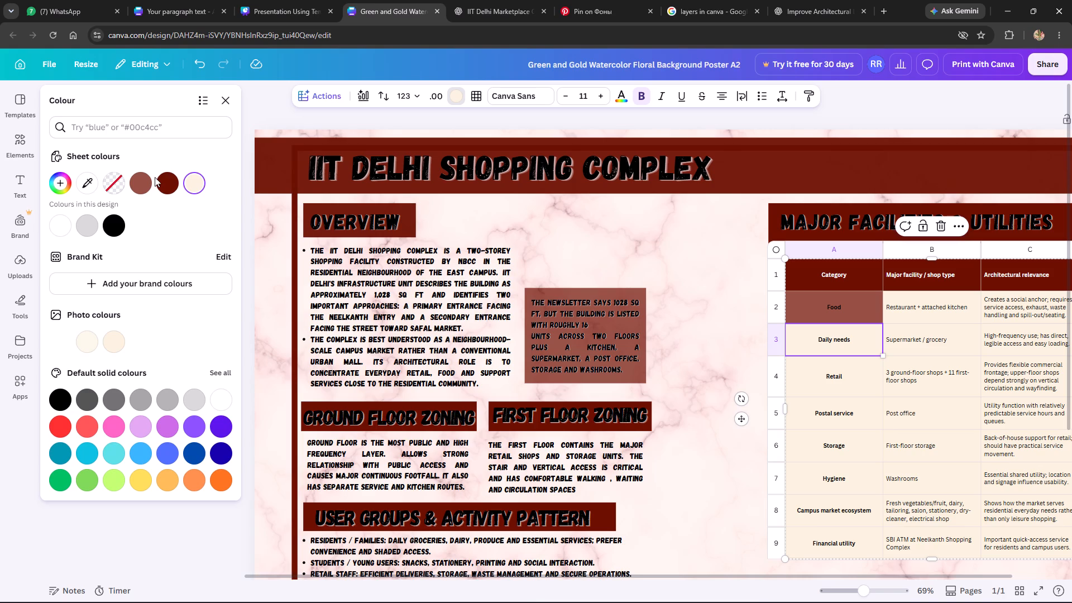
{"action": "left_click", "coordinate": [142, 180]}
{"action": "left_click", "coordinate": [862, 375]}
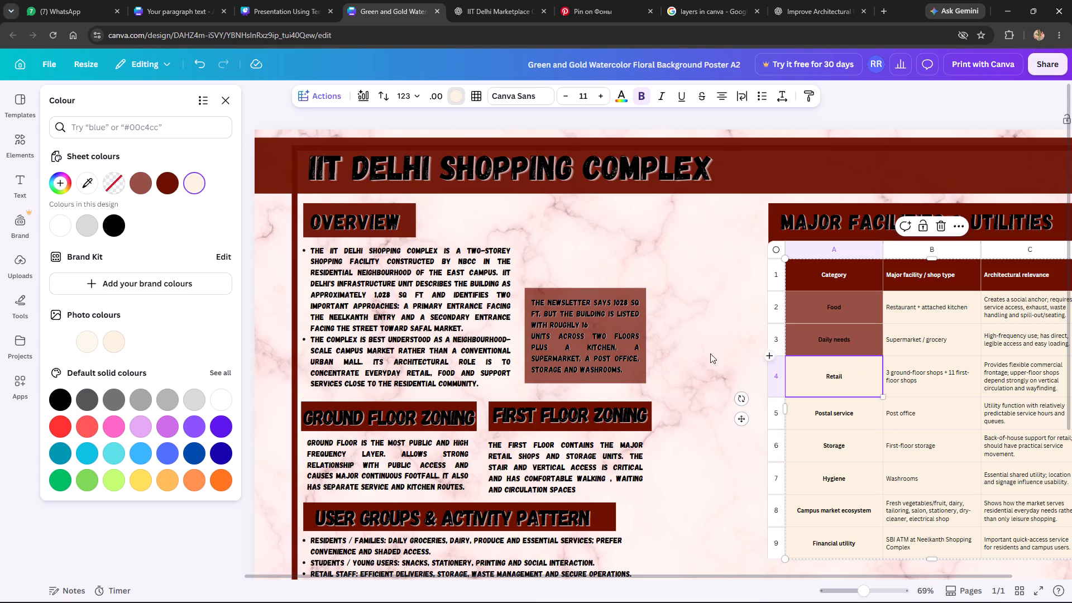
{"action": "left_click", "coordinate": [144, 184]}
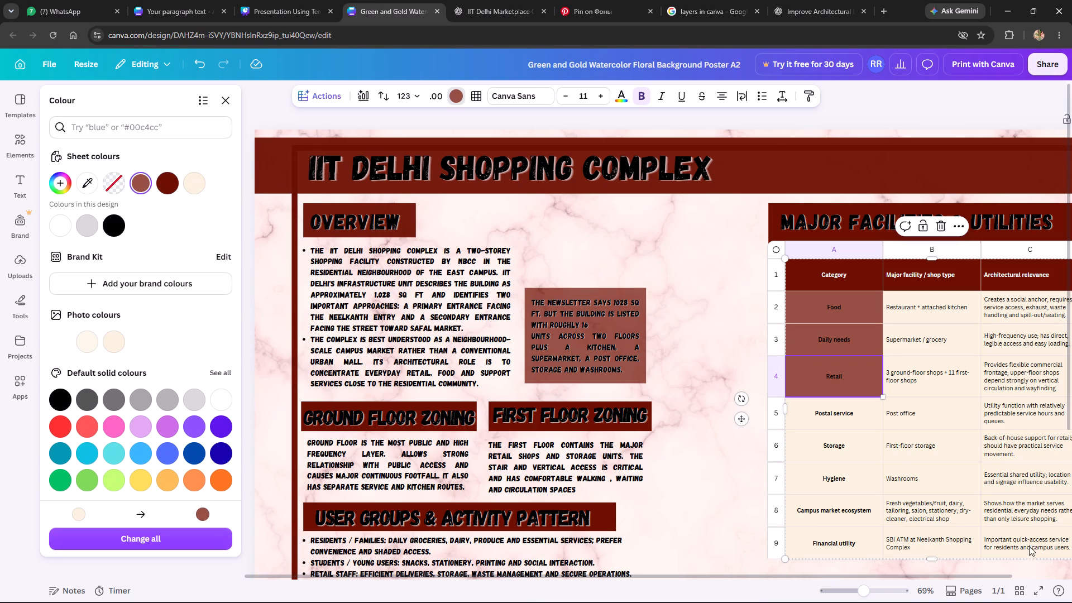
{"action": "left_click", "coordinate": [877, 415]}
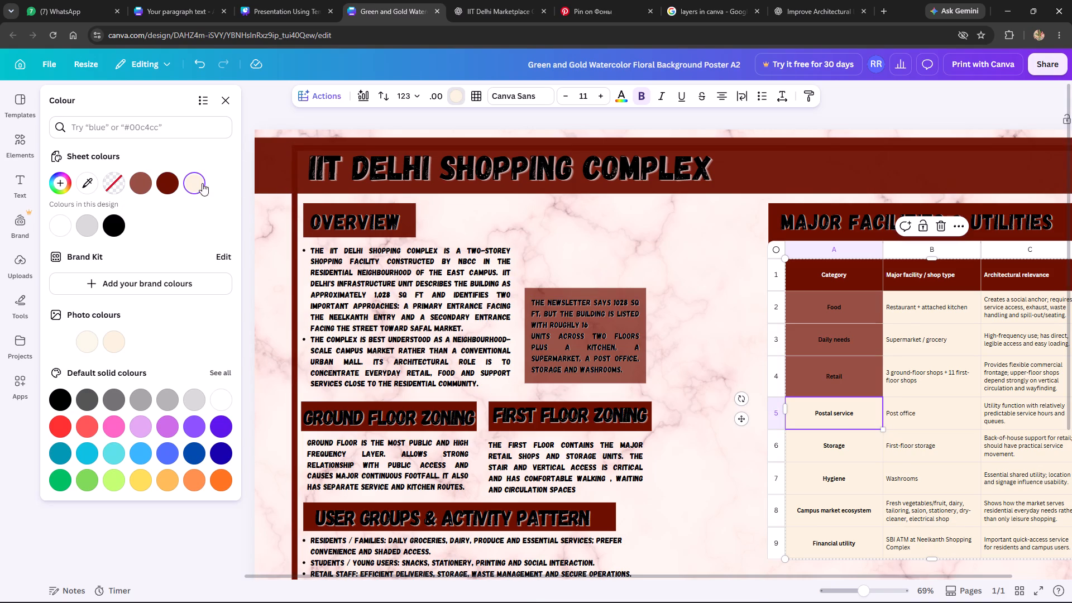
{"action": "left_click", "coordinate": [142, 189]}
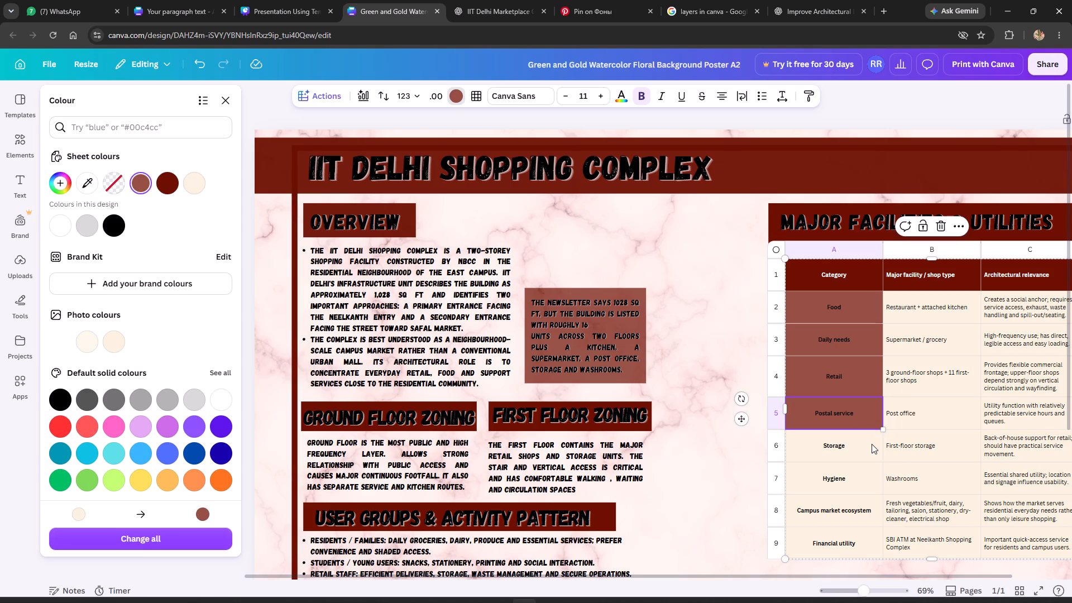
{"action": "left_click", "coordinate": [869, 445]}
{"action": "left_click", "coordinate": [140, 190]}
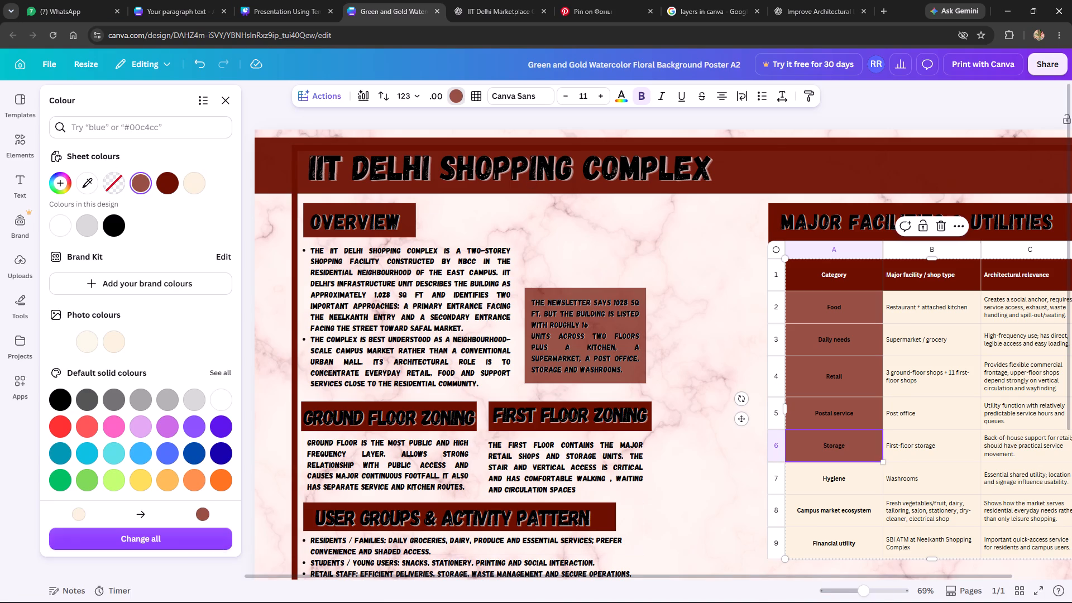
Fill the Hygiene, Campus market ecosystem and Financial utility cells with the same red #975044.
{"action": "left_click", "coordinate": [877, 481]}
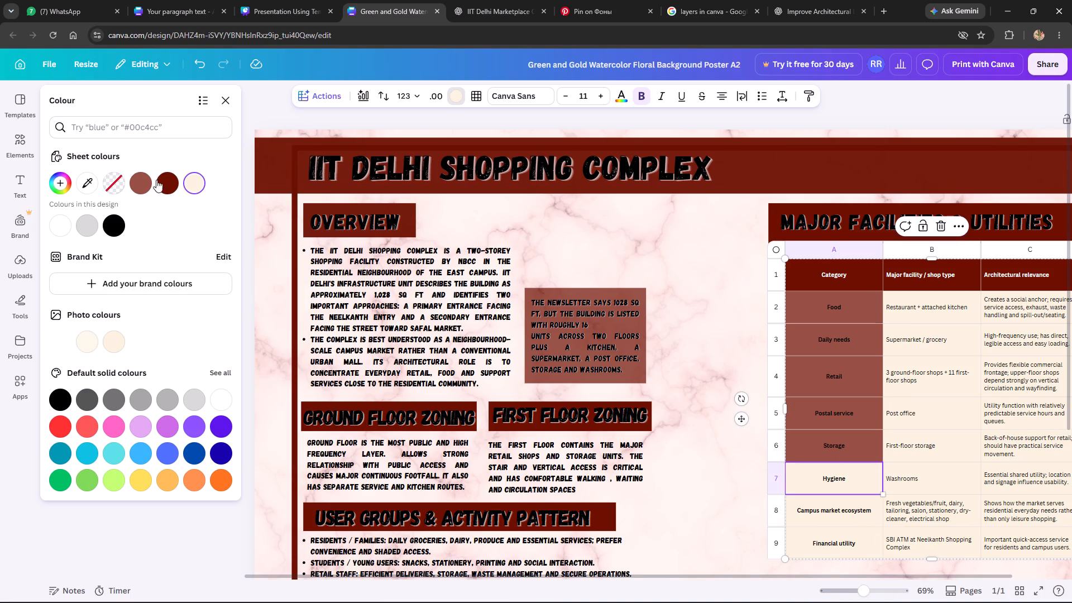
{"action": "left_click", "coordinate": [138, 183]}
{"action": "scroll", "coordinate": [989, 407], "scroll_direction": "down", "scroll_amount": 1}
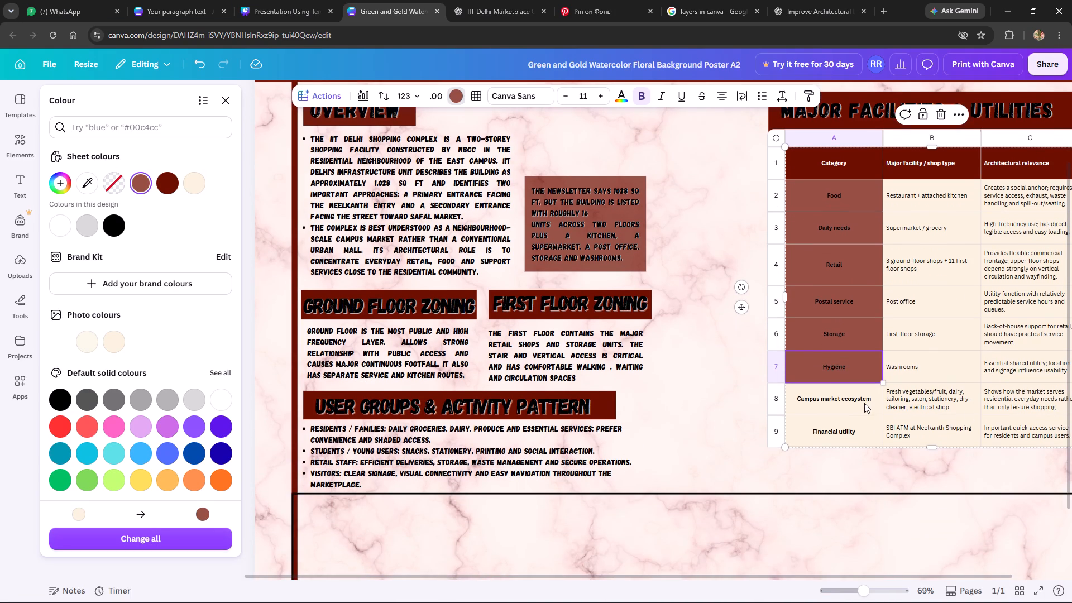
{"action": "left_click", "coordinate": [864, 403]}
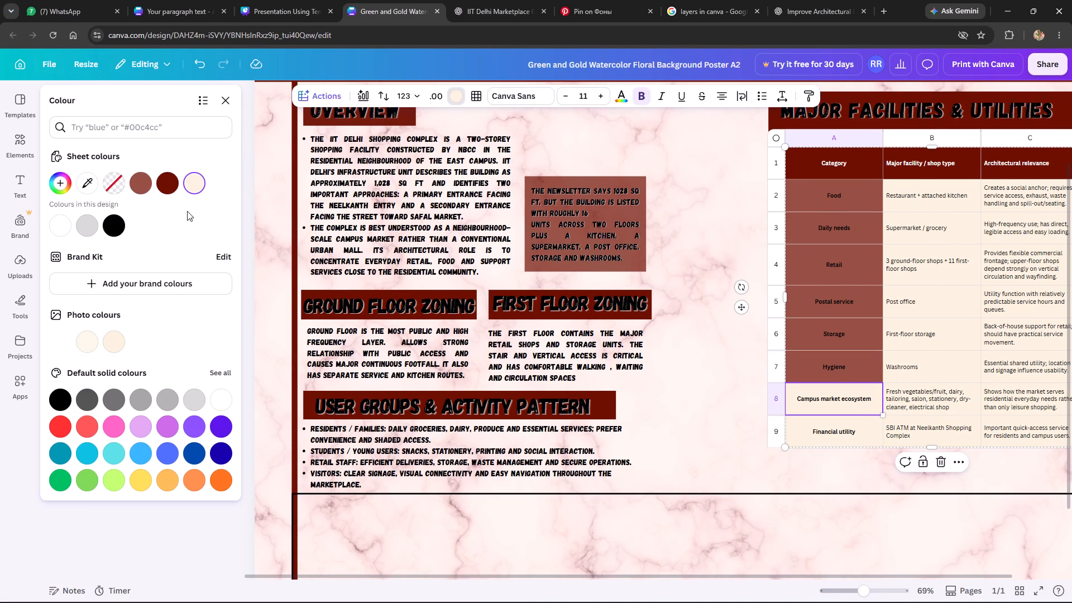
{"action": "left_click", "coordinate": [147, 183]}
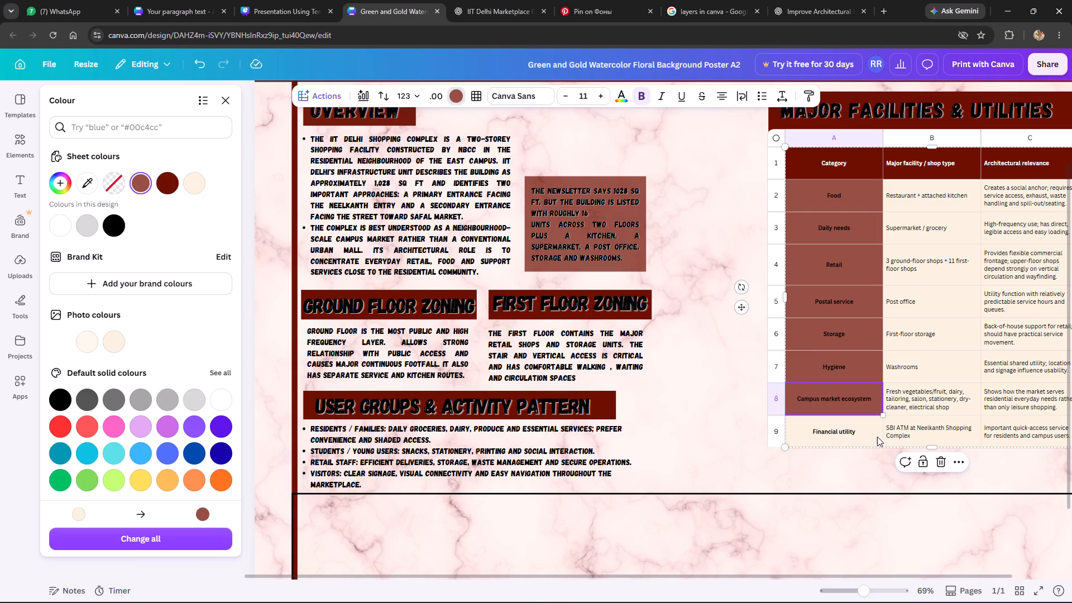
{"action": "left_click", "coordinate": [876, 437]}
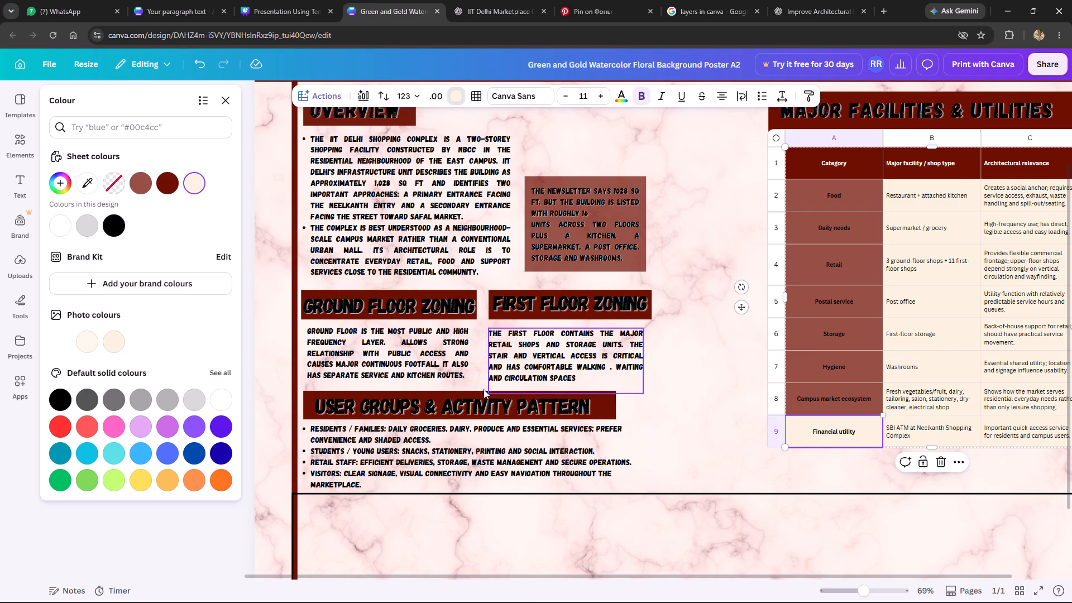
{"action": "left_click", "coordinate": [148, 181]}
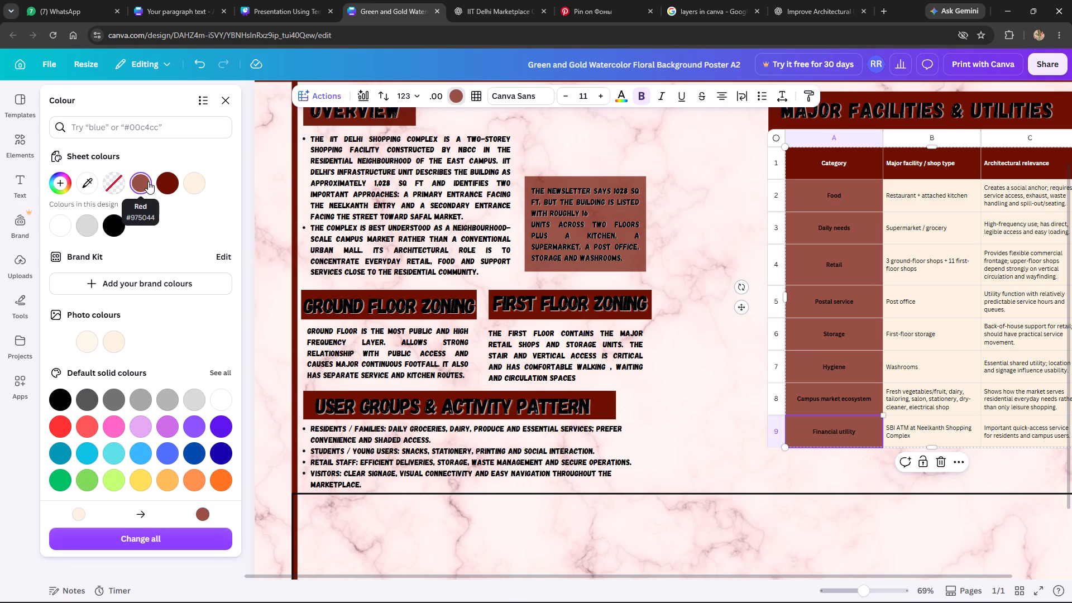
Change every remaining light orange fill on the page to red #975044 and deselect the table.
{"action": "left_click", "coordinate": [122, 541]}
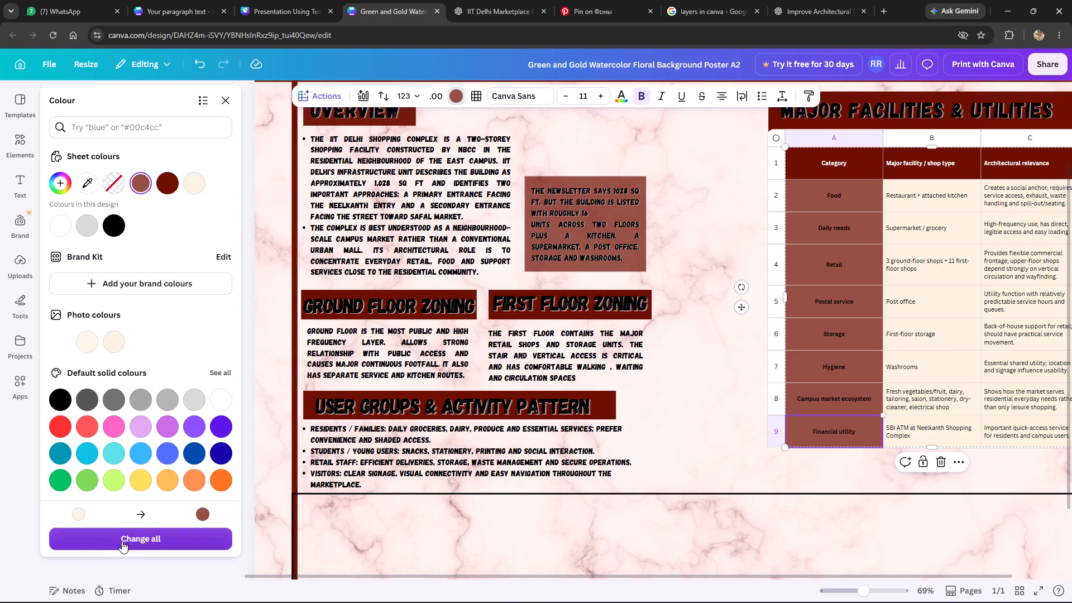
{"action": "scroll", "coordinate": [1068, 342], "scroll_direction": "down", "scroll_amount": 1}
{"action": "scroll", "coordinate": [947, 356], "scroll_direction": "up", "scroll_amount": 2}
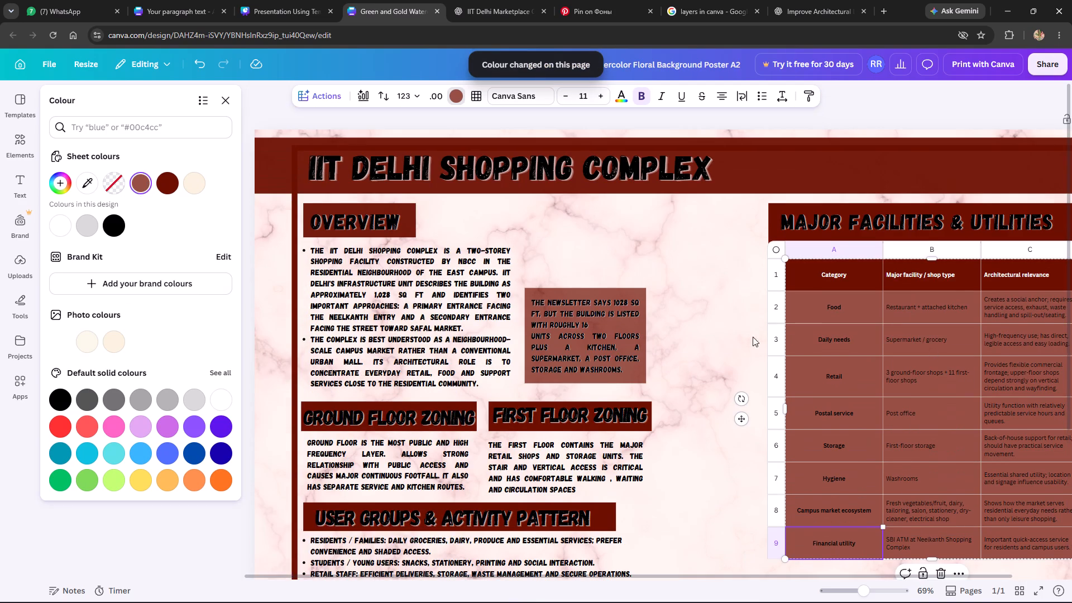
{"action": "left_click", "coordinate": [922, 92]}
{"action": "left_click", "coordinate": [922, 94]}
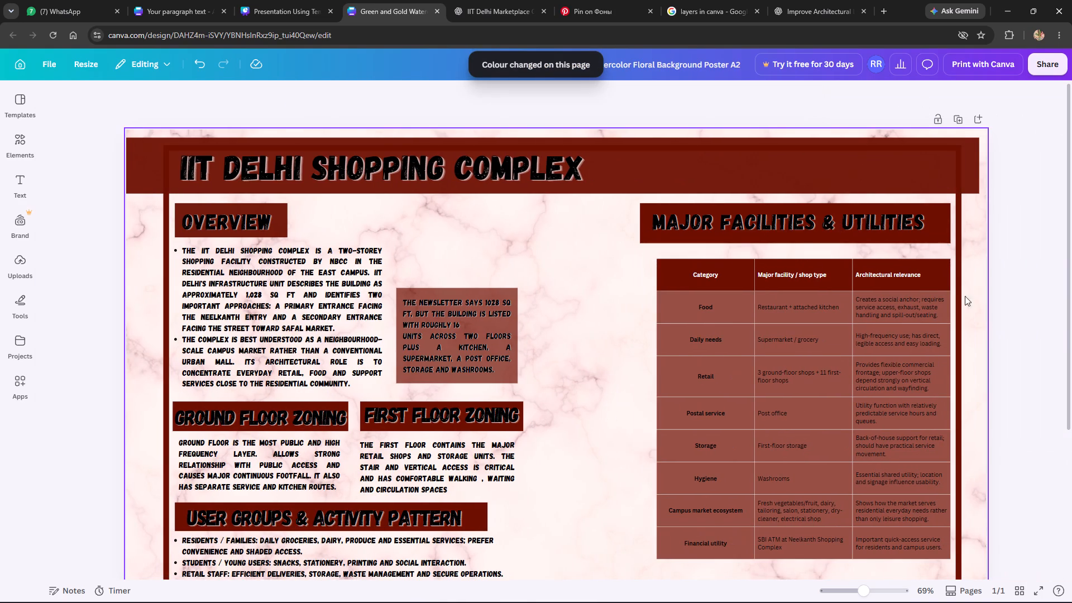
Review the poster from the title to the empty bottom frame, checking the layout and the recoloured facilities table.
{"action": "middle_click_drag", "start_coordinate": [977, 318], "coordinate": [978, 147]}
{"action": "middle_click_drag", "start_coordinate": [1030, 322], "coordinate": [1040, 207]}
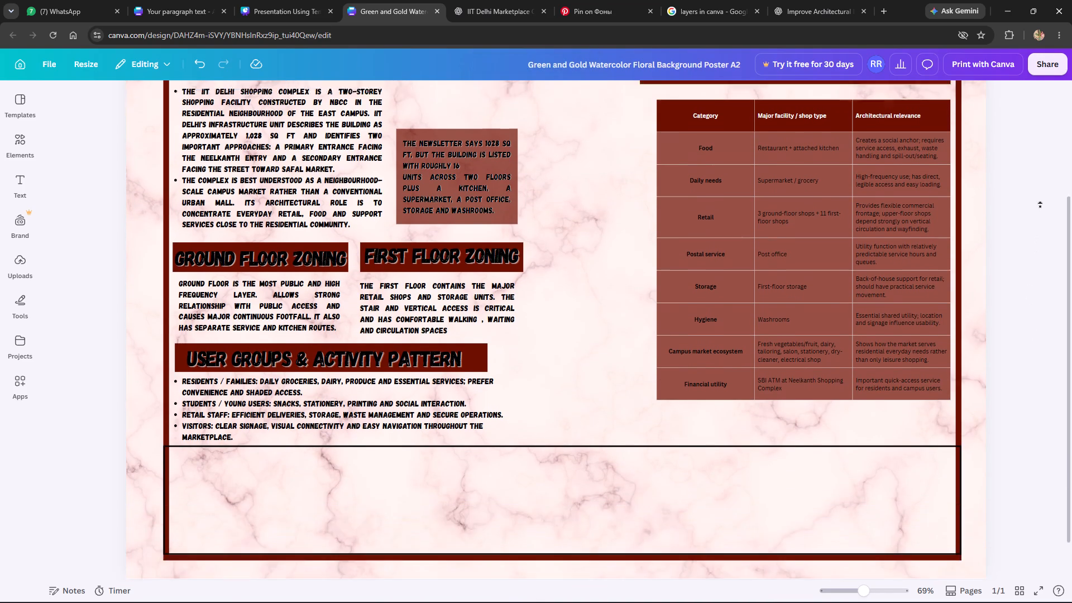
{"action": "middle_click_drag", "start_coordinate": [1040, 207], "coordinate": [1040, 206]}
{"action": "scroll", "coordinate": [1040, 208], "scroll_direction": "down", "scroll_amount": 1}
{"action": "scroll", "coordinate": [1040, 218], "scroll_direction": "up", "scroll_amount": 1}
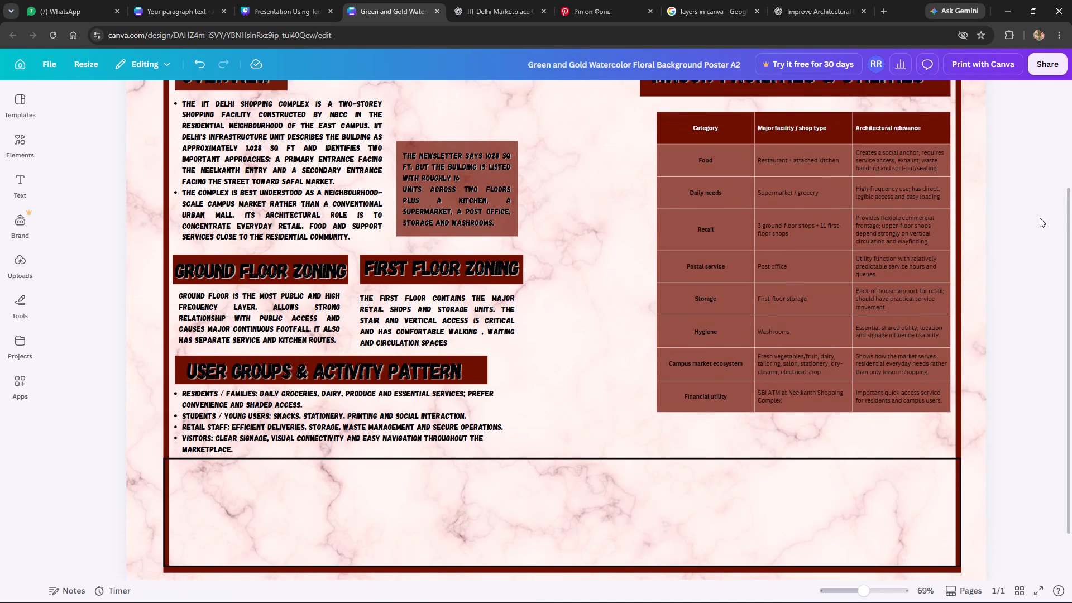
{"action": "scroll", "coordinate": [1040, 218], "scroll_direction": "up", "scroll_amount": 2}
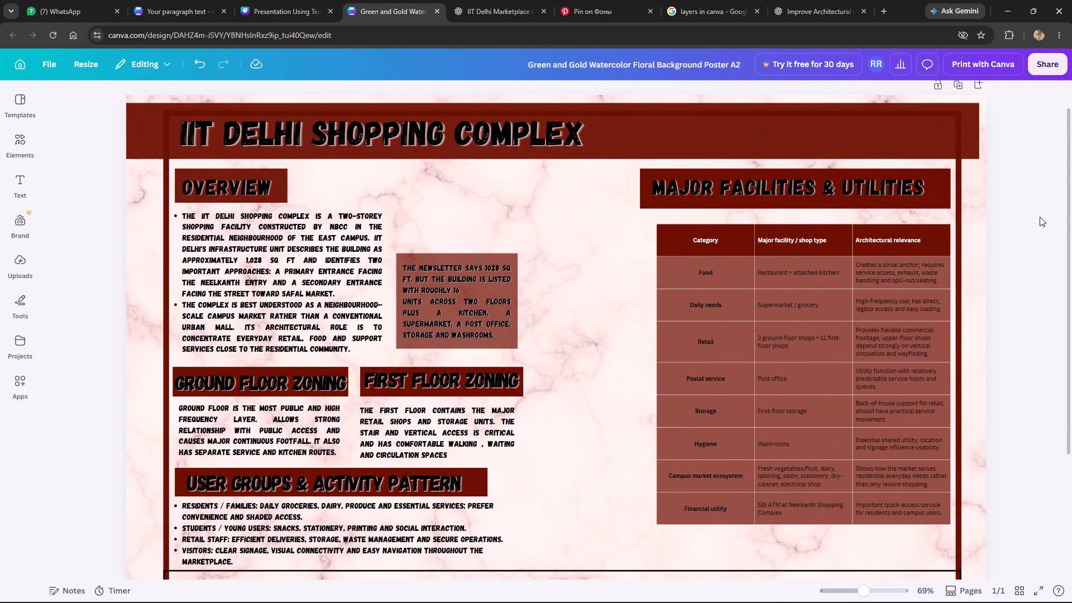
{"action": "scroll", "coordinate": [1040, 217], "scroll_direction": "down", "scroll_amount": 3}
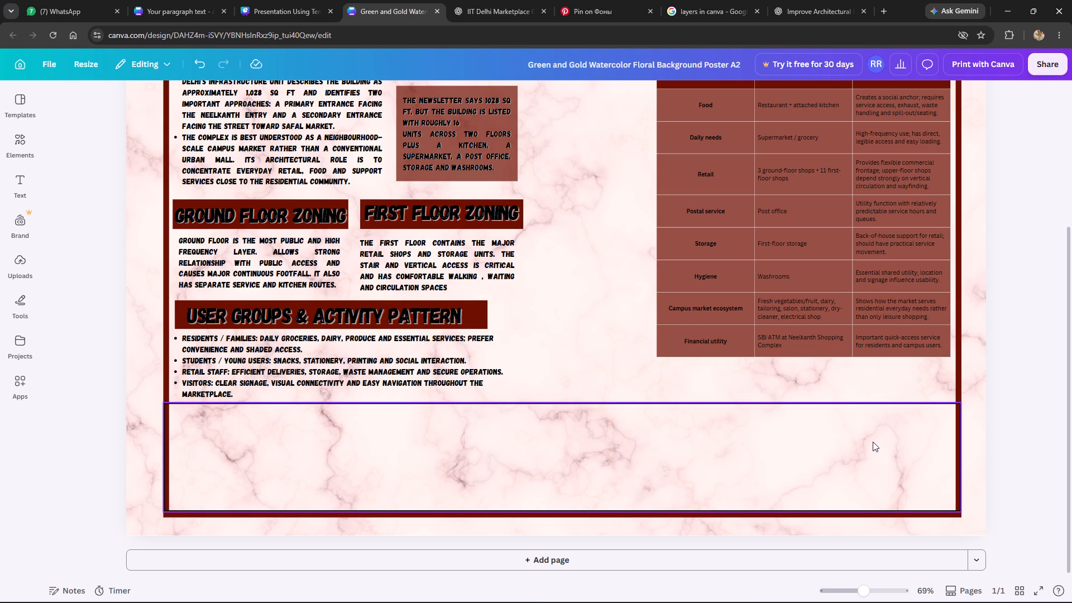
{"action": "scroll", "coordinate": [1035, 412], "scroll_direction": "down", "scroll_amount": 1}
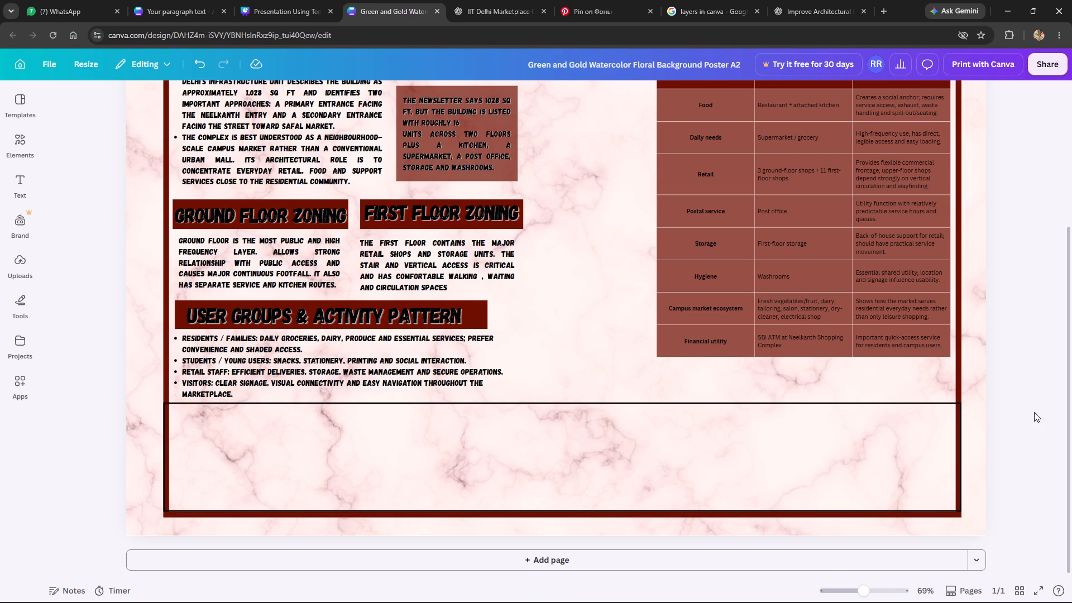
{"action": "scroll", "coordinate": [1033, 412], "scroll_direction": "up", "scroll_amount": 4}
{"action": "scroll", "coordinate": [1033, 412], "scroll_direction": "down", "scroll_amount": 3}
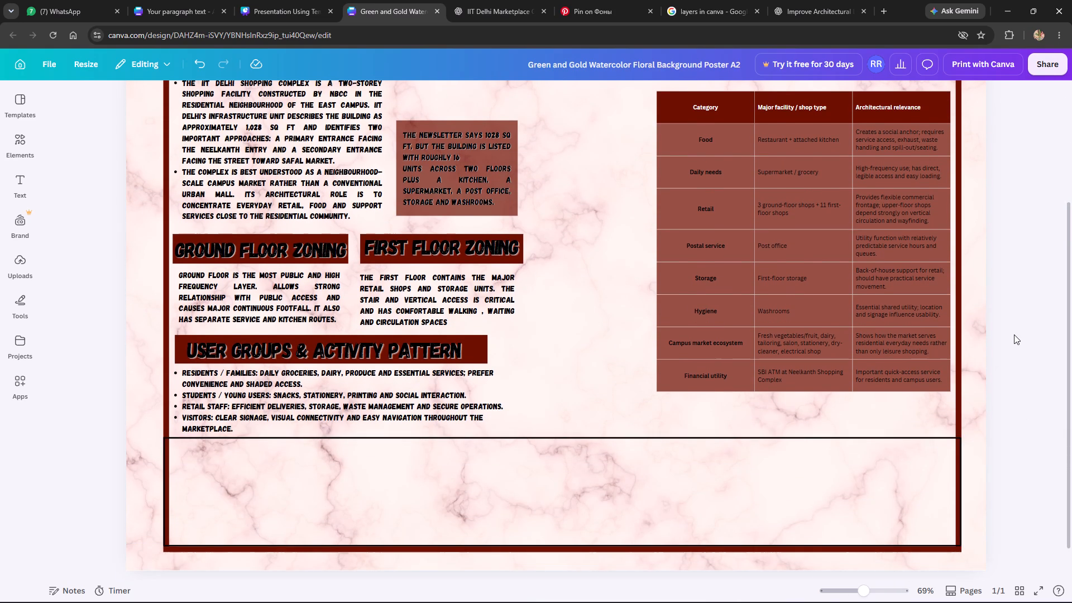
{"action": "scroll", "coordinate": [1014, 334], "scroll_direction": "up", "scroll_amount": 3}
{"action": "scroll", "coordinate": [1014, 334], "scroll_direction": "down", "scroll_amount": 1}
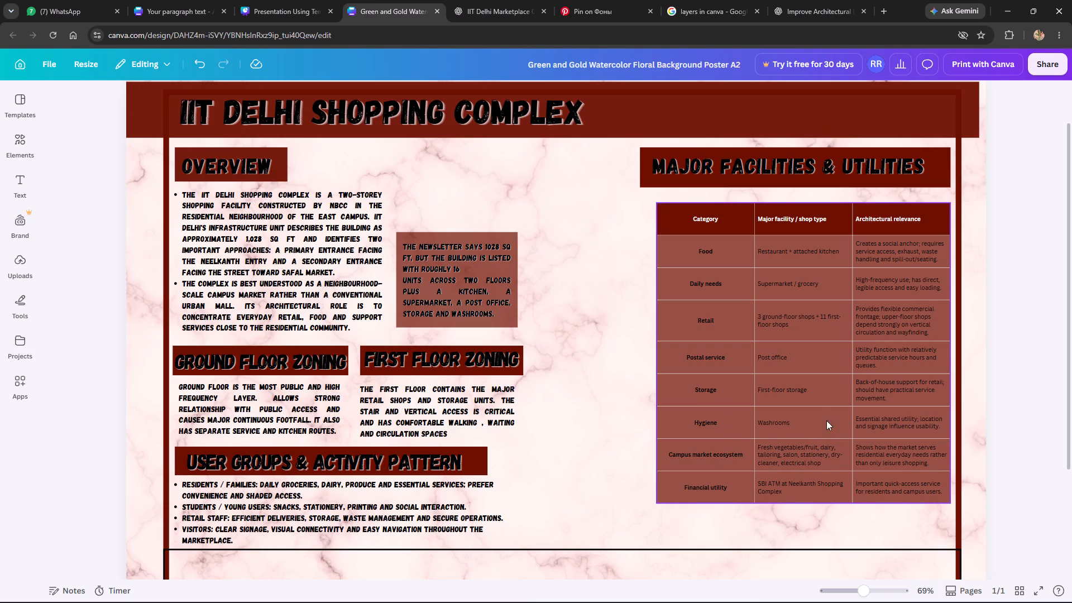
{"action": "left_click_drag", "start_coordinate": [821, 410], "coordinate": [822, 375]}
{"action": "left_click", "coordinate": [1031, 381]}
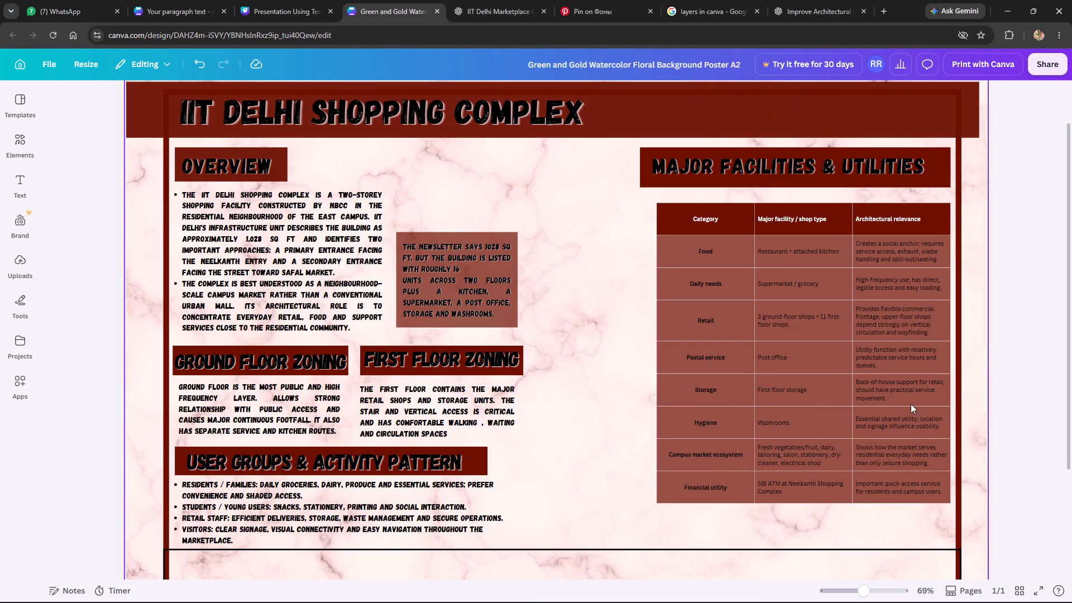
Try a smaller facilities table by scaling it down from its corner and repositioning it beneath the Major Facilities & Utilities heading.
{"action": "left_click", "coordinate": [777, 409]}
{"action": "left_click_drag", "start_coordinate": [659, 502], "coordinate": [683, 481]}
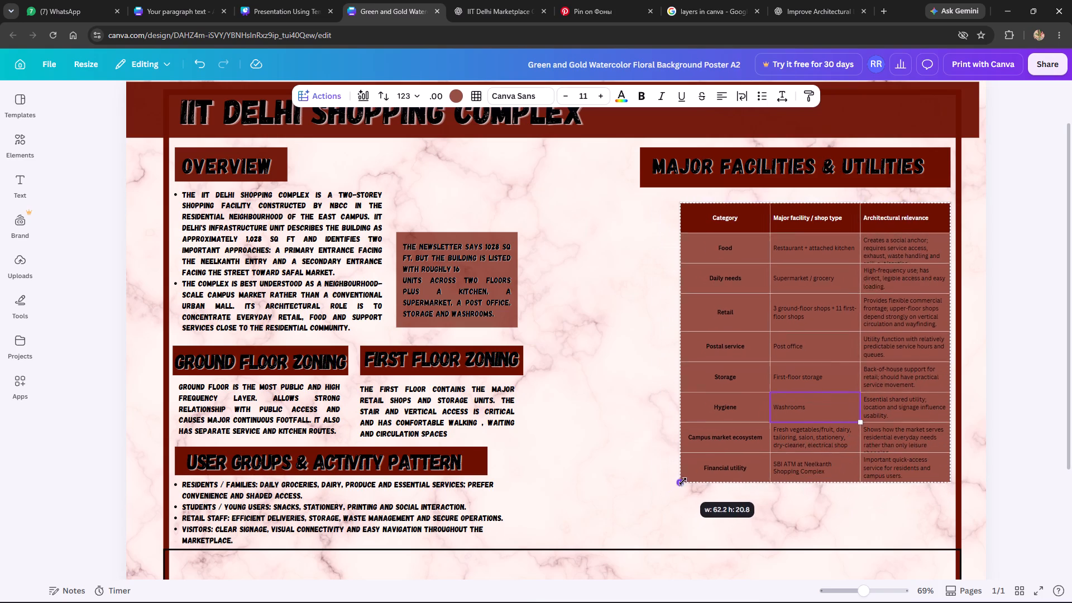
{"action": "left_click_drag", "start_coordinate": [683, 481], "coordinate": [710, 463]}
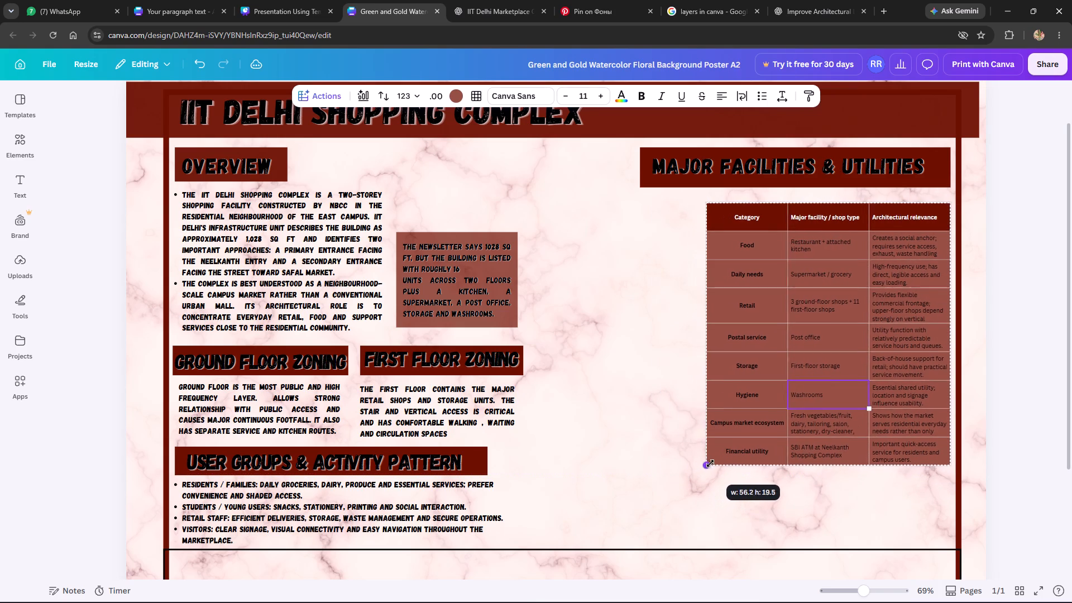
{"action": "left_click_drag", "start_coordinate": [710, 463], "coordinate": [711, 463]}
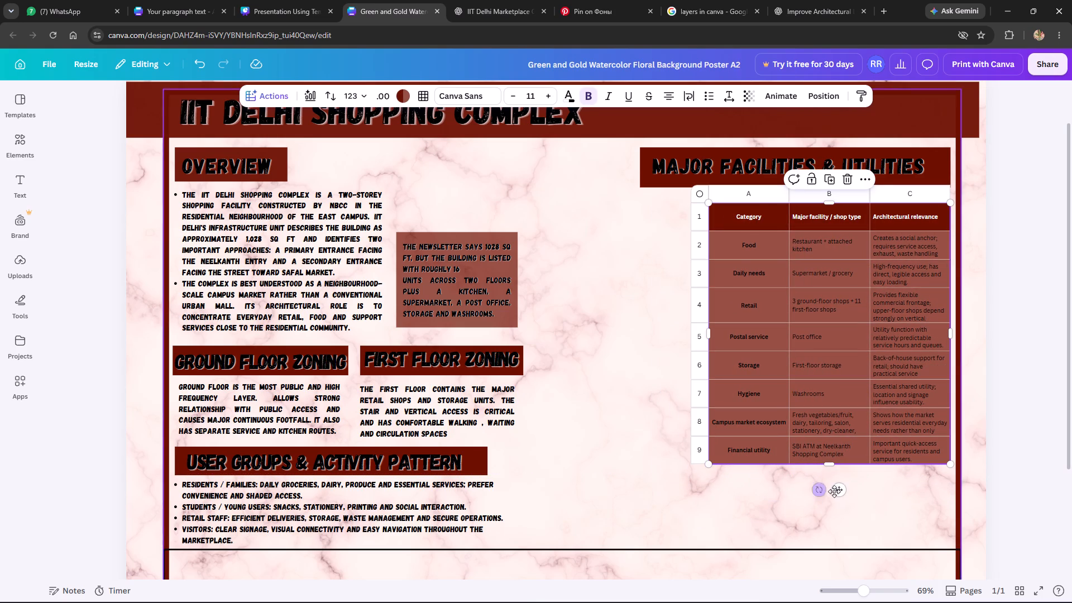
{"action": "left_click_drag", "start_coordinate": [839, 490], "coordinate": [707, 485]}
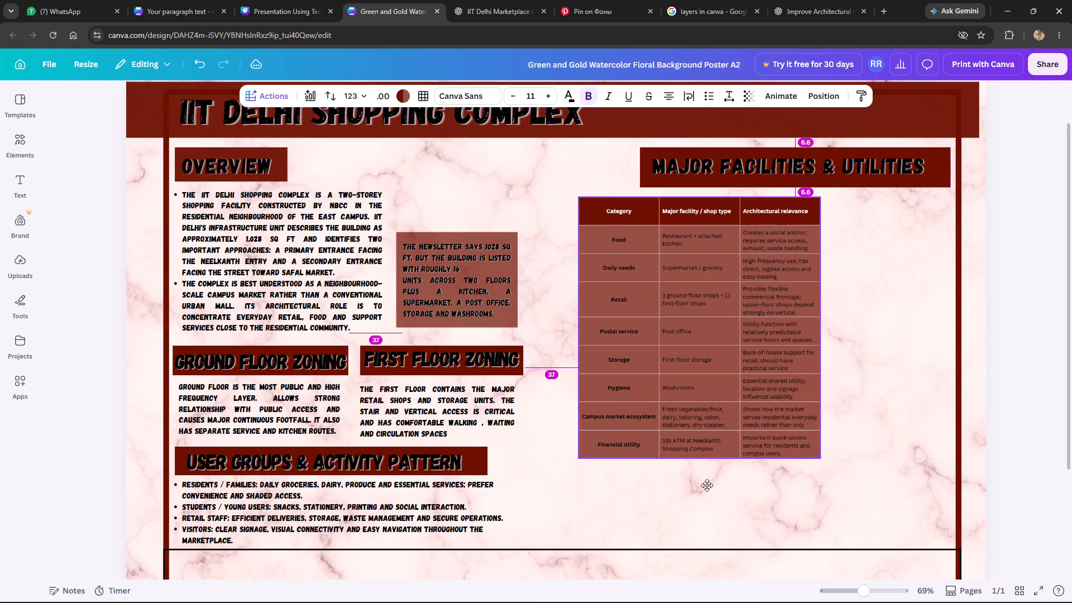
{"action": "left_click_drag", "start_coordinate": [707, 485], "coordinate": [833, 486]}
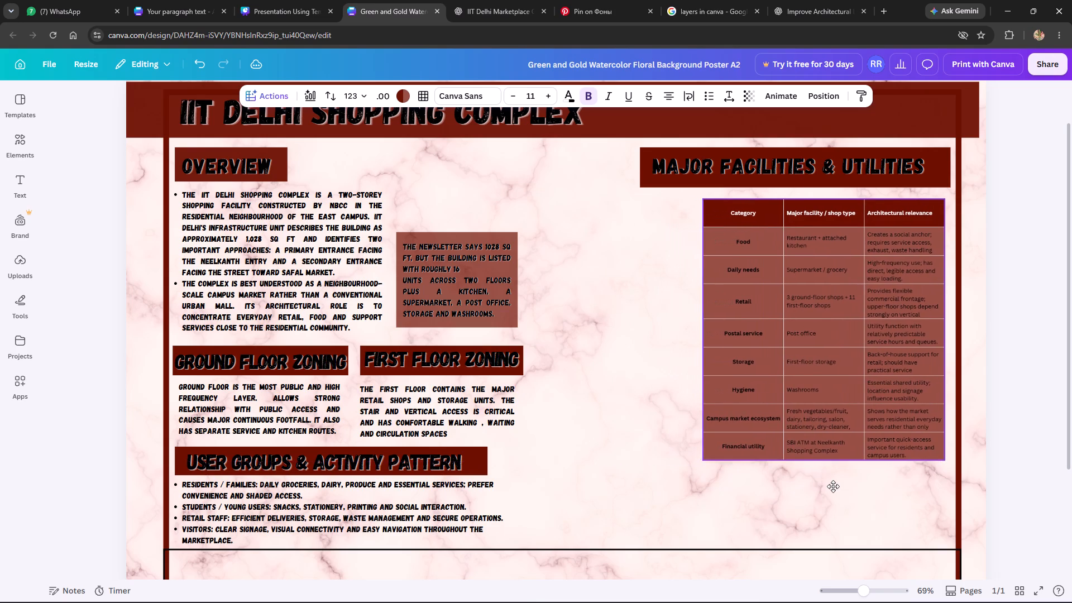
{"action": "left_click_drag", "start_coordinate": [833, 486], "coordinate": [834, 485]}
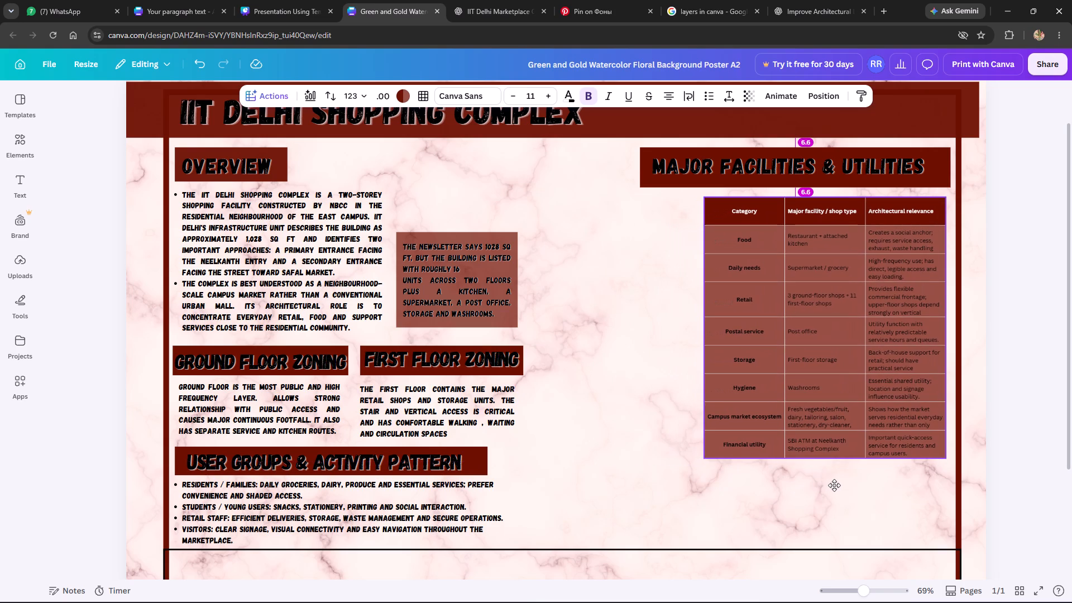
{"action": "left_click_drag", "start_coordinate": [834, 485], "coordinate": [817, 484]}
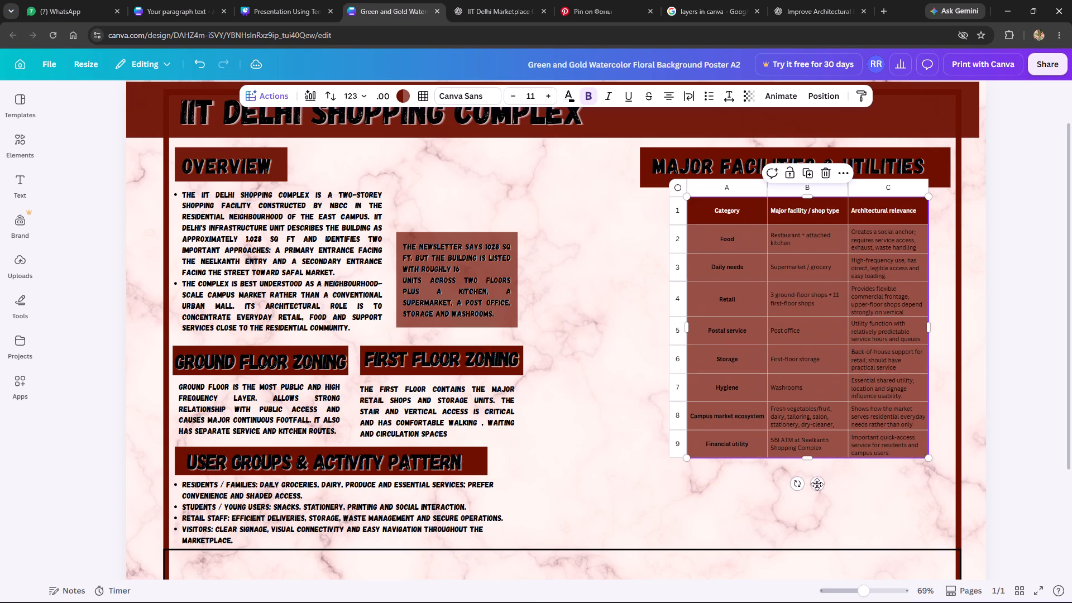
Widen the facilities table, scale it down to about 208 by 148, and place it directly under the Major Facilities & Utilities heading.
{"action": "left_click_drag", "start_coordinate": [687, 325], "coordinate": [657, 325]}
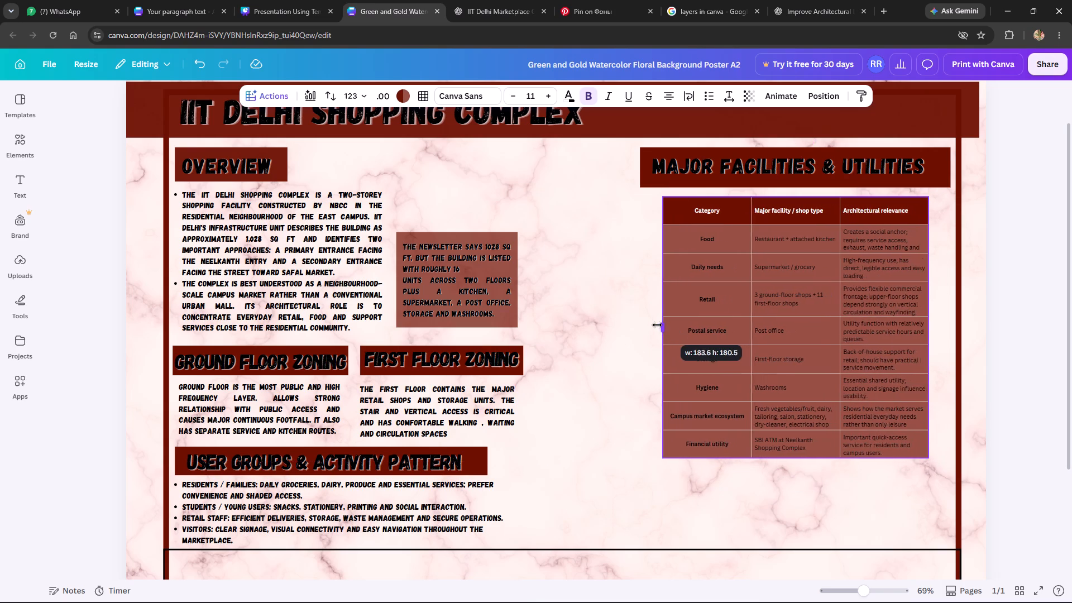
{"action": "left_click_drag", "start_coordinate": [657, 325], "coordinate": [561, 317]}
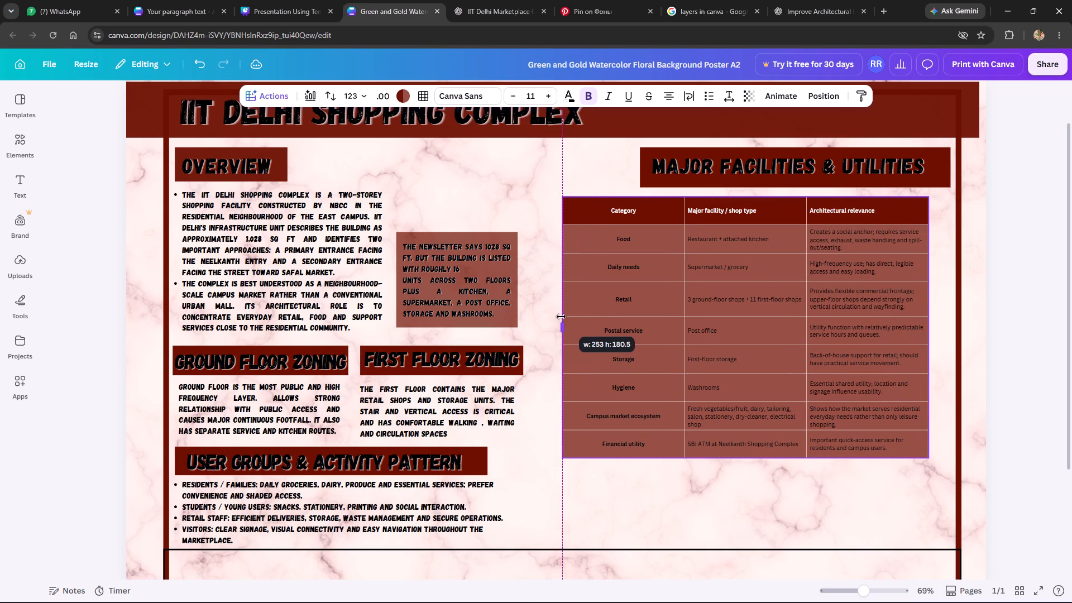
{"action": "left_click_drag", "start_coordinate": [561, 317], "coordinate": [551, 315]}
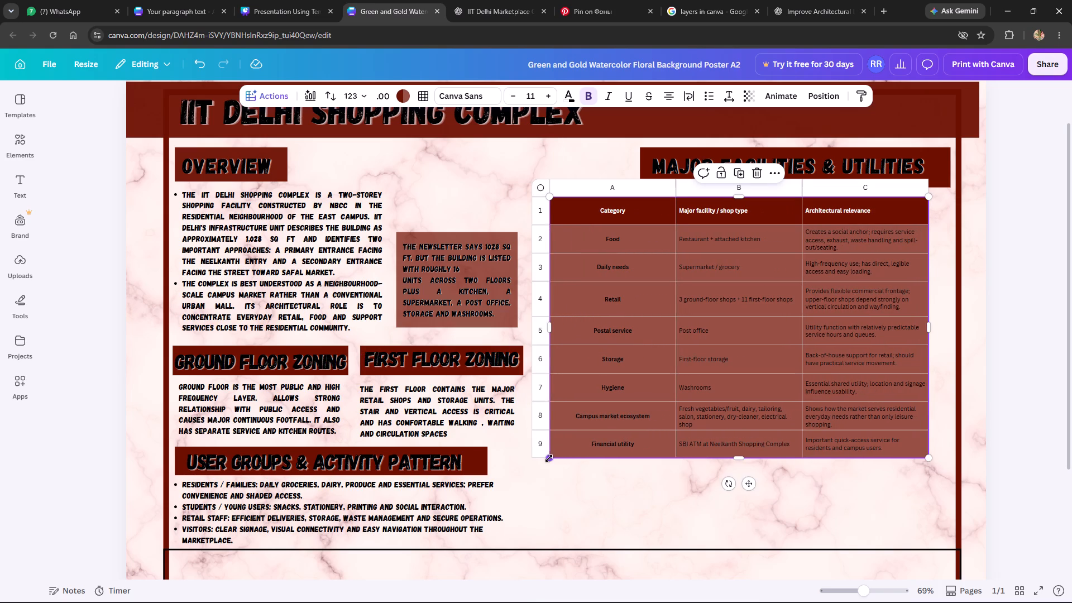
{"action": "left_click_drag", "start_coordinate": [549, 458], "coordinate": [629, 410]}
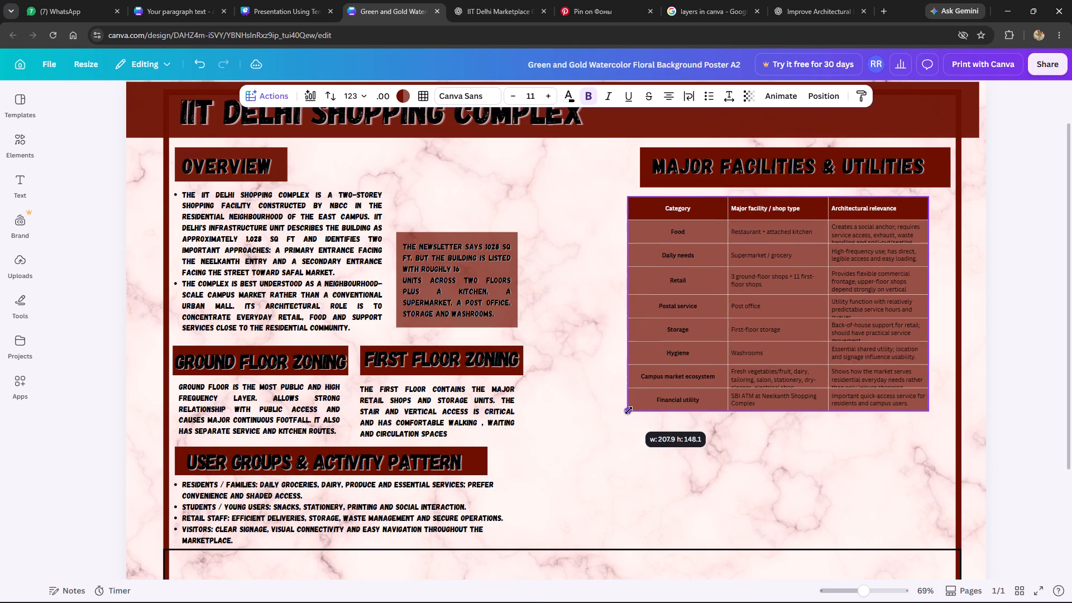
{"action": "left_click_drag", "start_coordinate": [629, 410], "coordinate": [626, 410]}
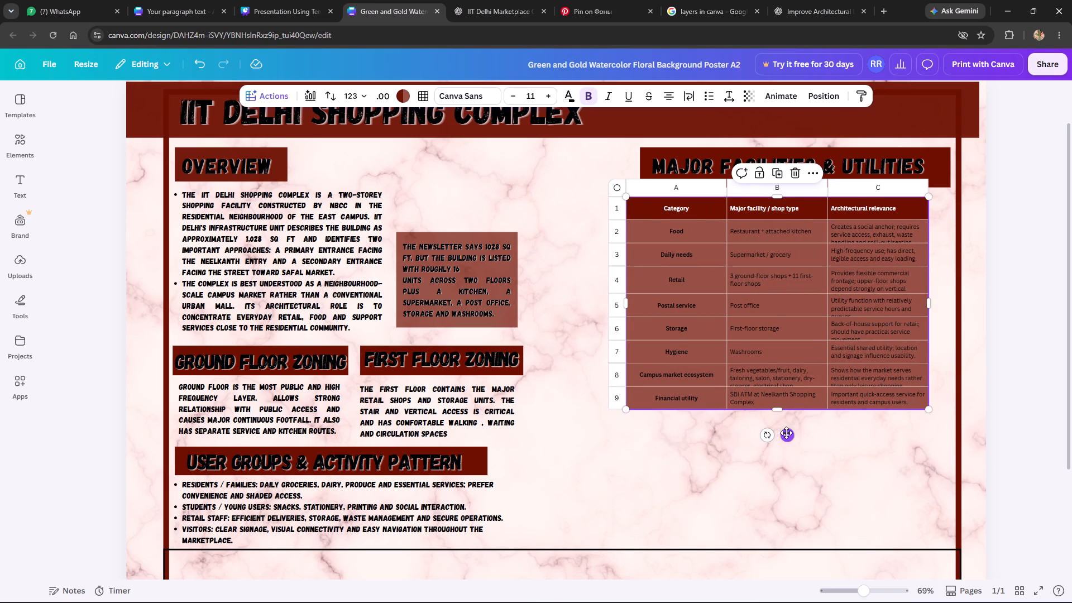
{"action": "left_click_drag", "start_coordinate": [787, 435], "coordinate": [798, 432]}
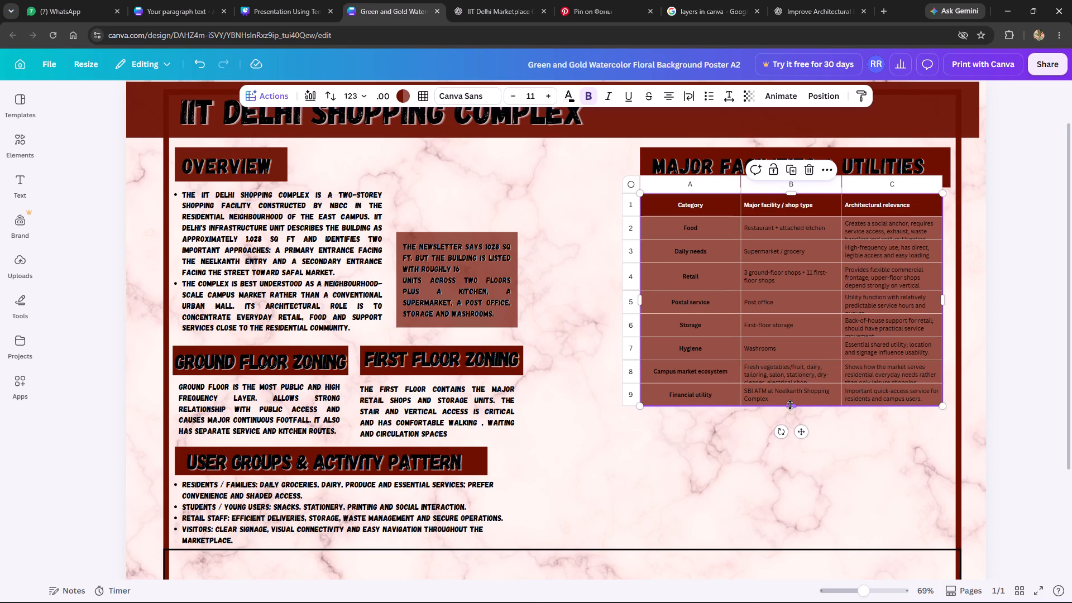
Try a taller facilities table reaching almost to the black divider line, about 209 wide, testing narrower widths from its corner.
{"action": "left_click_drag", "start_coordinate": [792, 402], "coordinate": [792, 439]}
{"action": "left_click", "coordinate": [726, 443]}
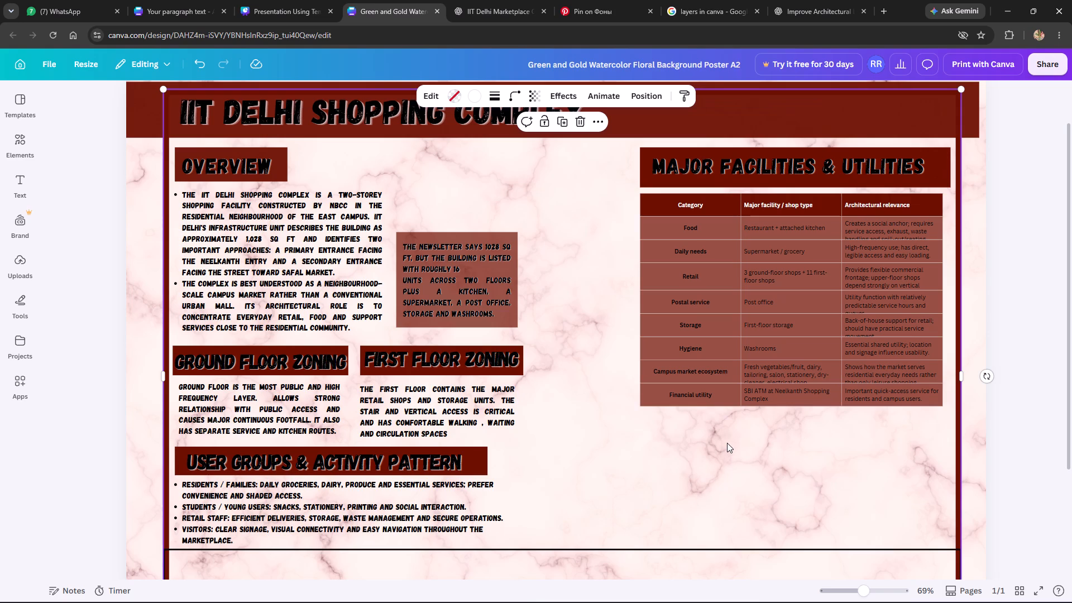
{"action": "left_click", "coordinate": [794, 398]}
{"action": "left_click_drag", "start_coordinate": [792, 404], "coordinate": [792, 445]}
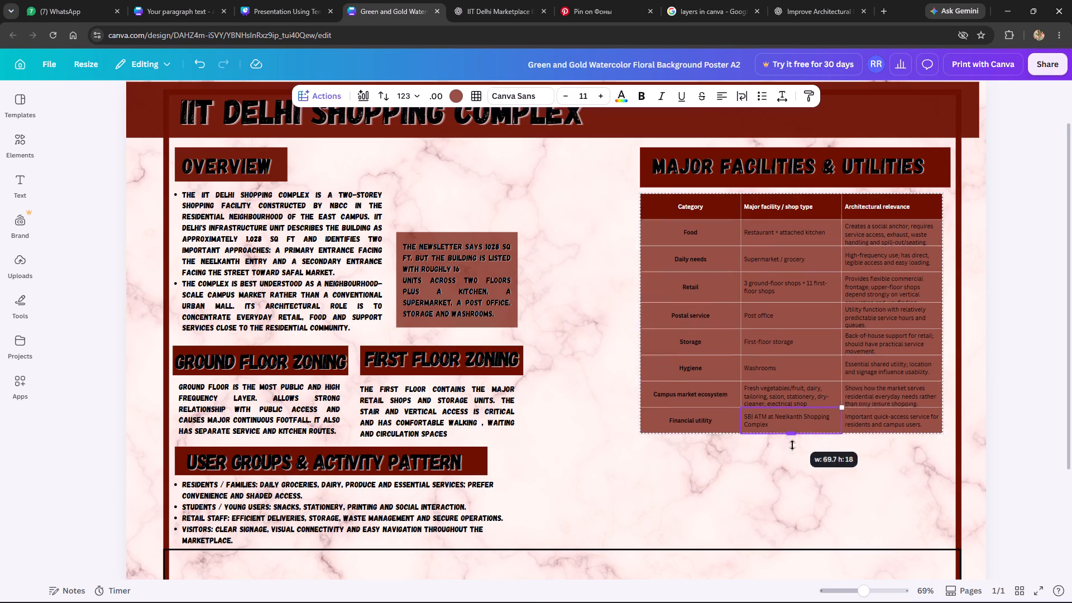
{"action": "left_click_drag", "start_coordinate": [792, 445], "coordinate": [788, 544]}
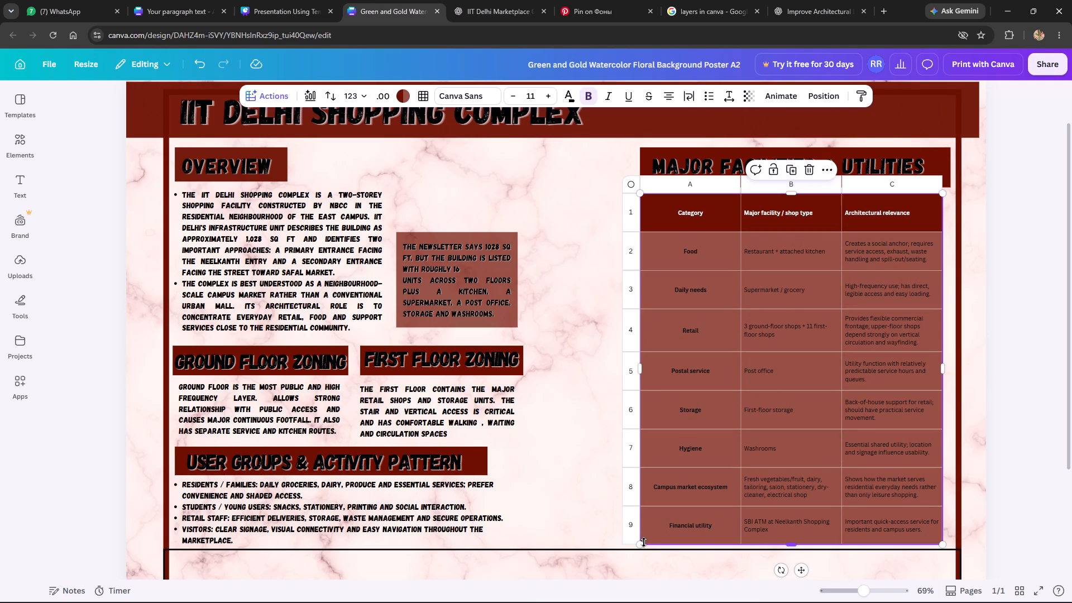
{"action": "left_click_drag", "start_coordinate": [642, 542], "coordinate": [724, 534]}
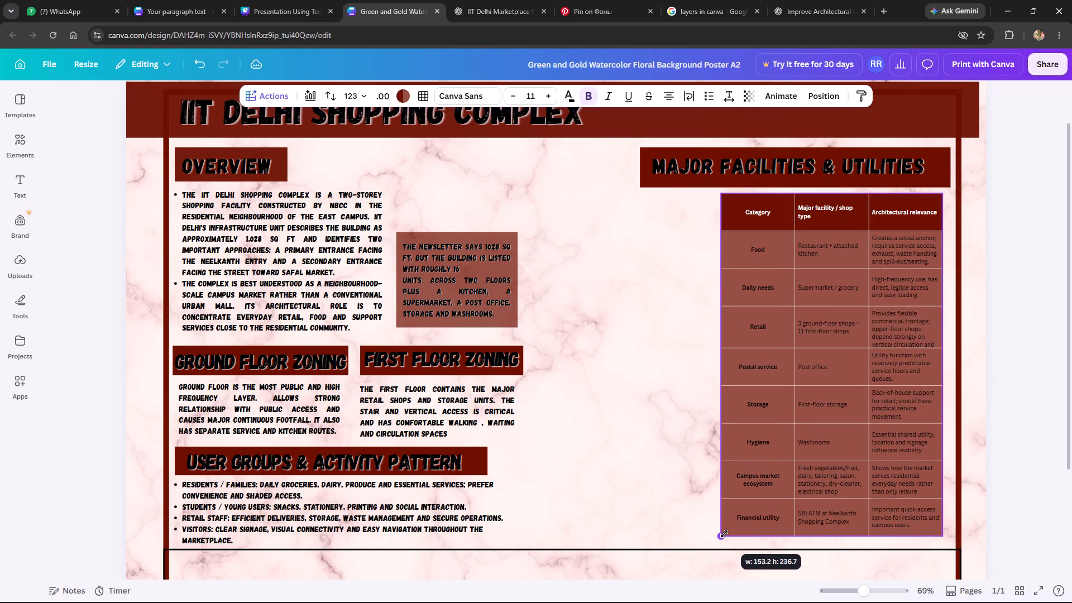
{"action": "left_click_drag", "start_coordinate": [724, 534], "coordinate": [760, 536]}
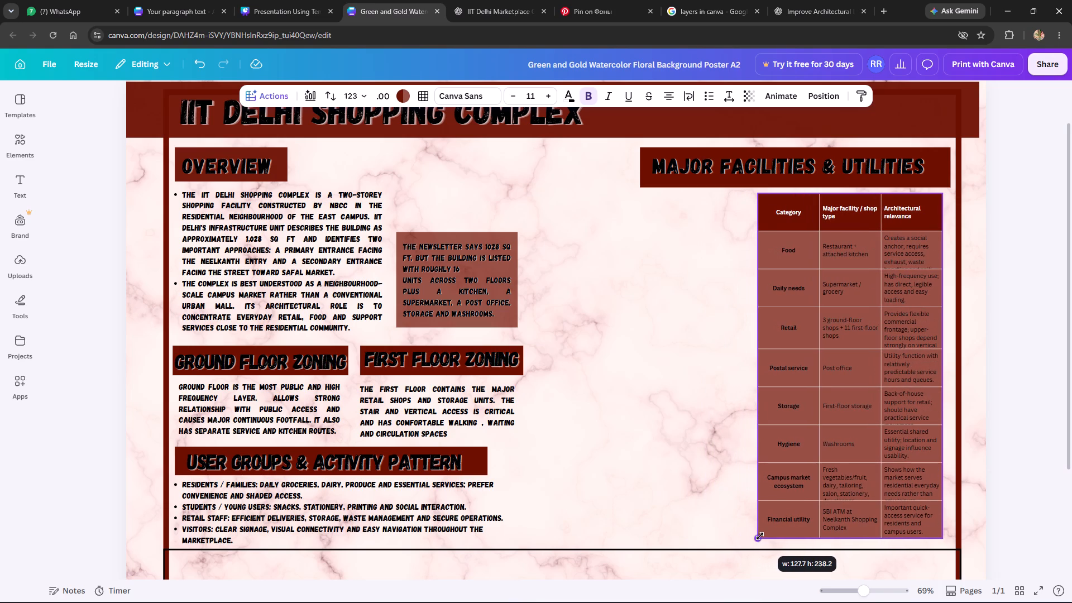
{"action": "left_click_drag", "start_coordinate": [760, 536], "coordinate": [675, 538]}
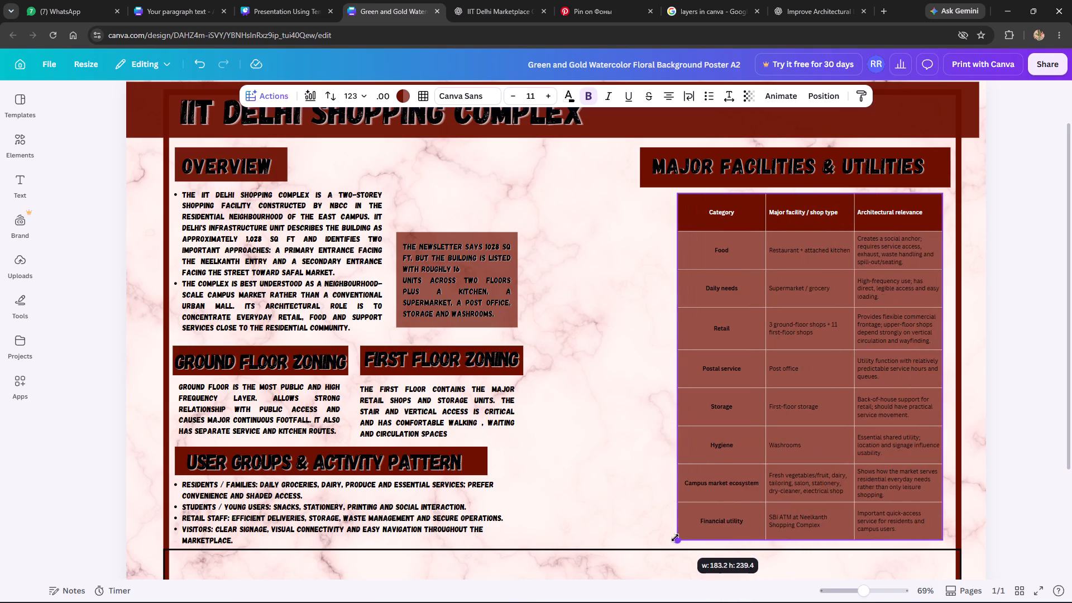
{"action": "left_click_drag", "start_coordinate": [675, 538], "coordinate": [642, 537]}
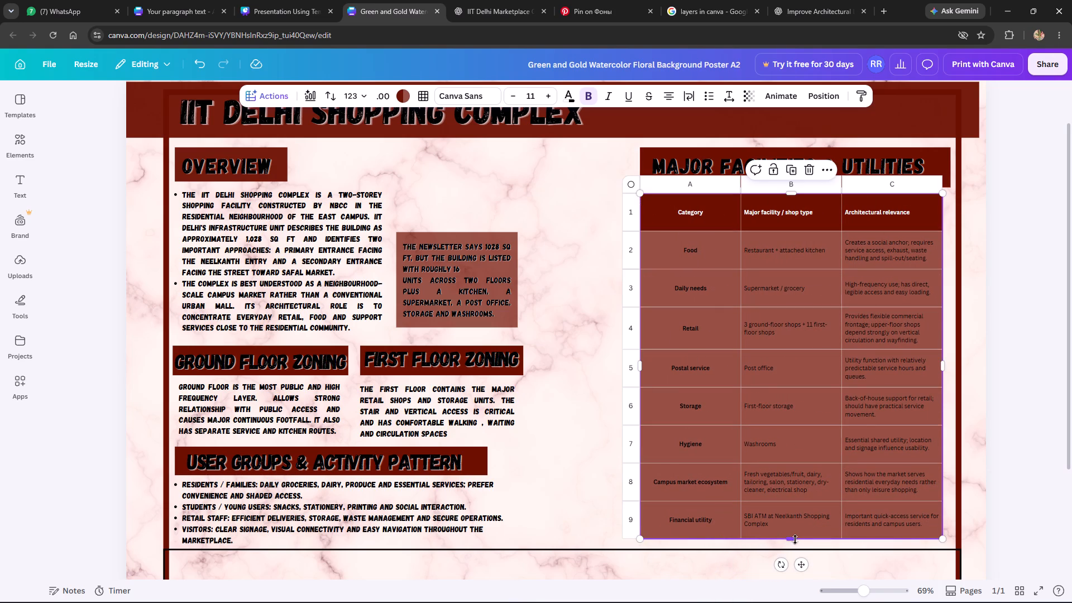
Shorten the facilities table to end about level with the First Floor Zoning heading and shift it slightly right beneath its own heading.
{"action": "left_click_drag", "start_coordinate": [792, 537], "coordinate": [820, 351]}
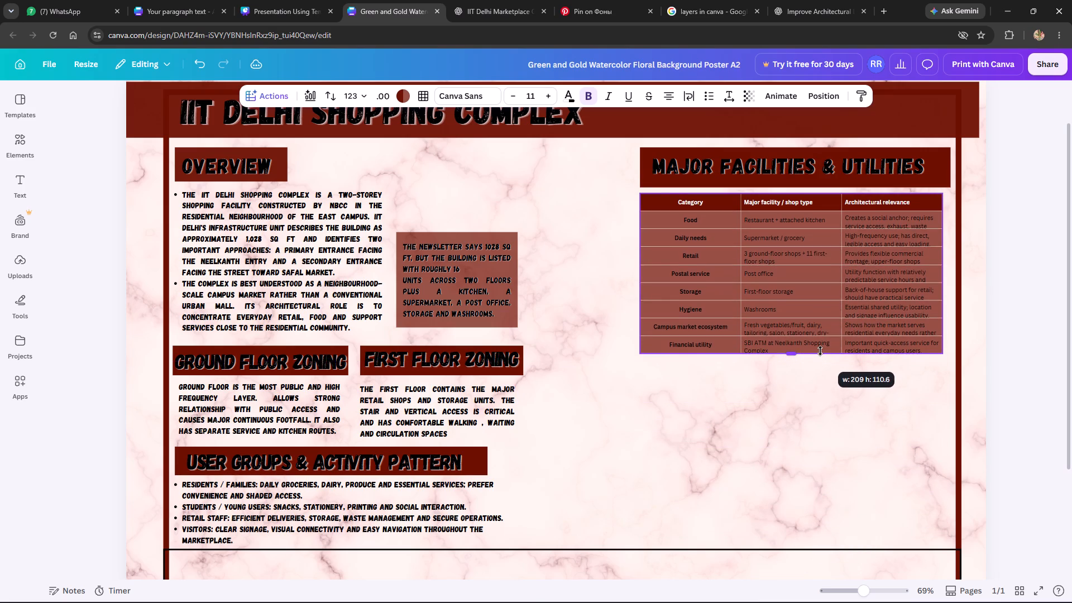
{"action": "left_click_drag", "start_coordinate": [820, 351], "coordinate": [820, 356]}
{"action": "left_click_drag", "start_coordinate": [800, 382], "coordinate": [810, 380]}
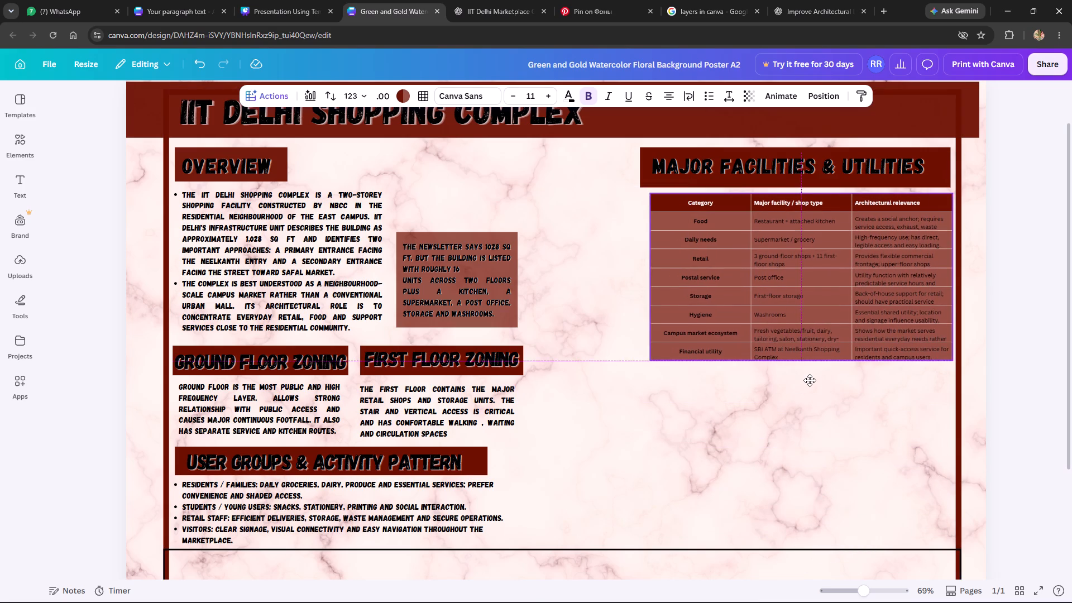
{"action": "left_click_drag", "start_coordinate": [810, 380], "coordinate": [806, 381]}
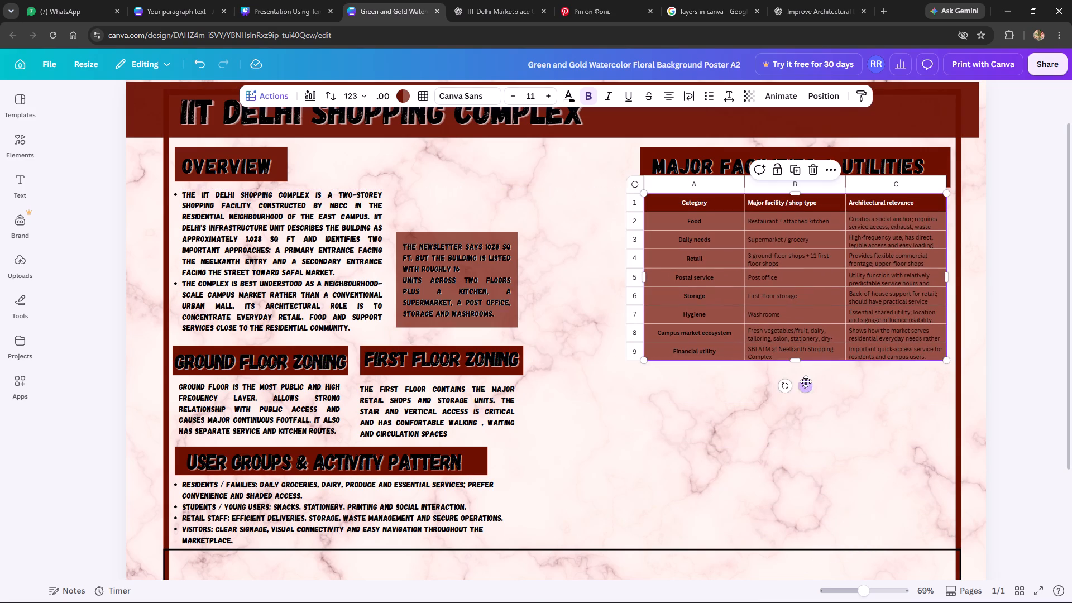
Extend the facilities table leftward to just short of the First Floor Zoning box and make it slightly taller.
{"action": "left_click_drag", "start_coordinate": [643, 276], "coordinate": [557, 279]}
{"action": "left_click_drag", "start_coordinate": [753, 359], "coordinate": [753, 365]}
{"action": "left_click", "coordinate": [1003, 300]}
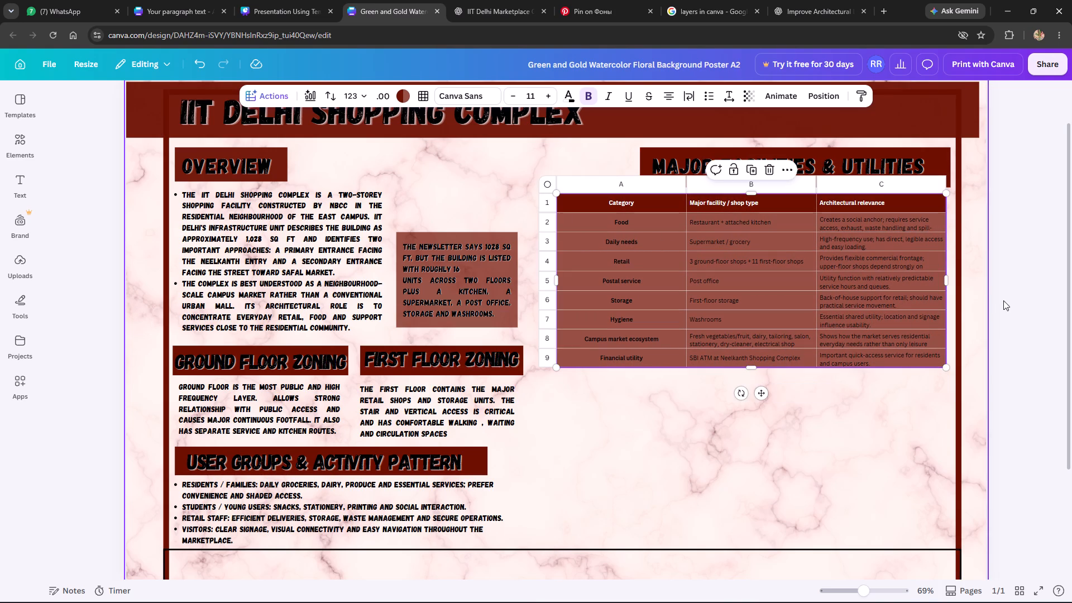
Move the facilities table so its right edge aligns with the Major Facilities & Utilities box directly above it, and deselect it.
{"action": "left_click_drag", "start_coordinate": [847, 293], "coordinate": [858, 293]}
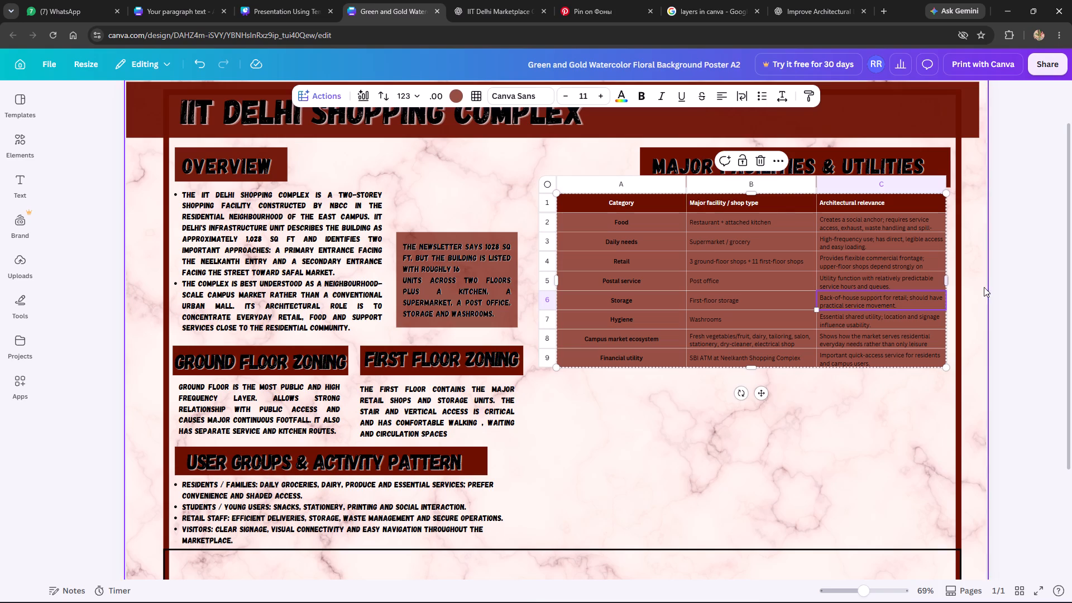
{"action": "left_click", "coordinate": [1024, 284]}
{"action": "left_click", "coordinate": [776, 351]}
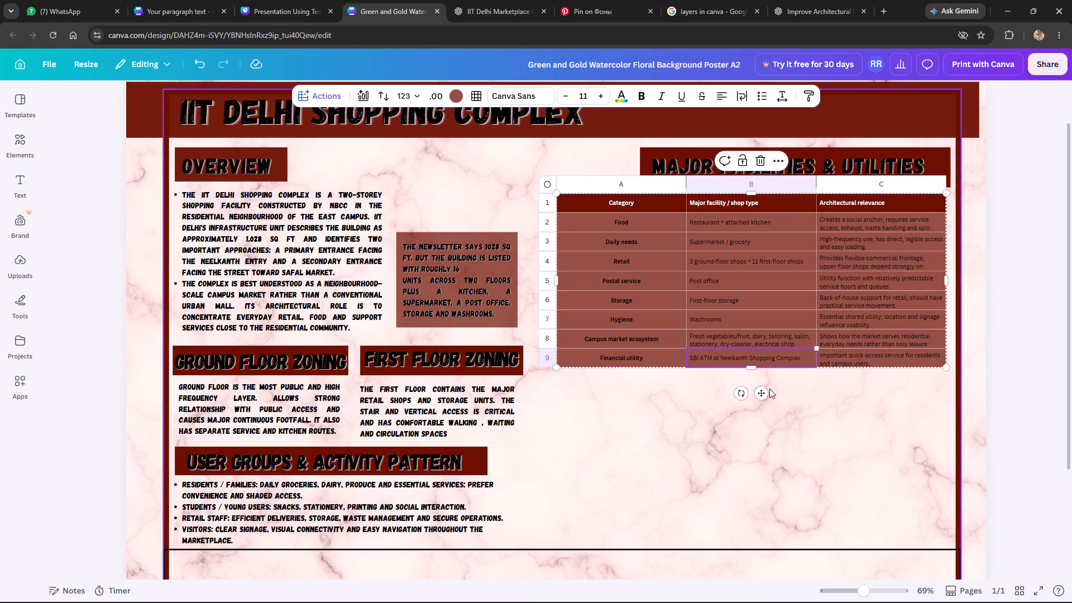
{"action": "left_click", "coordinate": [764, 391]}
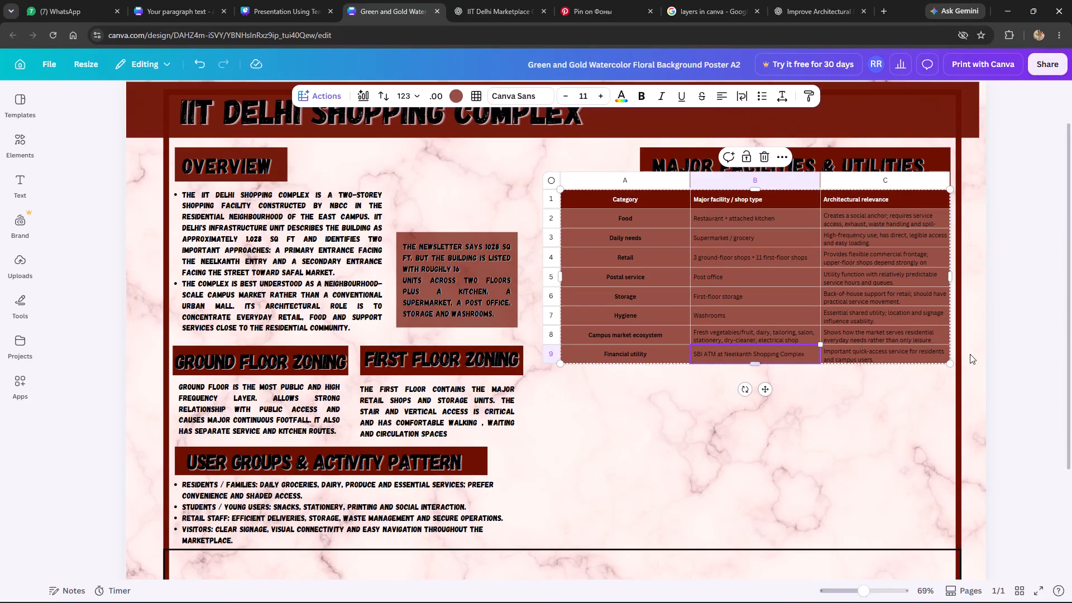
{"action": "left_click", "coordinate": [1011, 345]}
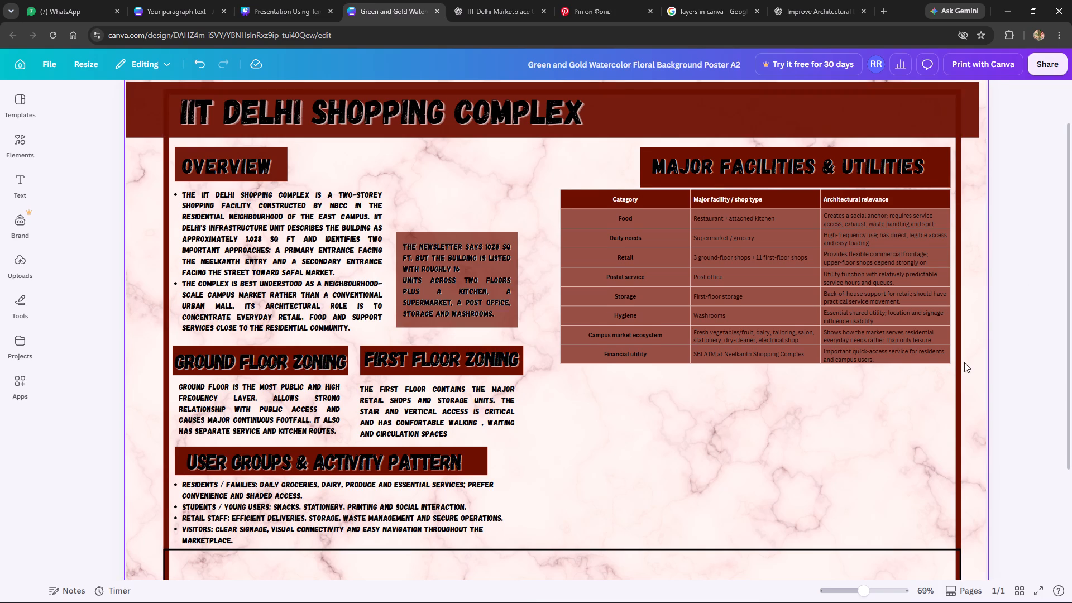
Review the poster from the title to the empty bottom frame, checking the resized facilities table against the other sections.
{"action": "scroll", "coordinate": [972, 359], "scroll_direction": "down", "scroll_amount": 4}
{"action": "scroll", "coordinate": [983, 366], "scroll_direction": "up", "scroll_amount": 5}
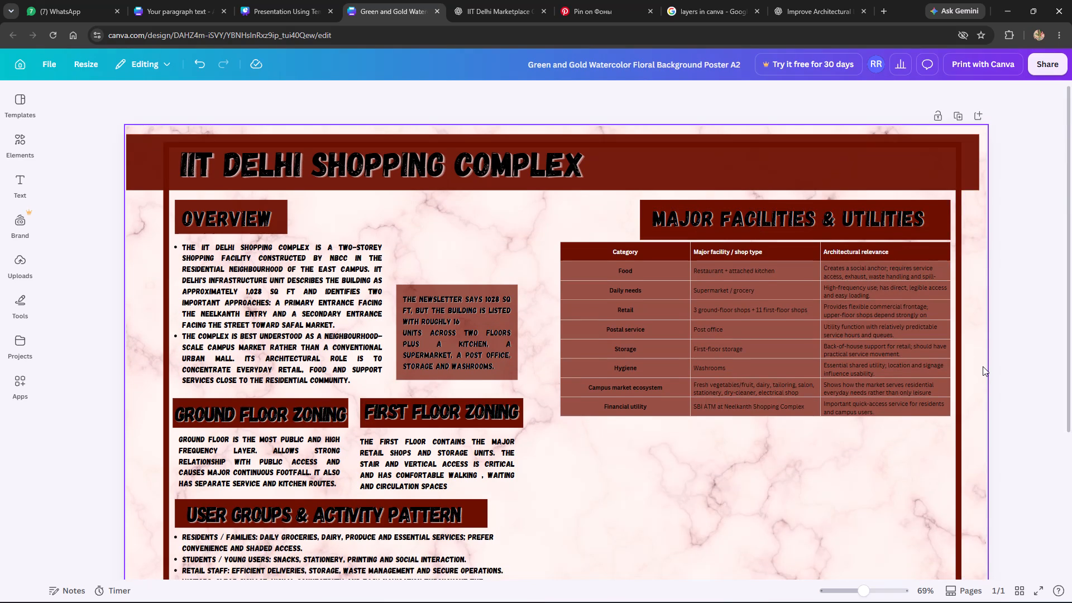
{"action": "scroll", "coordinate": [983, 366], "scroll_direction": "down", "scroll_amount": 2}
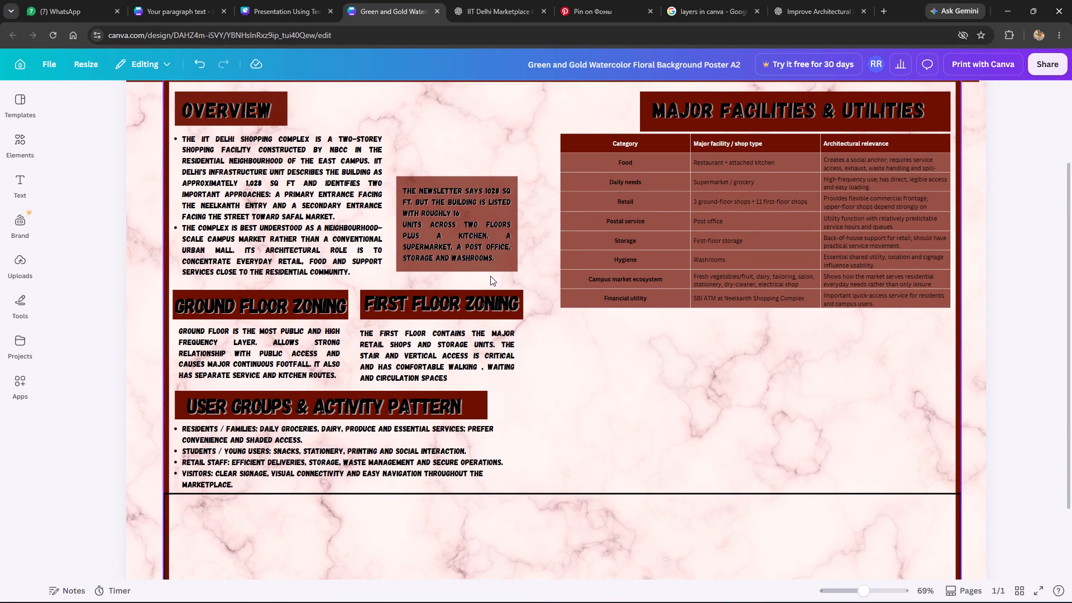
{"action": "middle_click_drag", "start_coordinate": [490, 303], "coordinate": [499, 383]}
{"action": "left_click", "coordinate": [1007, 228]}
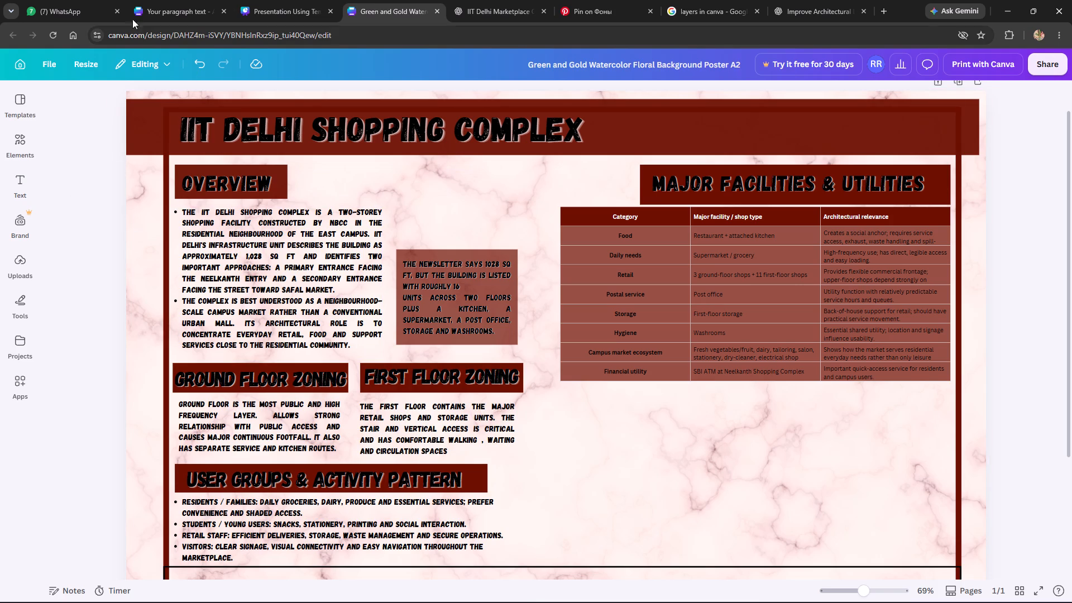
Copy the Major Facilities & Utilities heading text and place the copy just below the facilities table.
{"action": "left_click", "coordinate": [687, 183]}
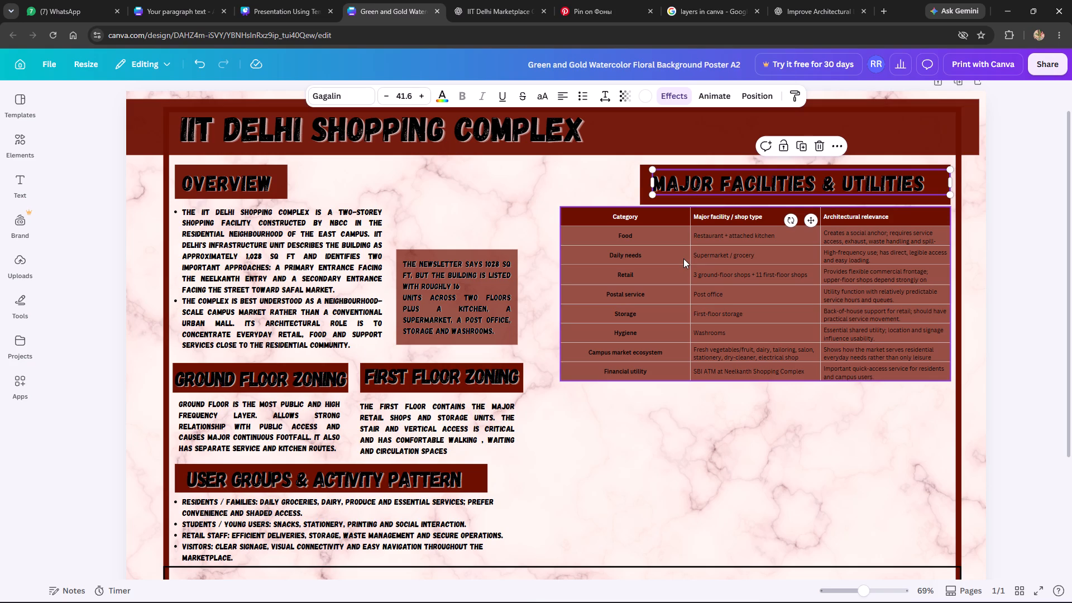
{"action": "key", "text": "ctrl+c"}
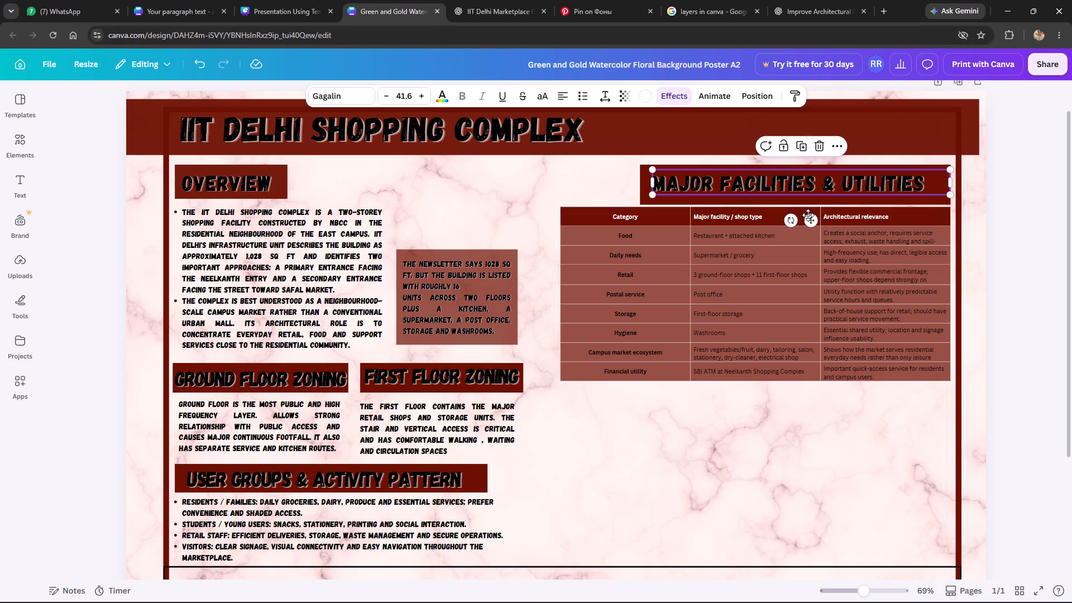
{"action": "left_click", "coordinate": [1035, 319]}
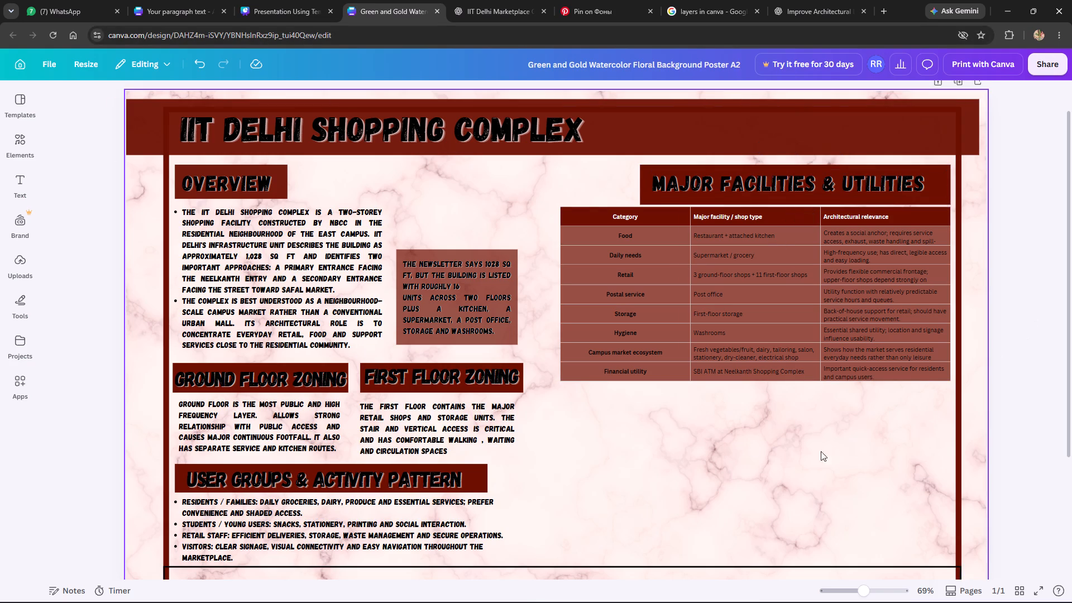
{"action": "key", "text": "ctrl+v"}
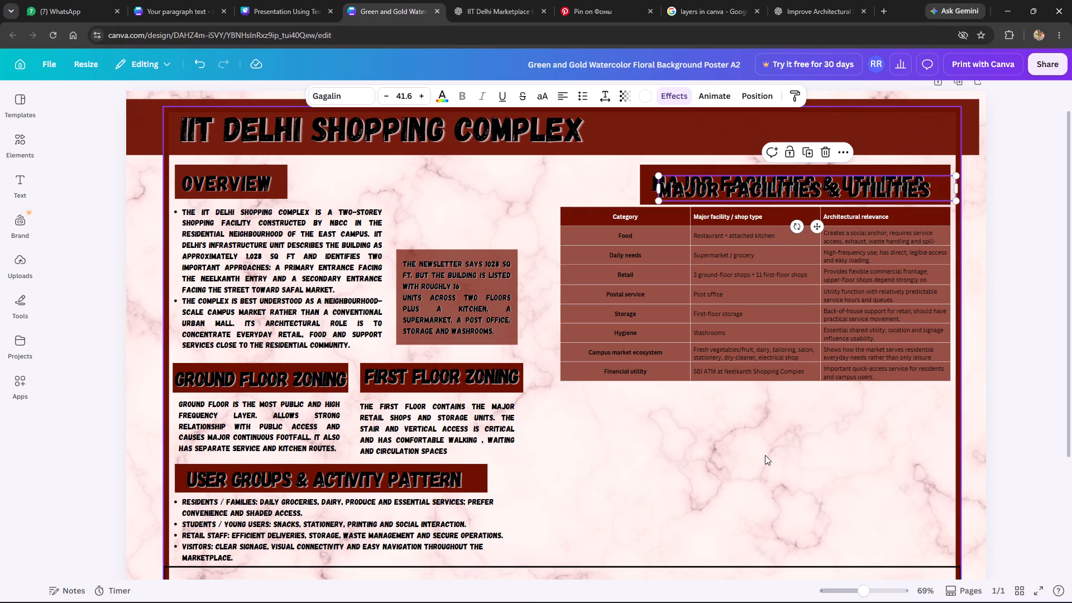
{"action": "left_click_drag", "start_coordinate": [817, 223], "coordinate": [817, 266]}
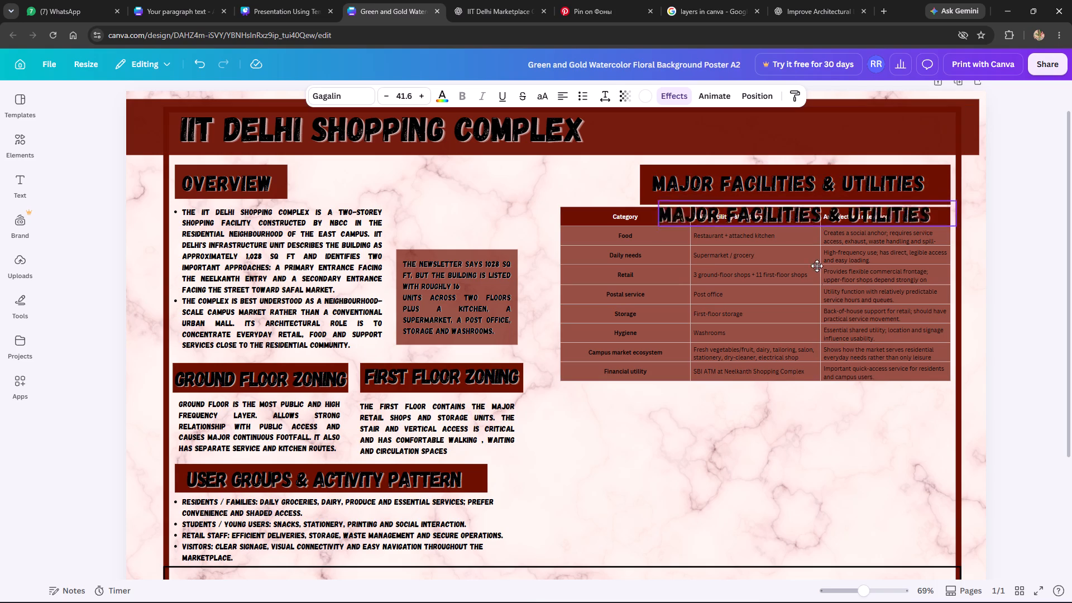
{"action": "left_click_drag", "start_coordinate": [817, 266], "coordinate": [790, 447]}
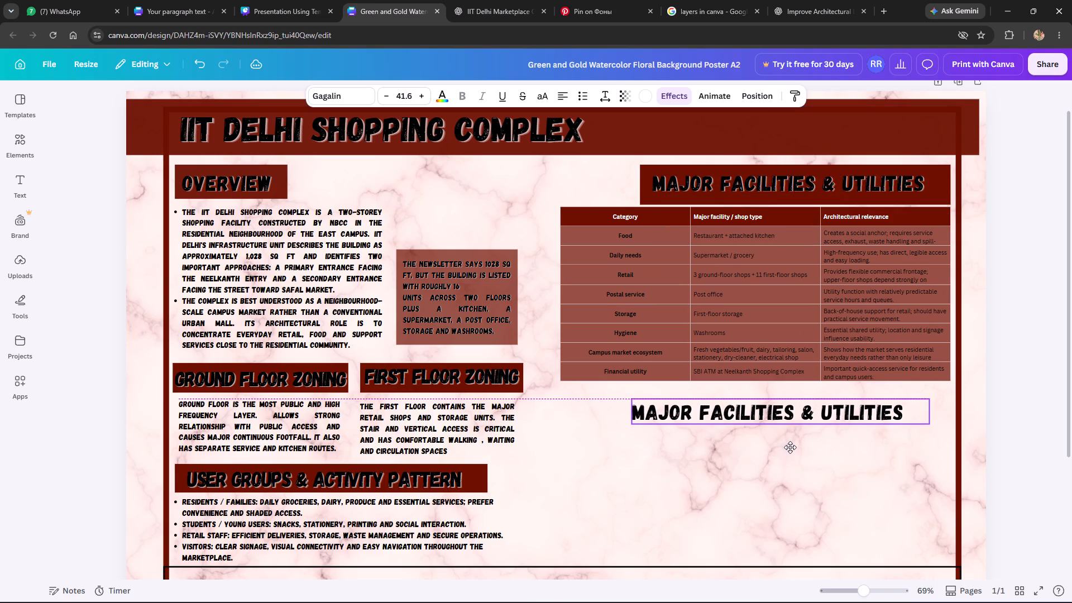
{"action": "left_click_drag", "start_coordinate": [790, 447], "coordinate": [792, 449]}
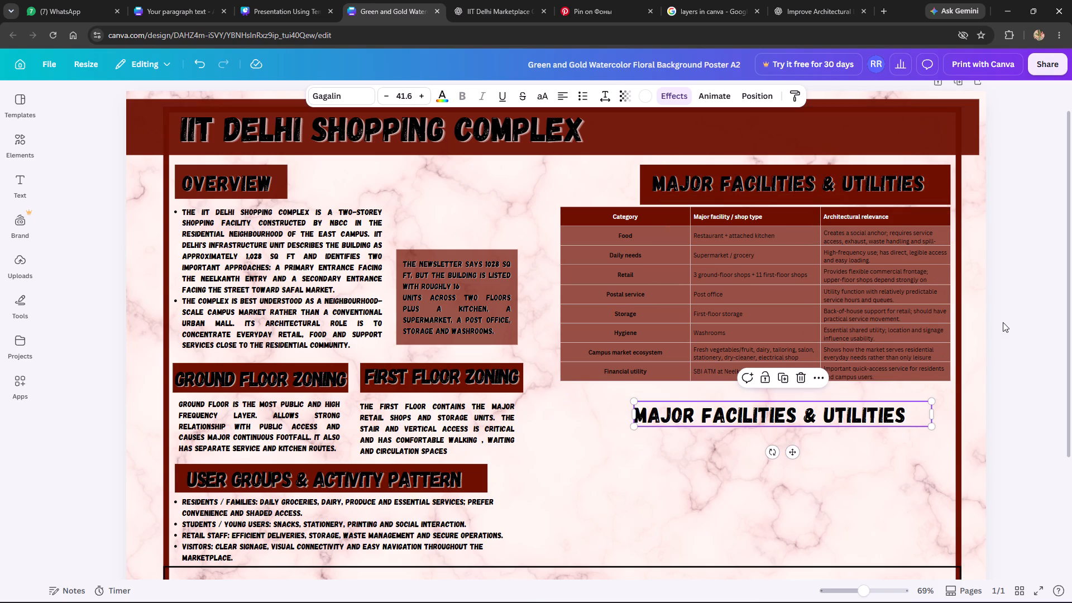
{"action": "left_click", "coordinate": [1003, 322]}
Duplicate the dark red box behind Major Facilities & Utilities and place it just below the table, aligned with the original box.
{"action": "left_click", "coordinate": [933, 166]}
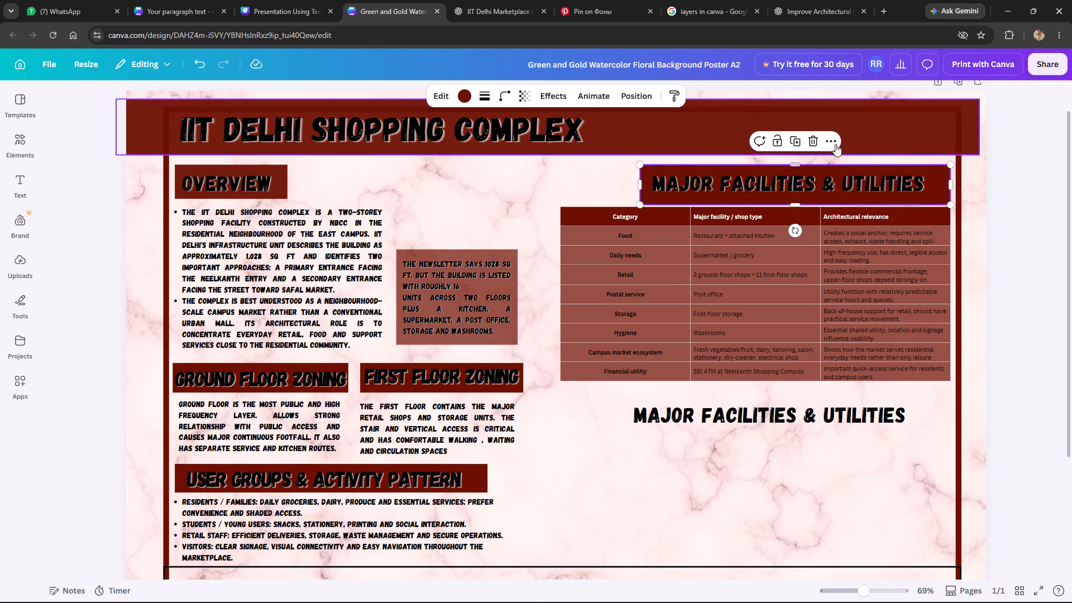
{"action": "left_click", "coordinate": [800, 139]}
{"action": "left_click_drag", "start_coordinate": [835, 198], "coordinate": [854, 356]}
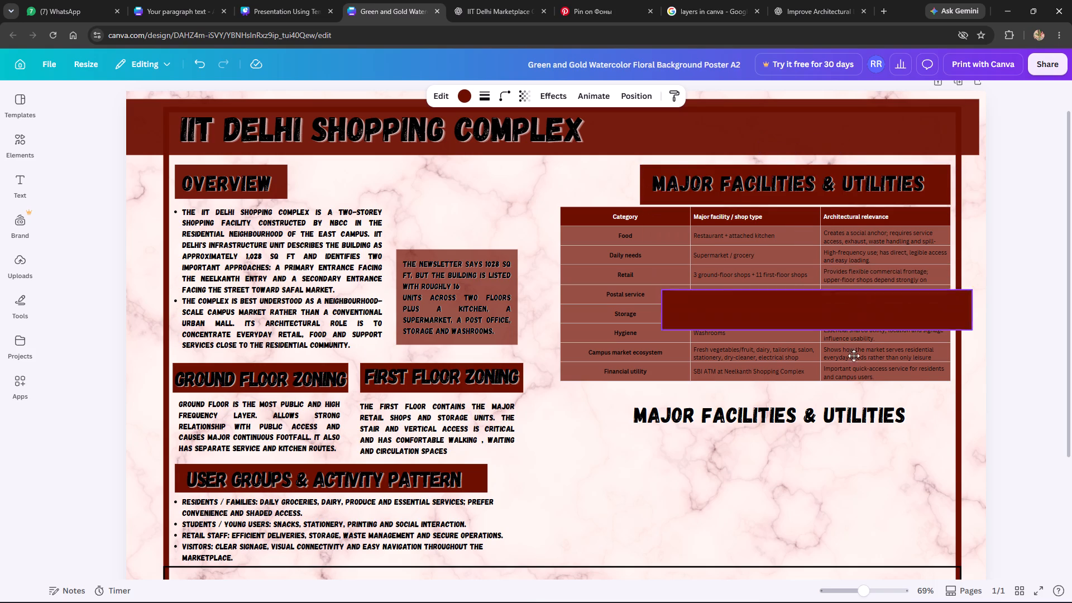
{"action": "left_click_drag", "start_coordinate": [854, 356], "coordinate": [829, 417]}
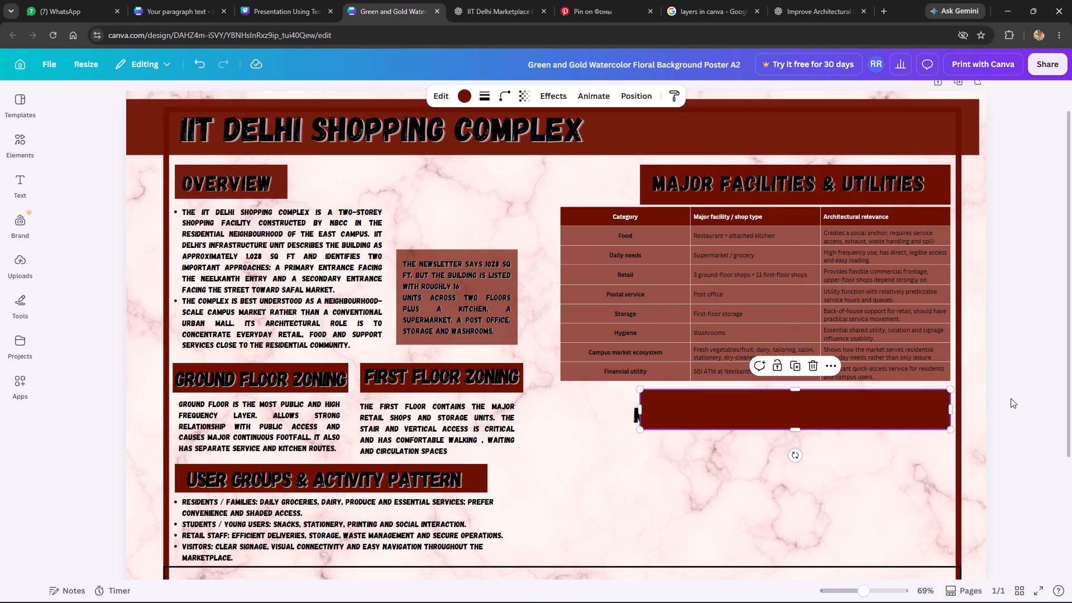
{"action": "left_click", "coordinate": [1005, 398]}
Move the copied heading onto the new dark red box, bring it forward in front, and align it with the original heading above.
{"action": "left_click", "coordinate": [634, 418]}
{"action": "left_click_drag", "start_coordinate": [634, 418], "coordinate": [629, 420]}
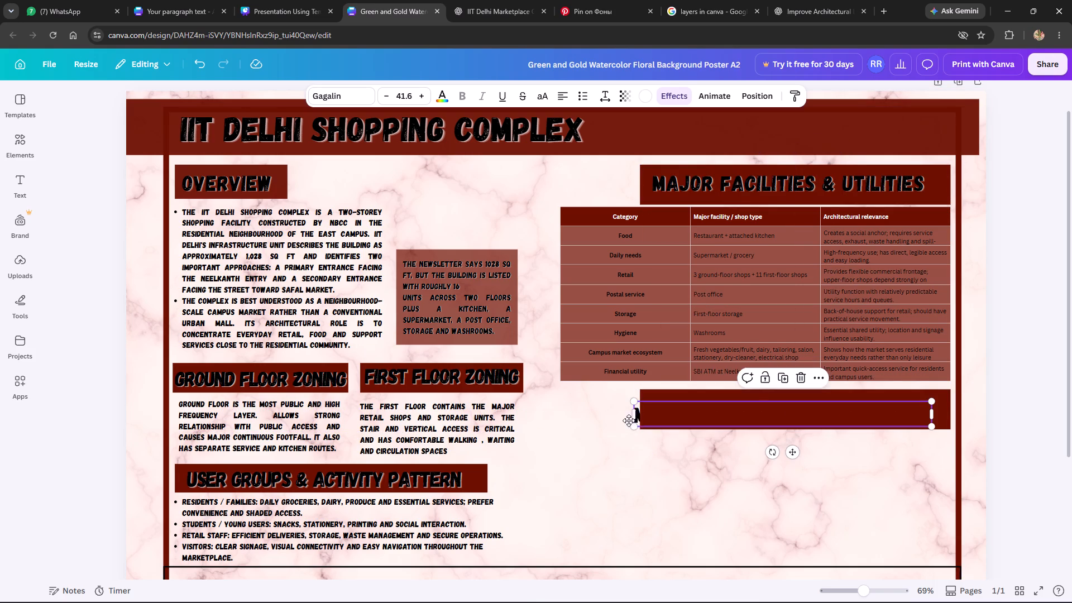
{"action": "left_click_drag", "start_coordinate": [629, 420], "coordinate": [657, 438]}
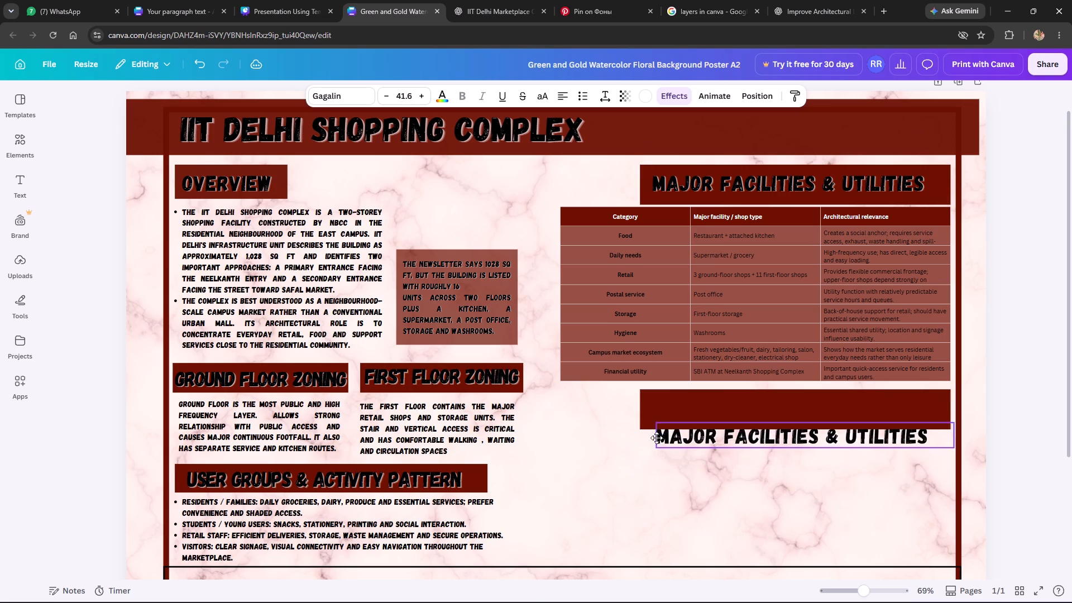
{"action": "left_click_drag", "start_coordinate": [657, 438], "coordinate": [646, 415]}
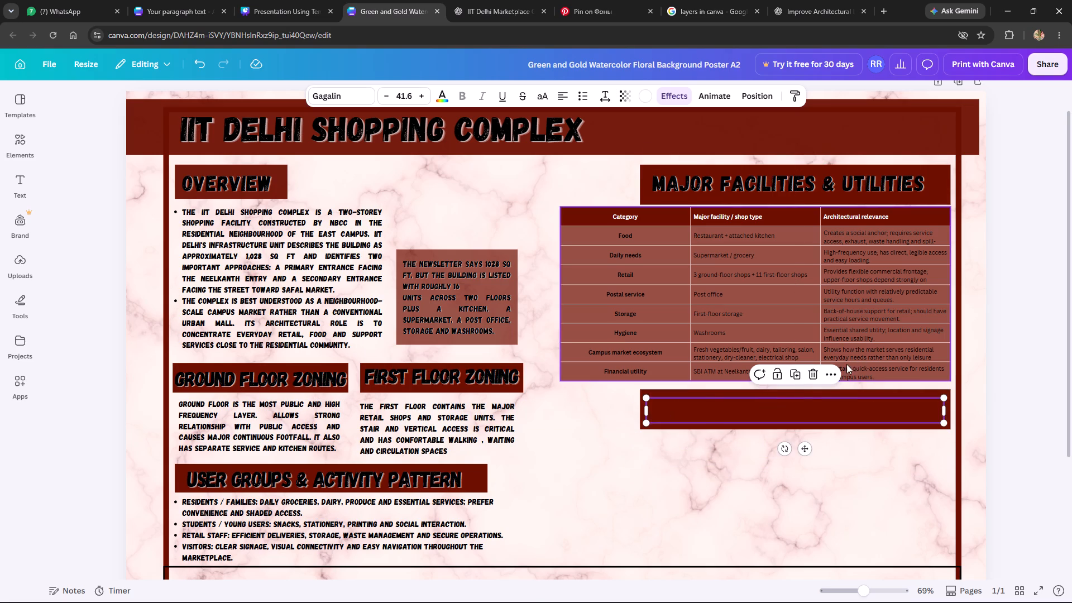
{"action": "left_click", "coordinate": [831, 372]}
{"action": "left_click", "coordinate": [900, 165]}
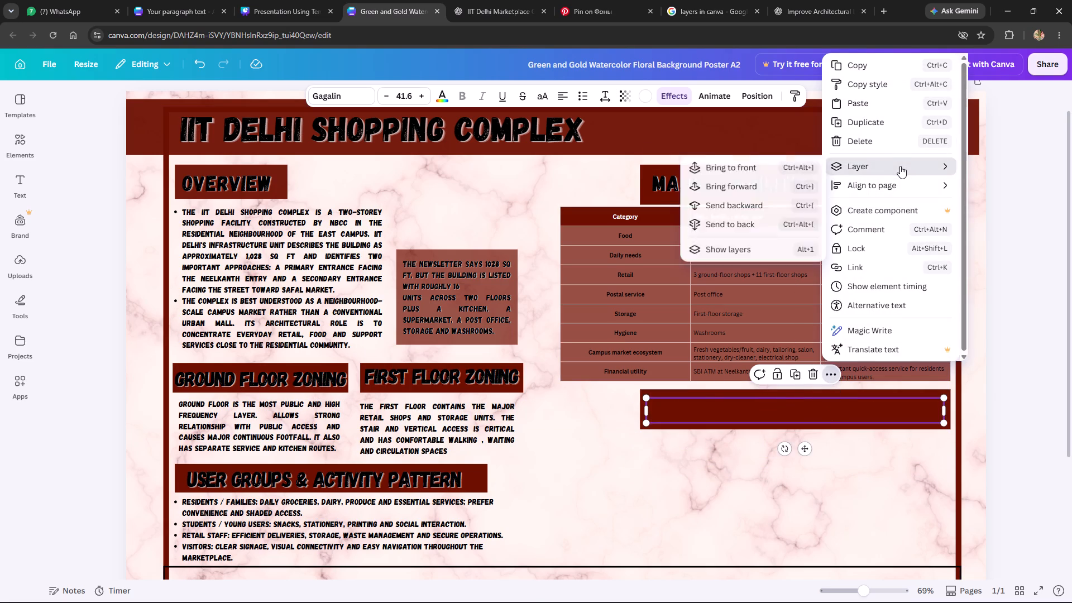
{"action": "left_click_drag", "start_coordinate": [896, 169], "coordinate": [757, 189]}
{"action": "left_click", "coordinate": [757, 189]}
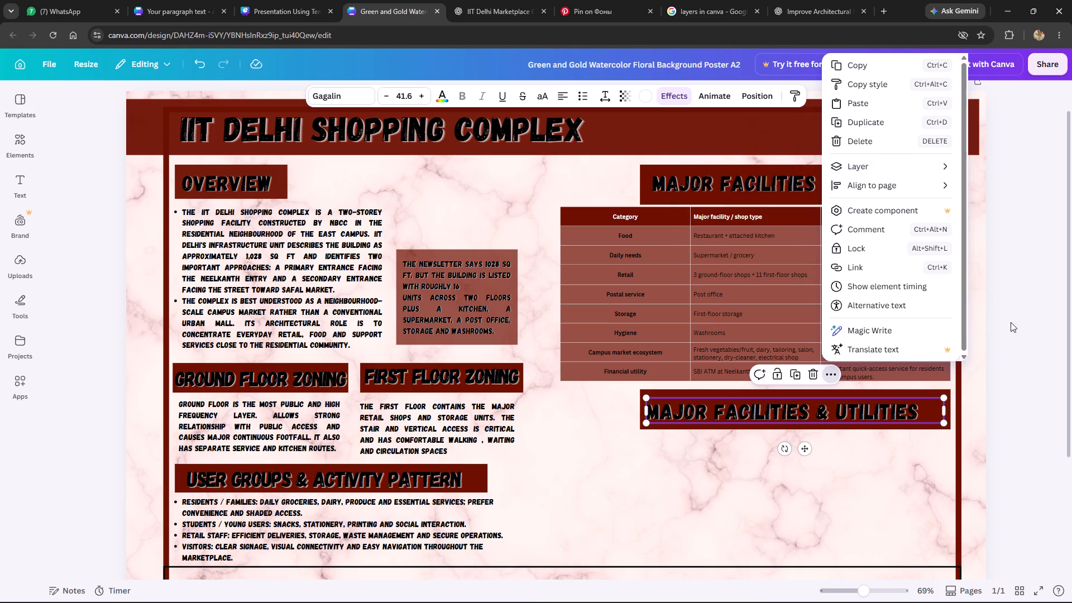
{"action": "left_click", "coordinate": [1011, 322]}
{"action": "left_click", "coordinate": [788, 418]}
{"action": "left_click_drag", "start_coordinate": [806, 451], "coordinate": [811, 447]}
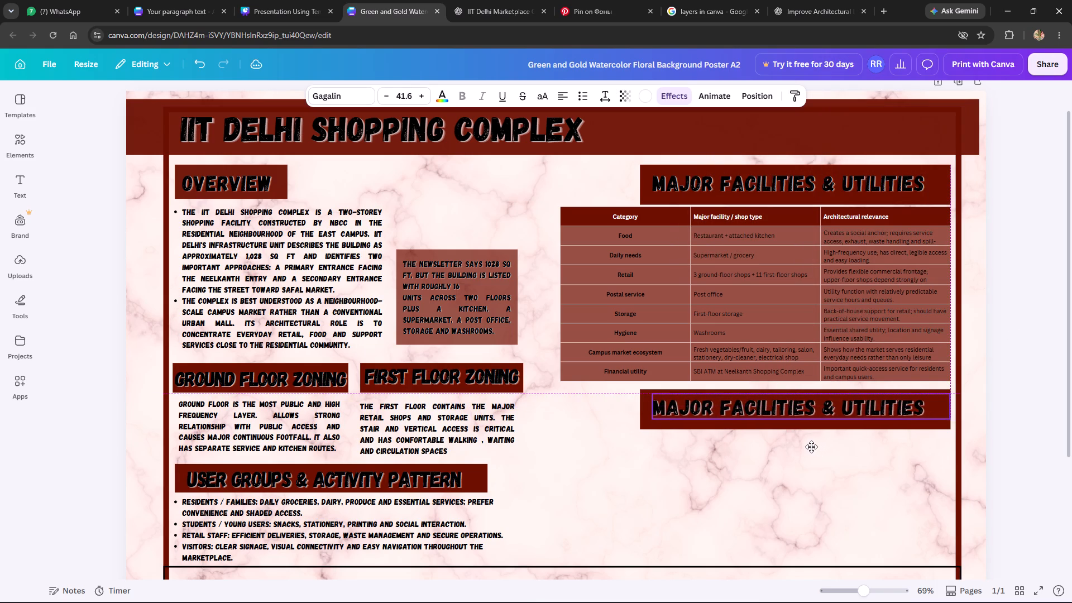
{"action": "left_click_drag", "start_coordinate": [811, 447], "coordinate": [811, 447]}
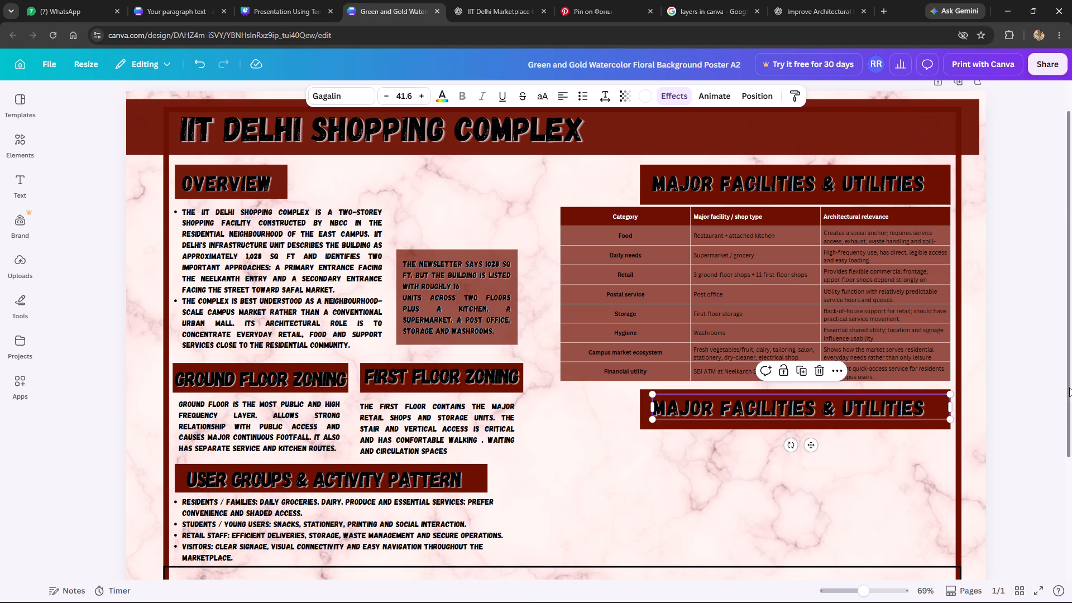
Replace the copied heading's text with TOP VIEW OF SHOPPING COMPLEX and move it slightly down to centre it in its box.
{"action": "double_click", "coordinate": [777, 400]}
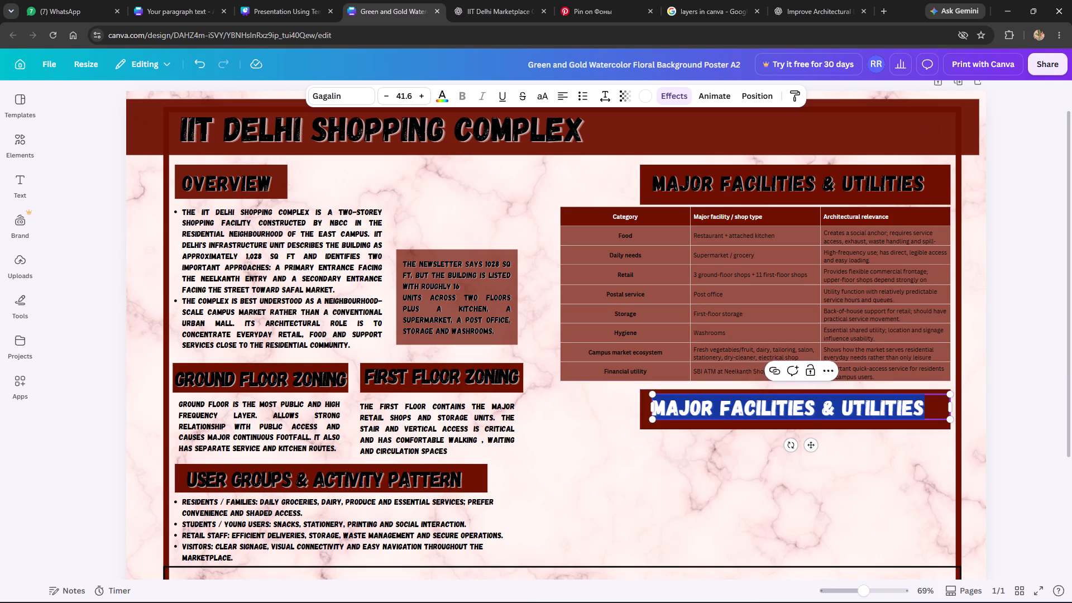
{"action": "type", "text": "TOP"}
{"action": "key", "text": "space"}
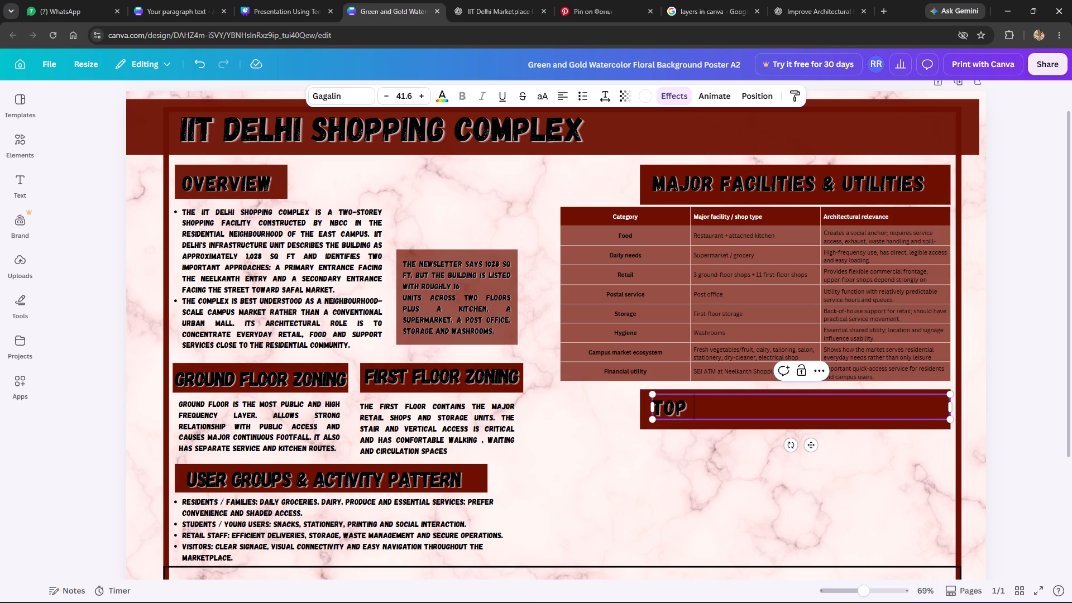
{"action": "type", "text": "VIEW"}
{"action": "key", "text": "space"}
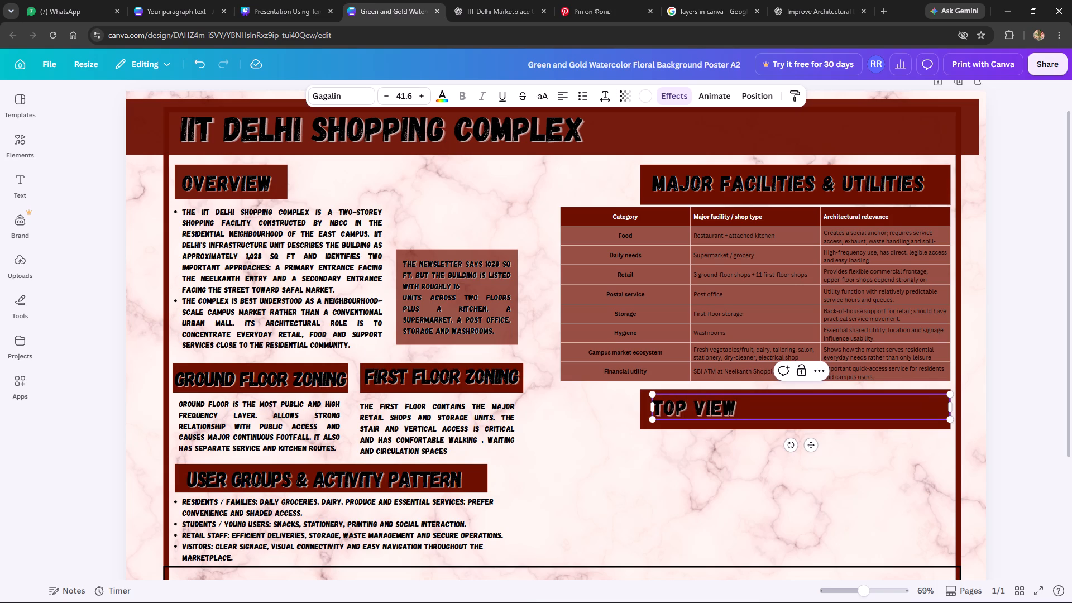
{"action": "type", "text": "OF"}
{"action": "key", "text": "space"}
{"action": "type", "text": "SH"}
{"action": "type", "text": "OPPING"}
{"action": "key", "text": "space"}
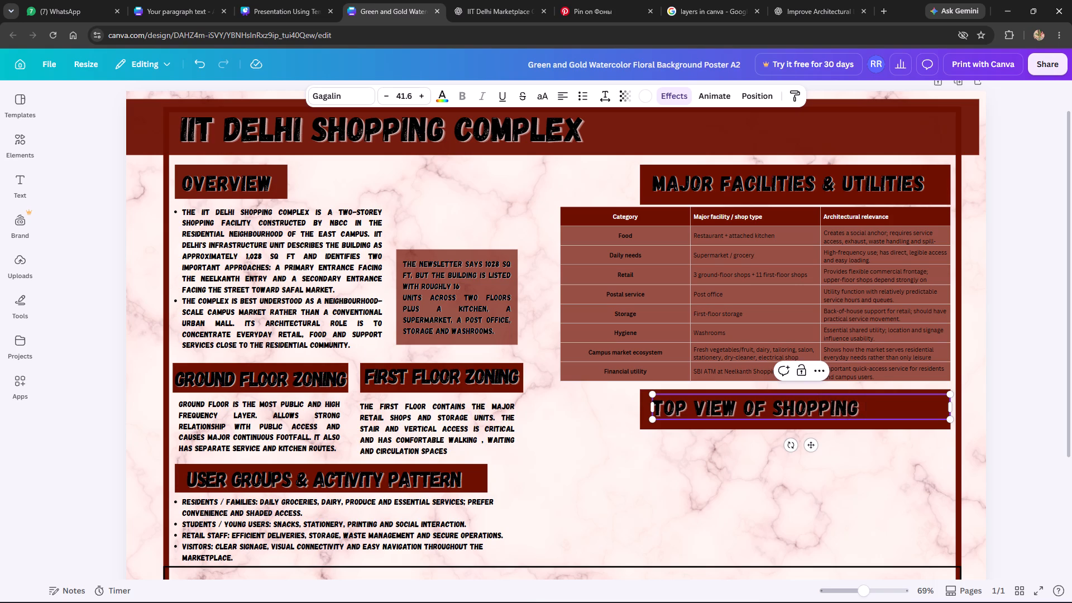
{"action": "type", "text": "COMPLEX"}
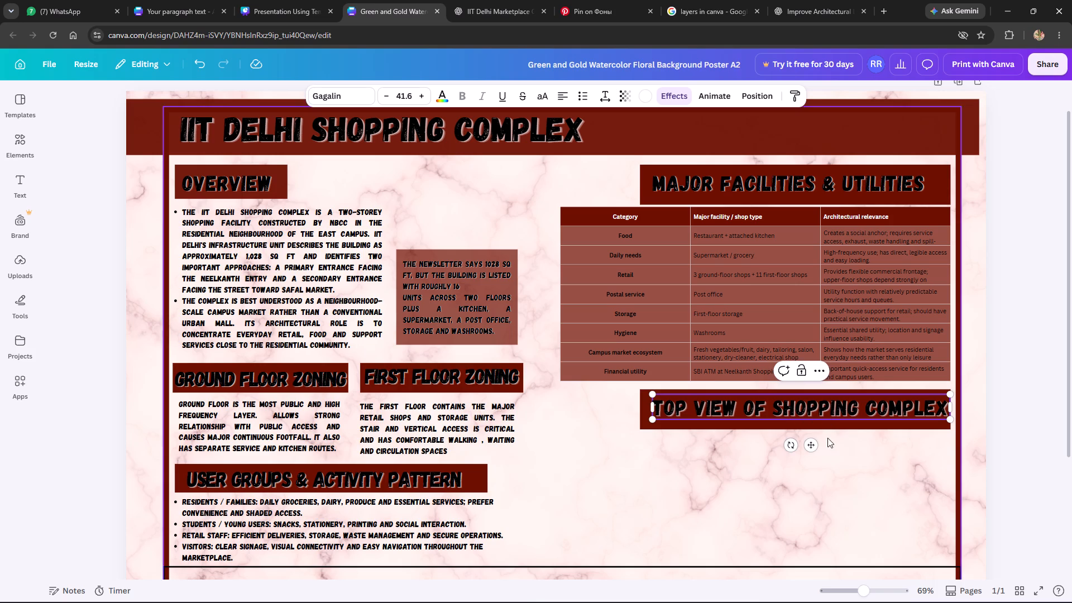
{"action": "left_click", "coordinate": [812, 443]}
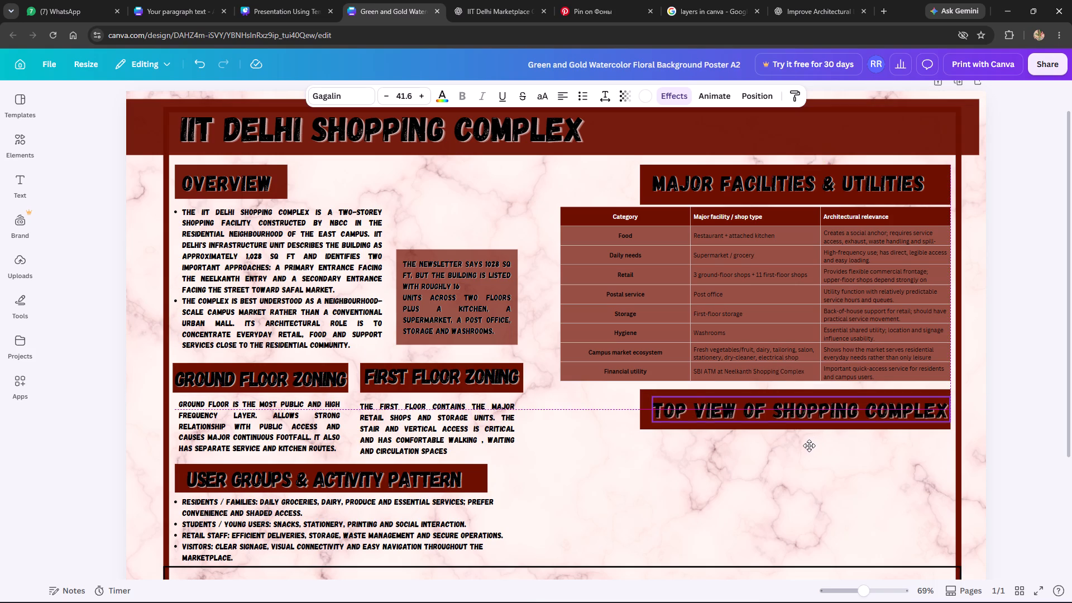
{"action": "left_click", "coordinate": [1018, 398]}
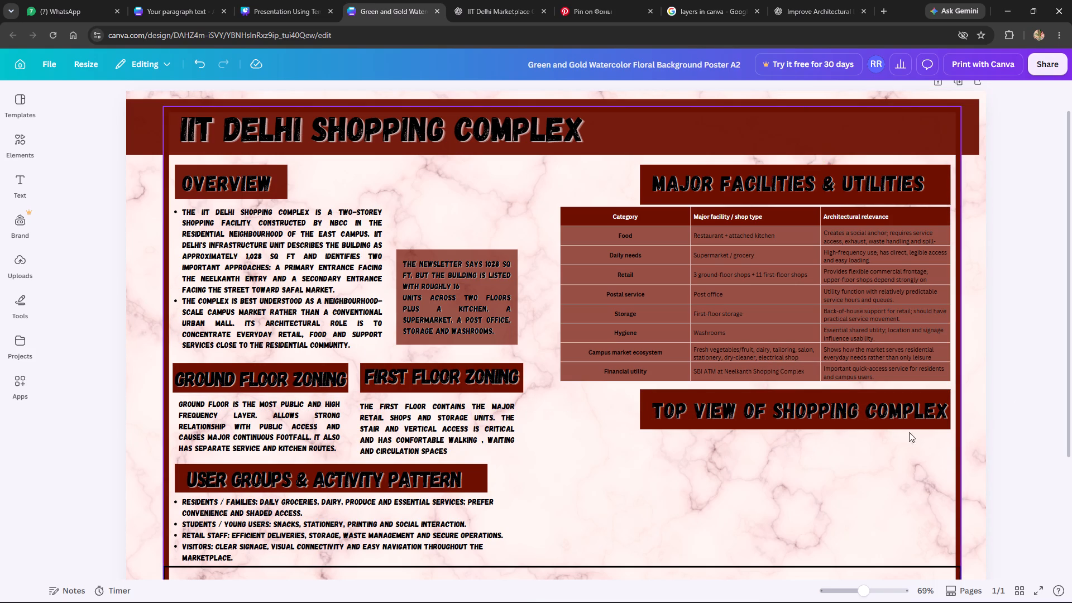
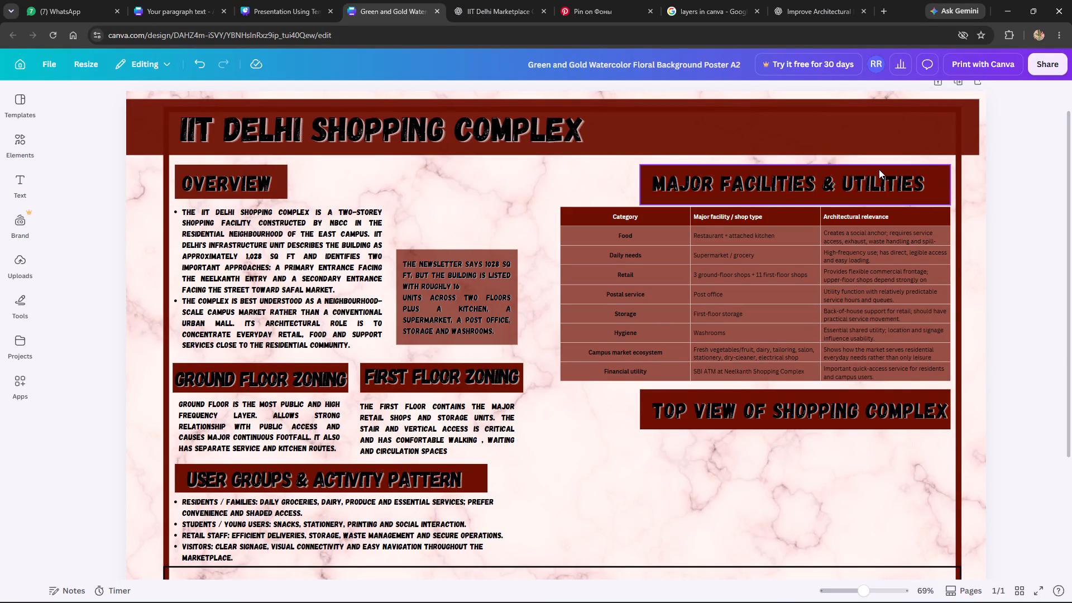
Select the MAJOR FACILITIES & UTILITIES heading text above the facilities table.
{"action": "left_click", "coordinate": [879, 169]}
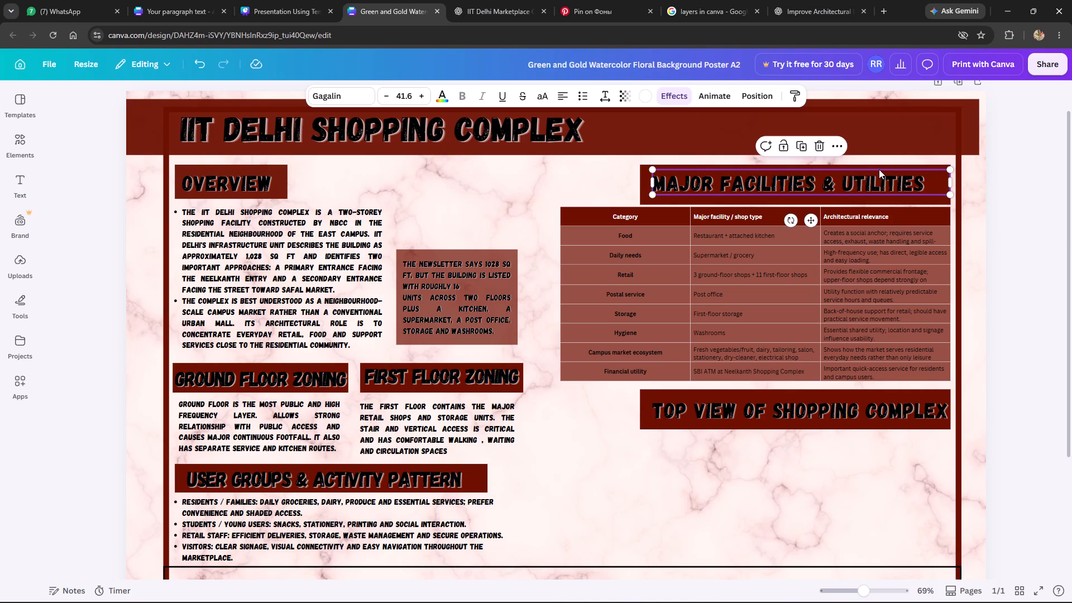
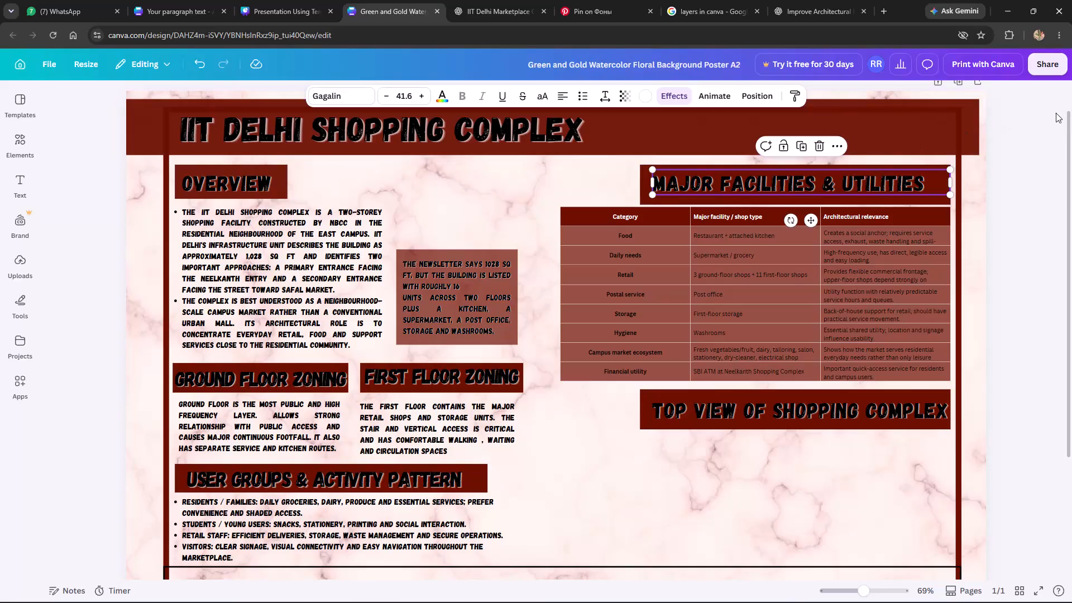
Extend the dark red title banner behind IIT DELHI SHOPPING COMPLEX to the page's right edge.
{"action": "left_click", "coordinate": [1031, 121]}
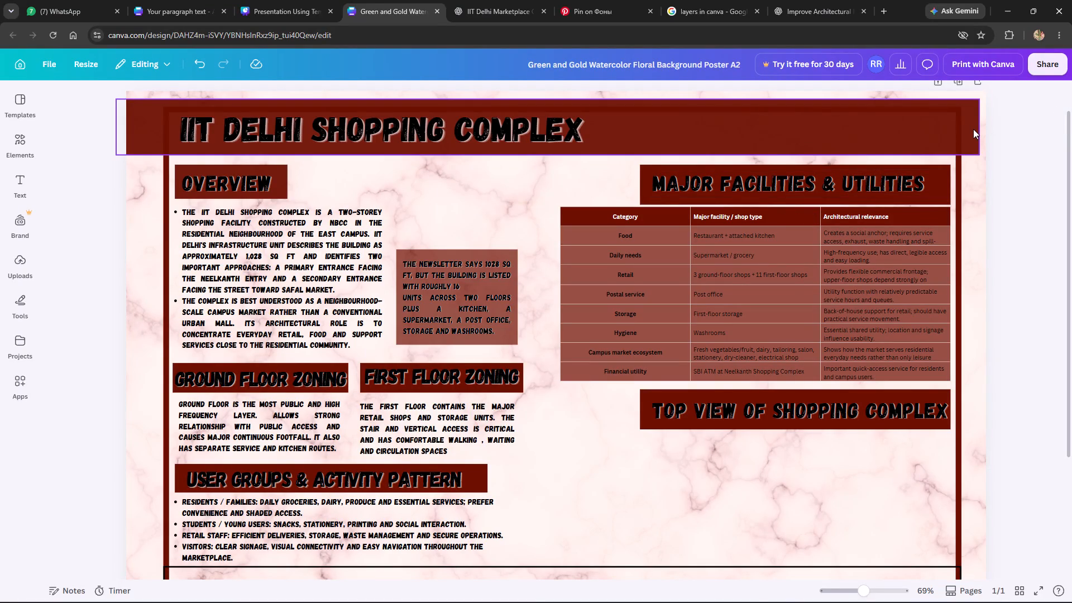
{"action": "left_click", "coordinate": [969, 127]}
{"action": "left_click_drag", "start_coordinate": [978, 125], "coordinate": [984, 126]}
{"action": "left_click", "coordinate": [1049, 105]}
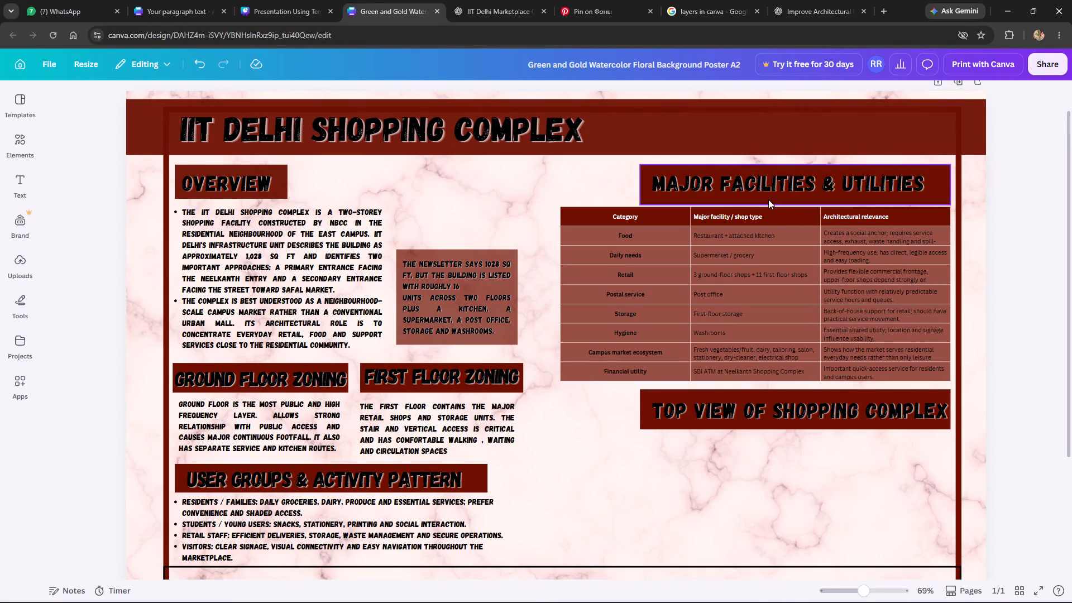
Change the border colour of the empty rectangle at the bottom of the poster from black to dark red.
{"action": "scroll", "coordinate": [1004, 181], "scroll_direction": "down", "scroll_amount": 3}
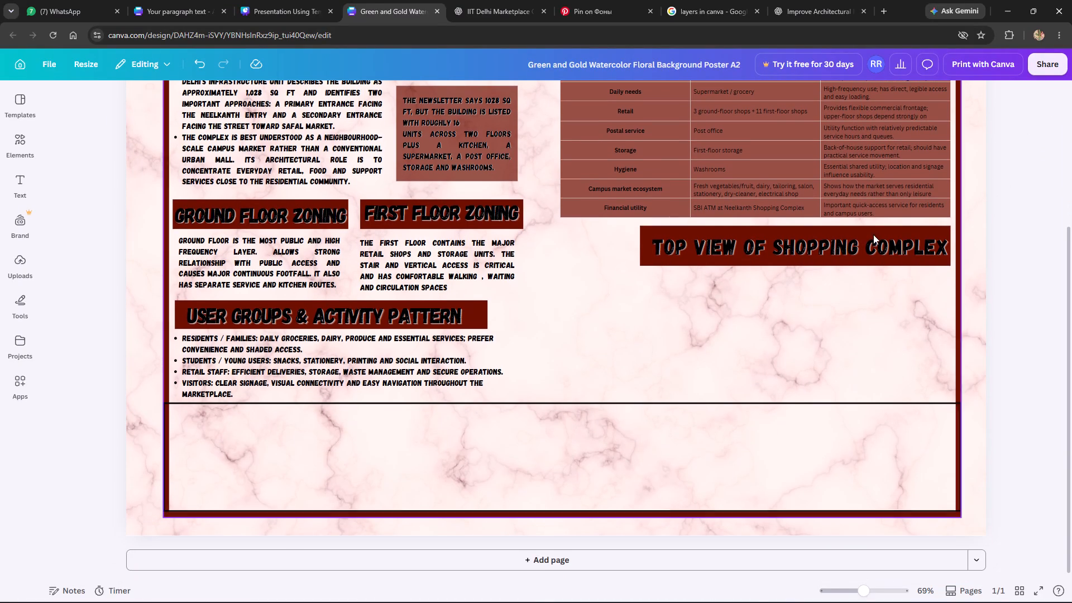
{"action": "left_click", "coordinate": [459, 403]}
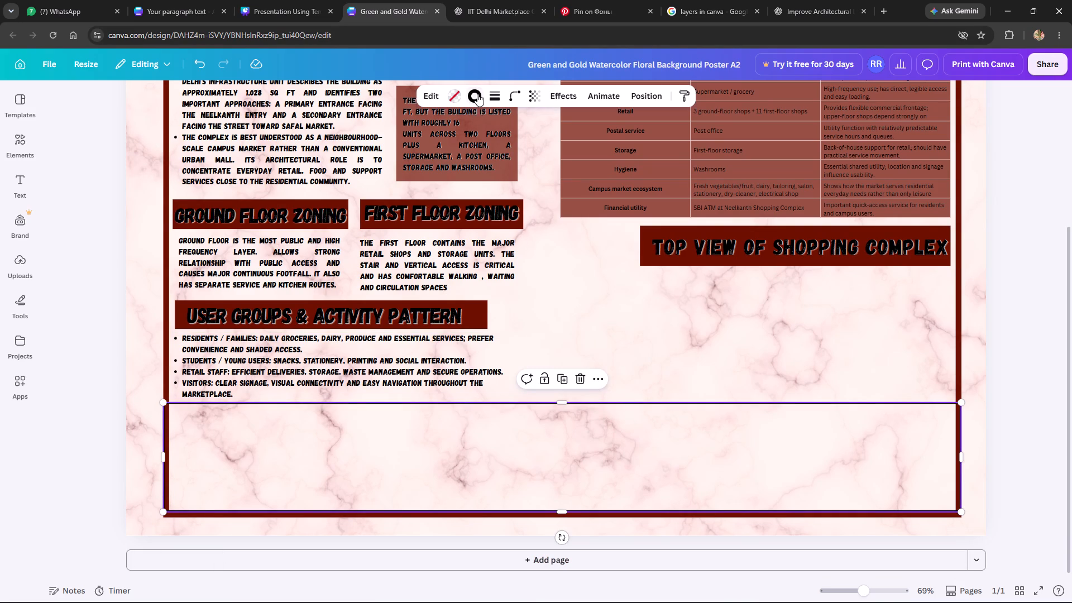
{"action": "left_click", "coordinate": [477, 94]}
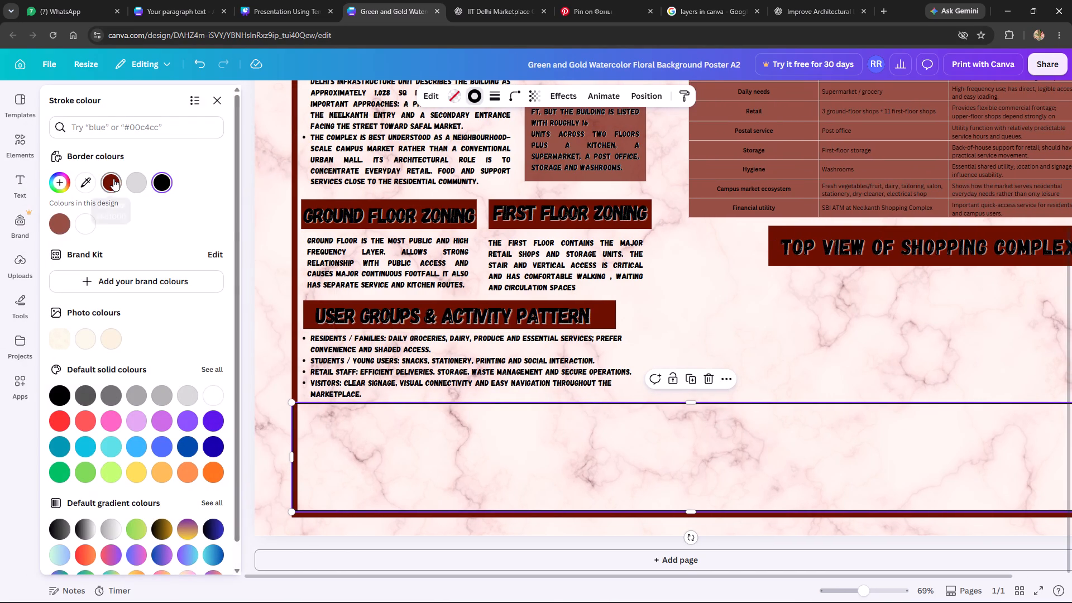
{"action": "left_click", "coordinate": [113, 179]}
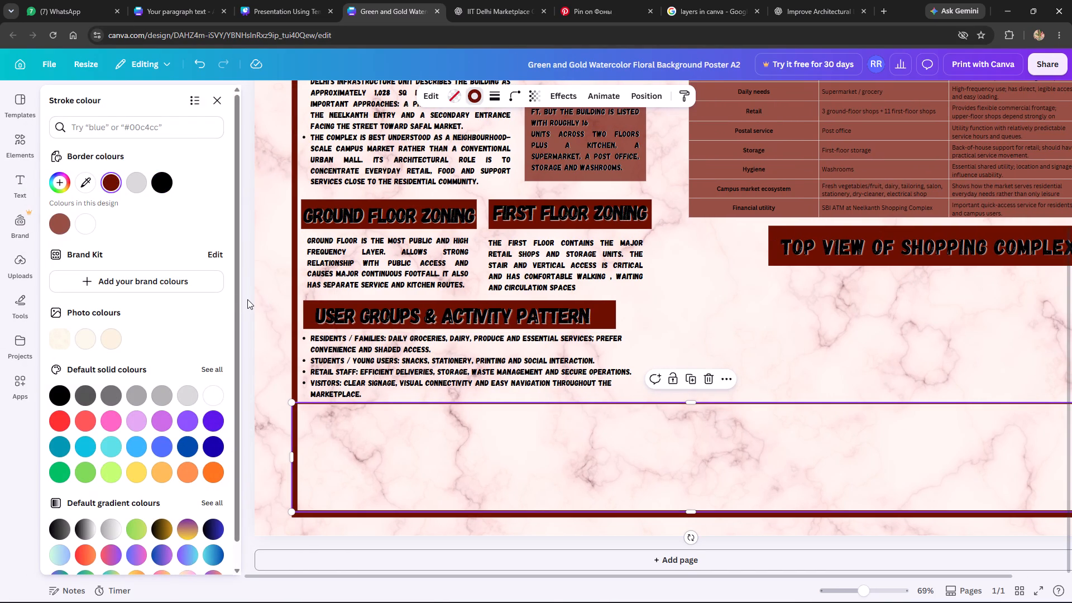
{"action": "left_click", "coordinate": [247, 299]}
{"action": "left_click", "coordinate": [1023, 343]}
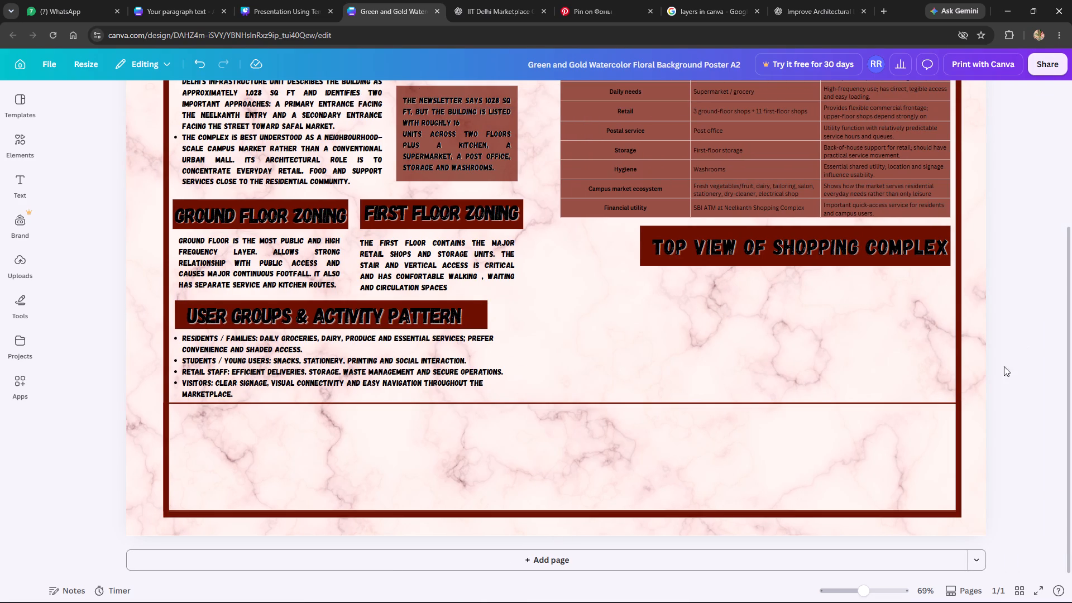
Find the Line shape among the elements by searching for LIN and add it to the poster.
{"action": "middle_click_drag", "start_coordinate": [1012, 391], "coordinate": [986, 294]}
{"action": "scroll", "coordinate": [967, 381], "scroll_direction": "down", "scroll_amount": 9}
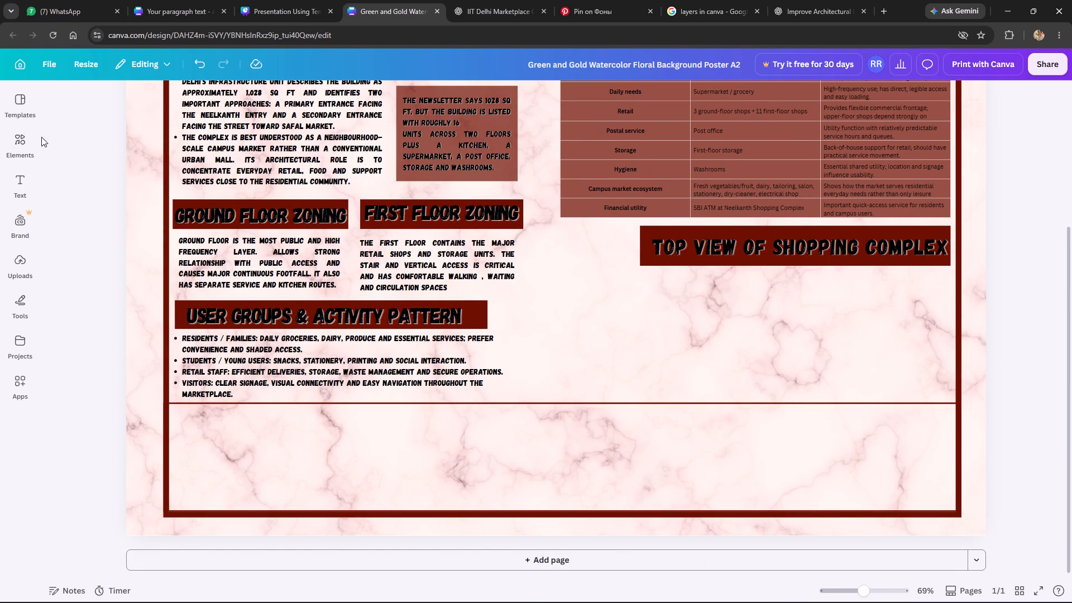
{"action": "left_click", "coordinate": [22, 148]}
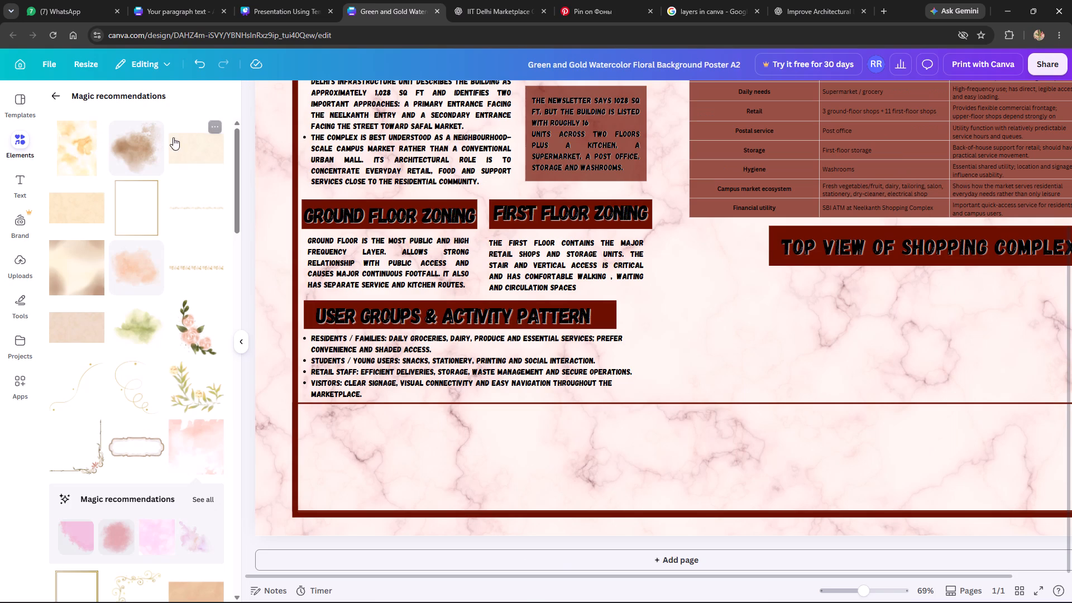
{"action": "scroll", "coordinate": [142, 206], "scroll_direction": "up", "scroll_amount": 4}
{"action": "scroll", "coordinate": [142, 206], "scroll_direction": "down", "scroll_amount": 9}
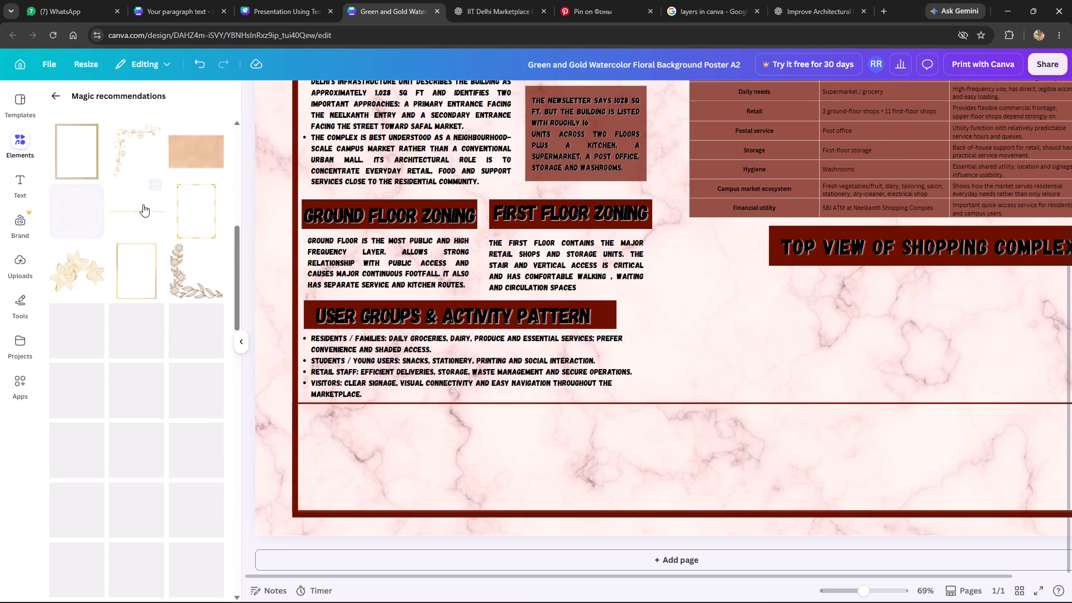
{"action": "scroll", "coordinate": [143, 204], "scroll_direction": "down", "scroll_amount": 3}
{"action": "scroll", "coordinate": [143, 203], "scroll_direction": "up", "scroll_amount": 15}
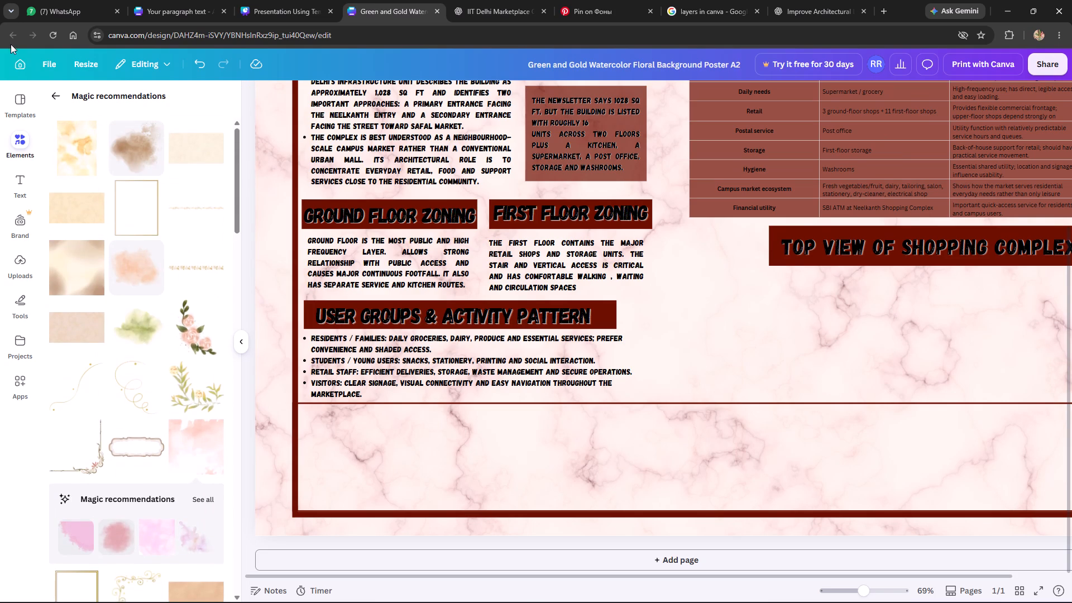
{"action": "left_click", "coordinate": [58, 96]}
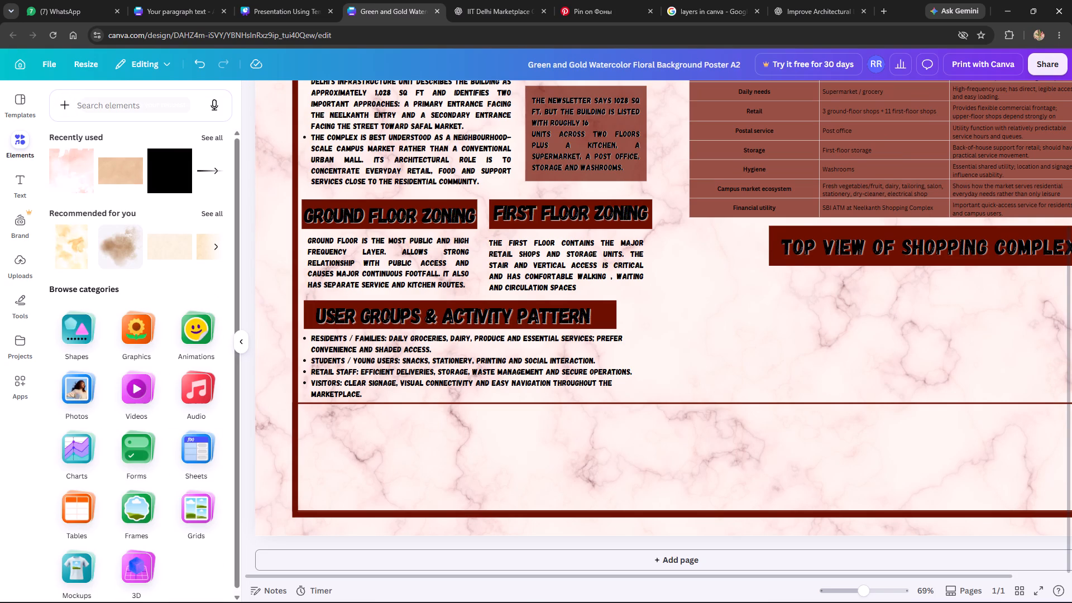
{"action": "left_click", "coordinate": [127, 108]}
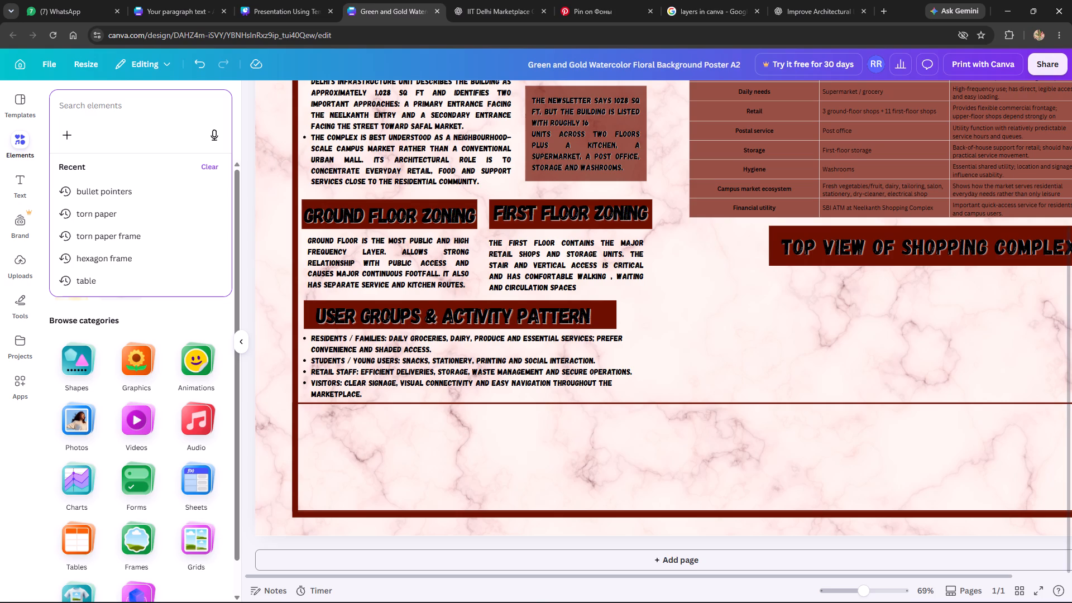
{"action": "type", "text": "LIN"}
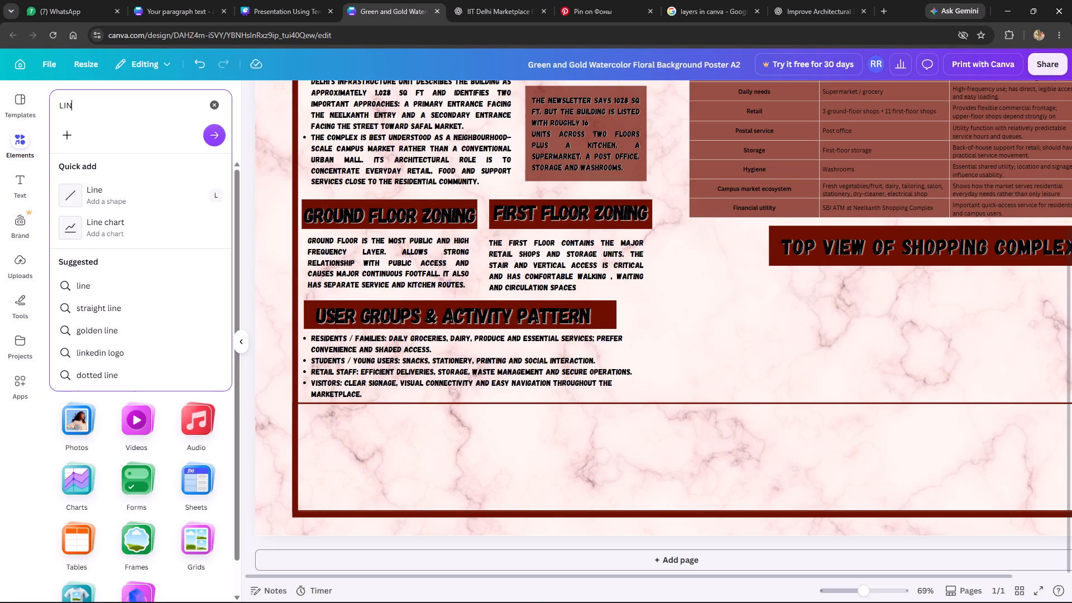
{"action": "left_click", "coordinate": [143, 191]}
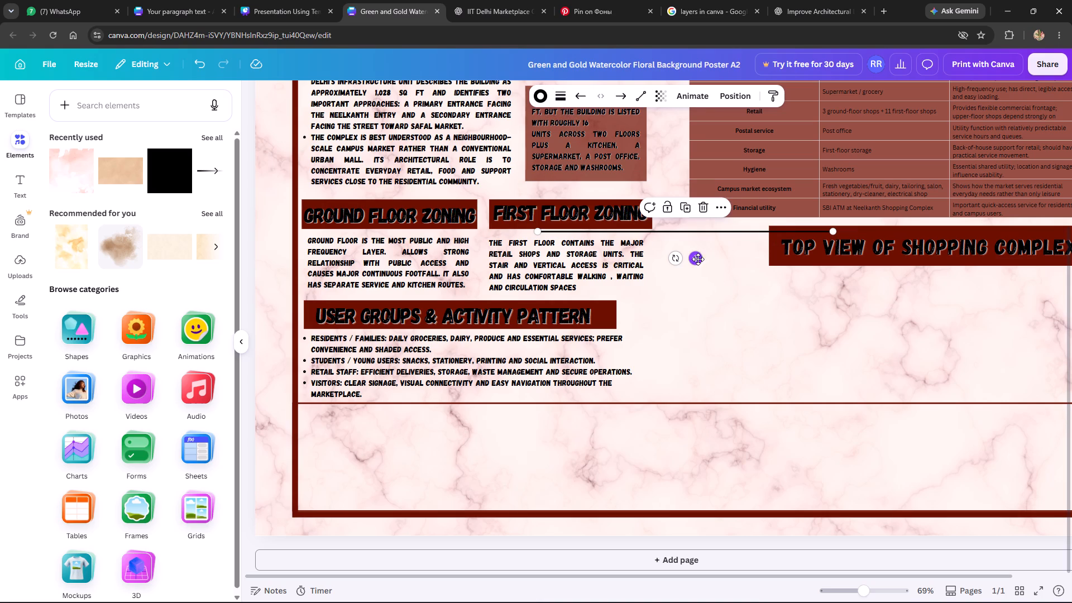
Place the line horizontally just below the bottom box's top edge and stretch it across the box's full width, about 551 long.
{"action": "left_click_drag", "start_coordinate": [696, 258], "coordinate": [575, 462]}
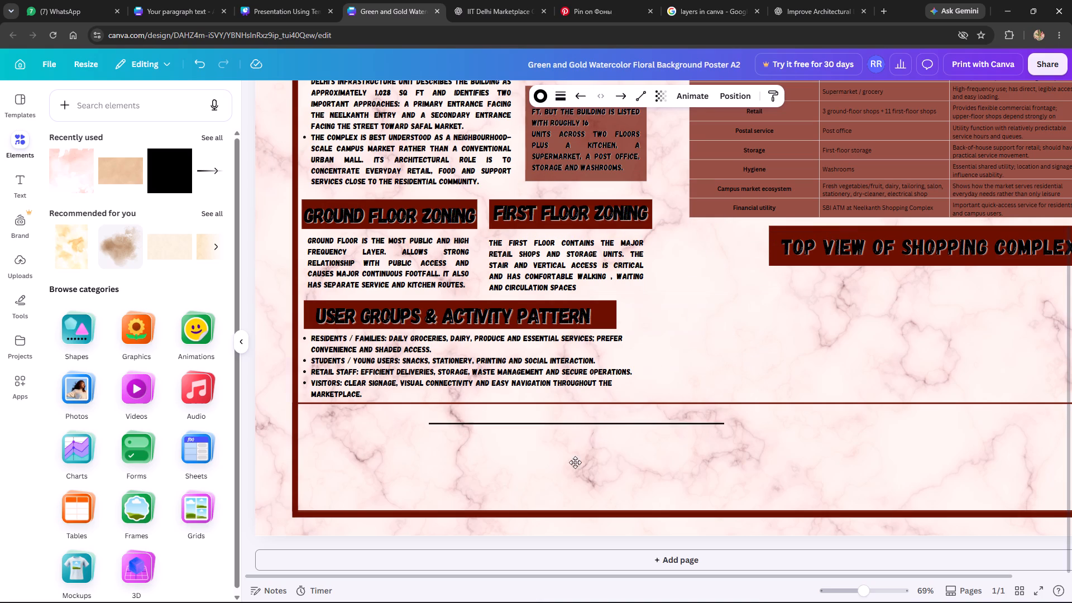
{"action": "left_click_drag", "start_coordinate": [575, 462], "coordinate": [453, 458]}
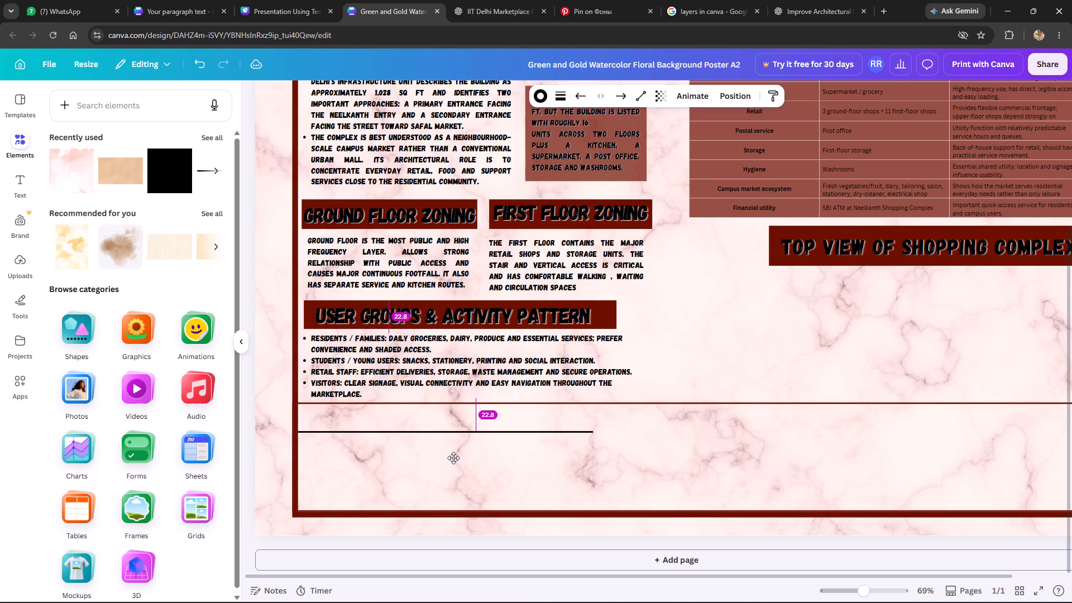
{"action": "left_click_drag", "start_coordinate": [453, 458], "coordinate": [453, 453]}
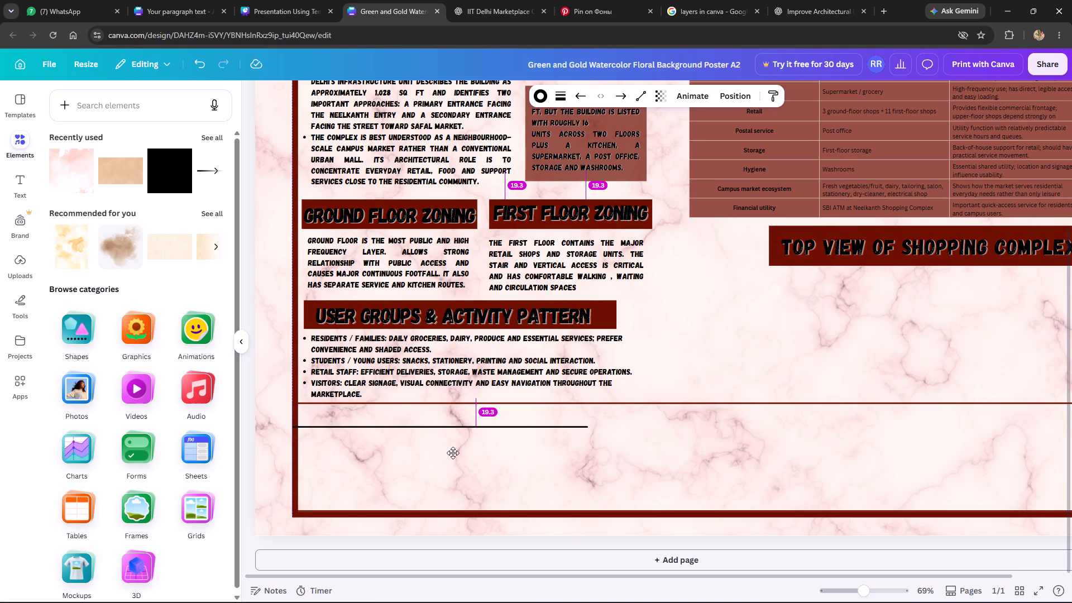
{"action": "left_click_drag", "start_coordinate": [453, 453], "coordinate": [452, 453]}
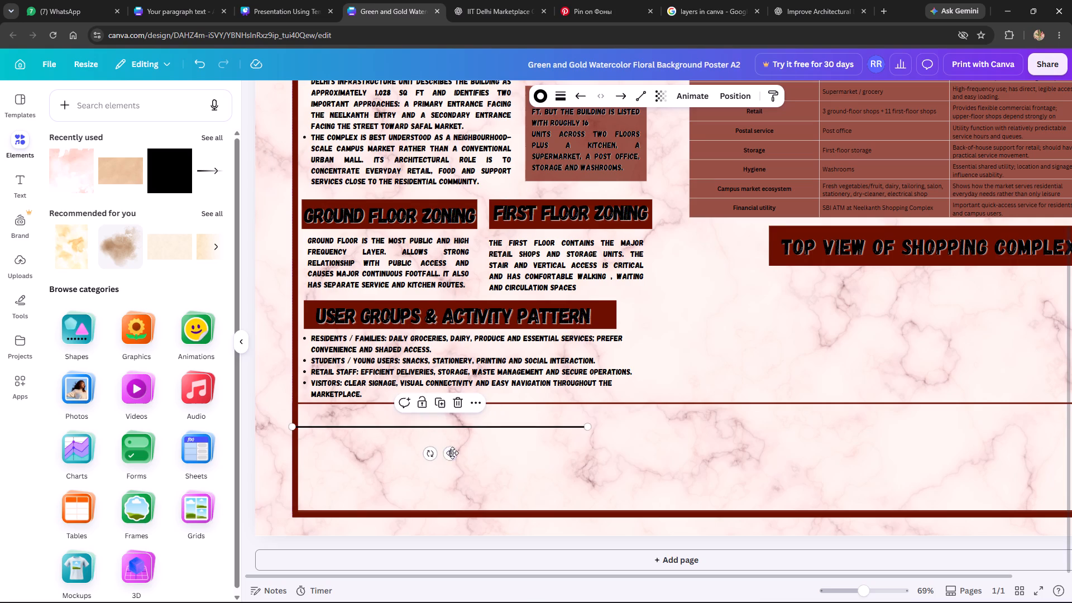
{"action": "left_click_drag", "start_coordinate": [587, 427], "coordinate": [933, 422]}
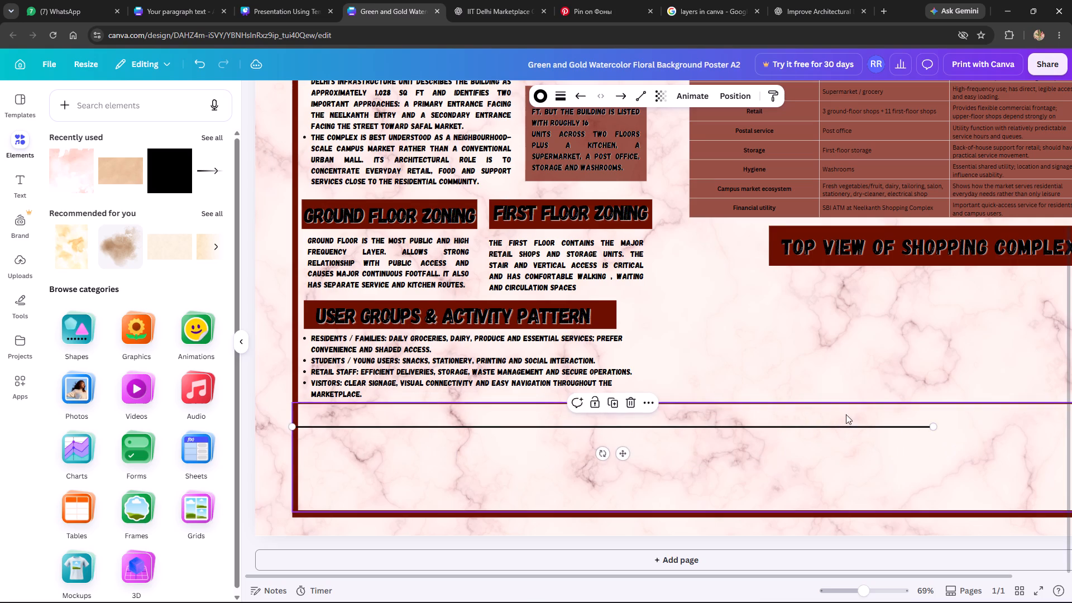
{"action": "middle_click_drag", "start_coordinate": [851, 355], "coordinate": [597, 334]}
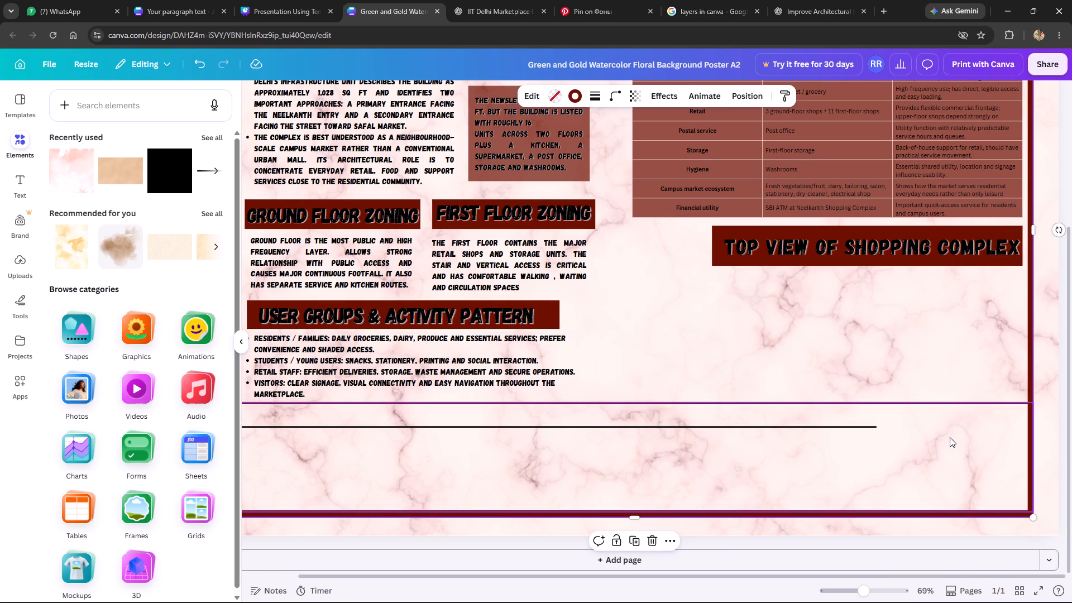
{"action": "left_click", "coordinate": [869, 425]}
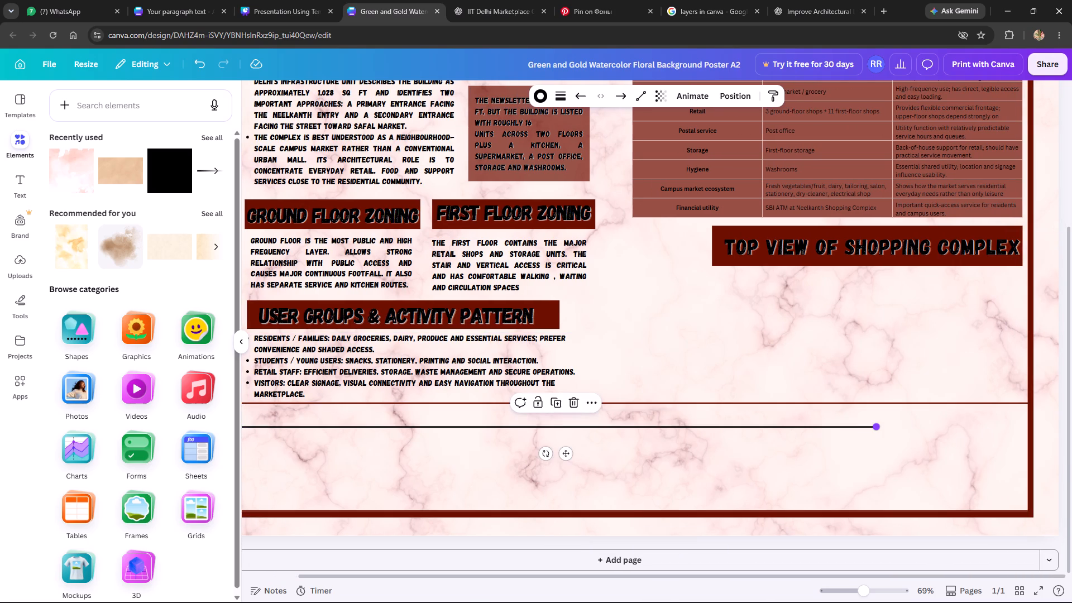
{"action": "left_click_drag", "start_coordinate": [875, 426], "coordinate": [1032, 421]}
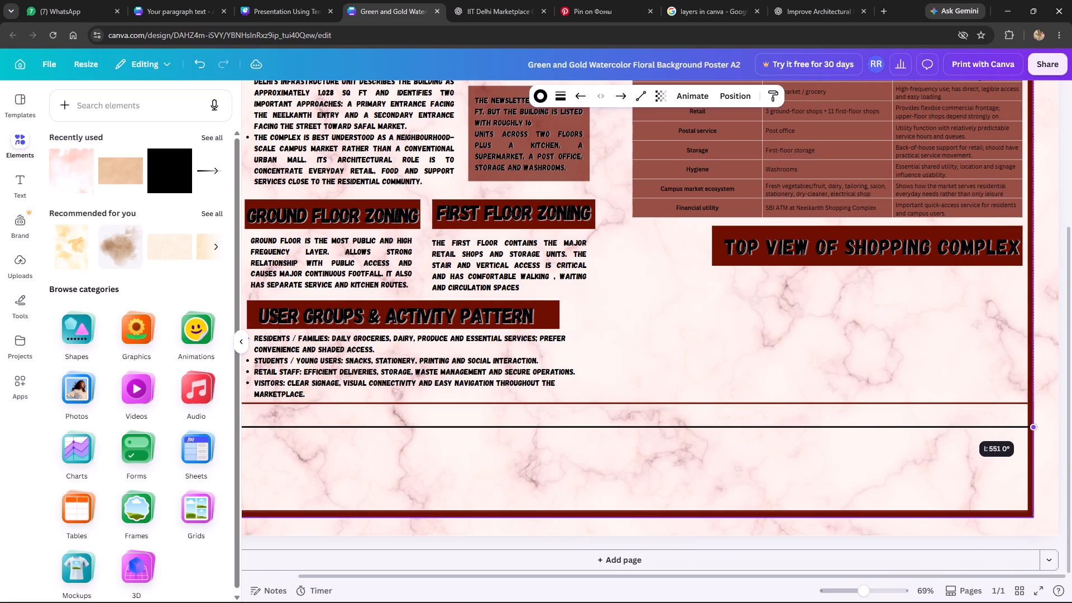
{"action": "left_click_drag", "start_coordinate": [1032, 421], "coordinate": [1031, 428]}
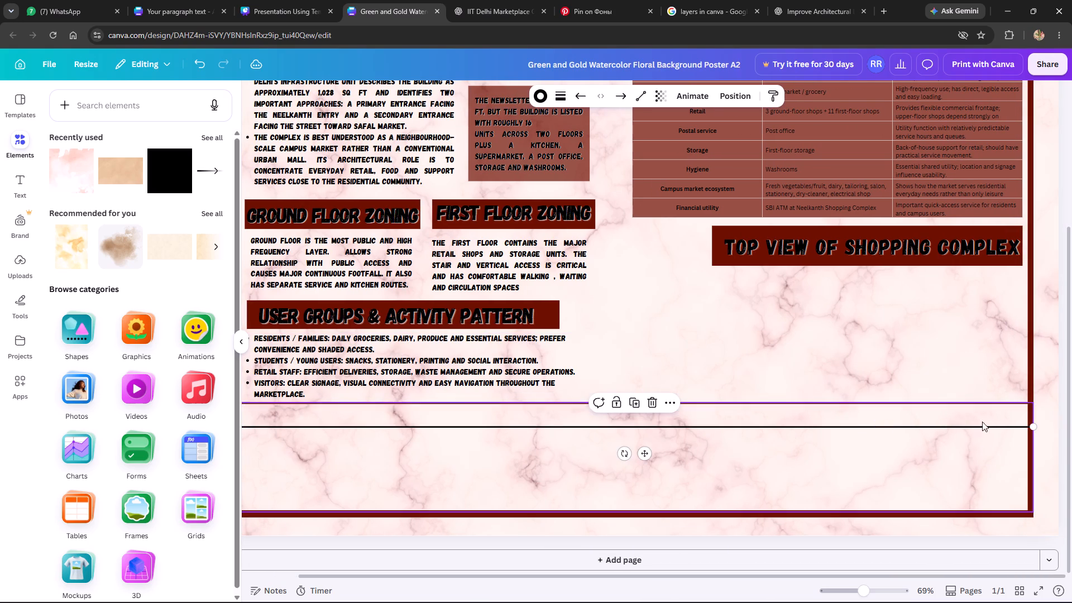
Recolour the new horizontal line in the bottom box dark red to match the frame.
{"action": "left_click", "coordinate": [542, 96]}
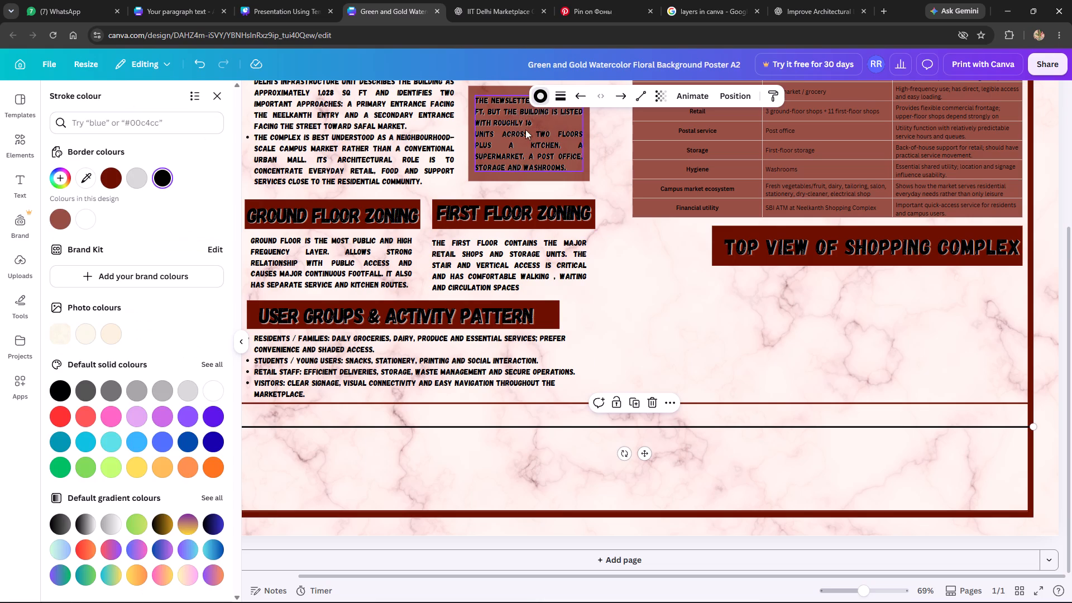
{"action": "left_click", "coordinate": [117, 180]}
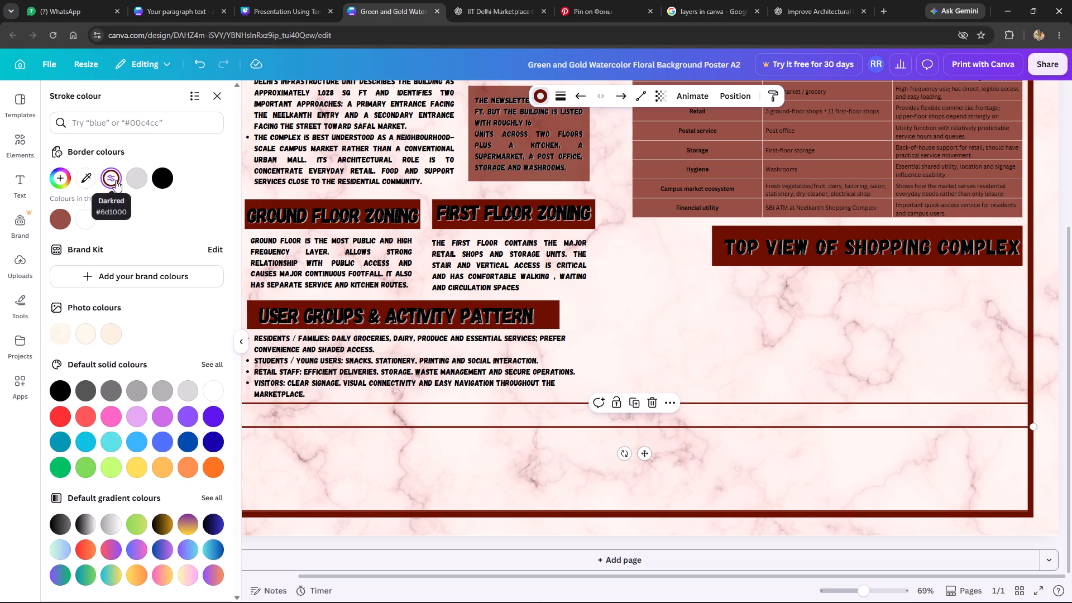
{"action": "left_click", "coordinate": [214, 94]}
{"action": "left_click", "coordinate": [243, 342]}
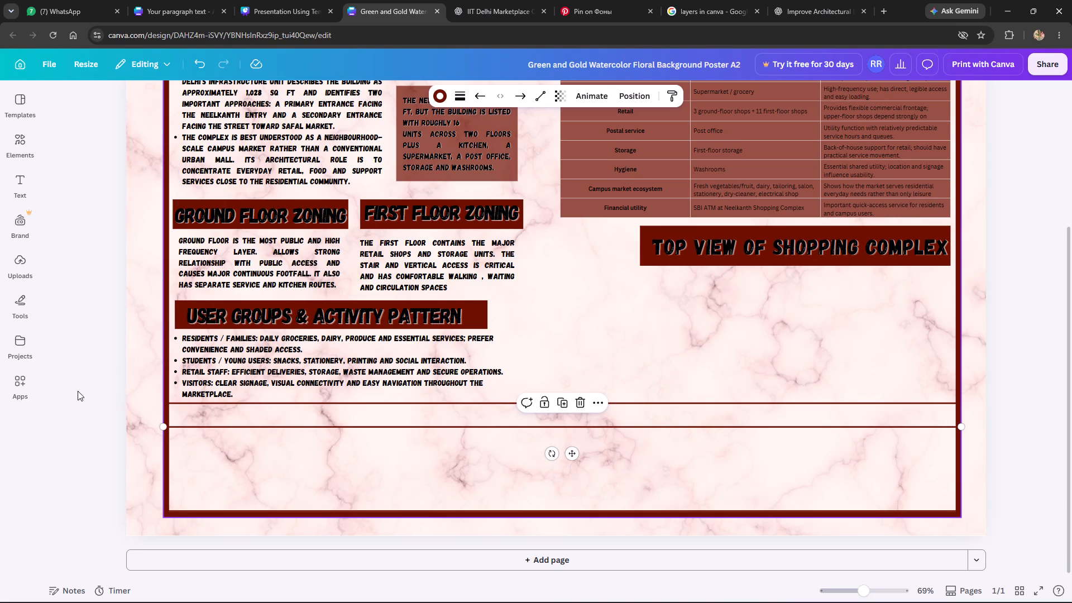
Duplicate the horizontal line and shorten the copy to about 99 long, keeping it level.
{"action": "left_click", "coordinate": [562, 404]}
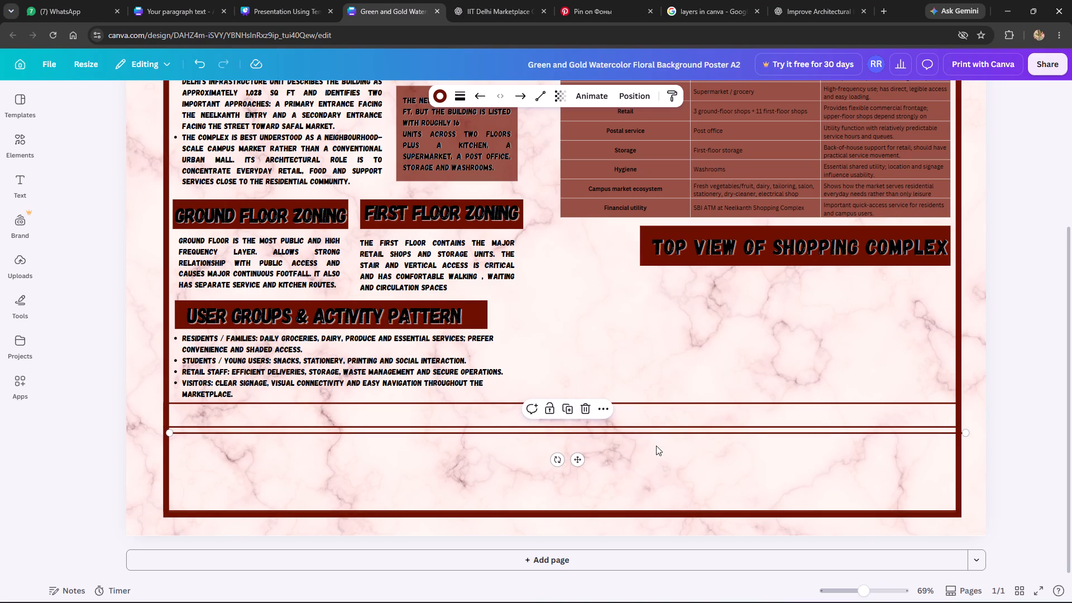
{"action": "left_click_drag", "start_coordinate": [967, 434], "coordinate": [839, 471]}
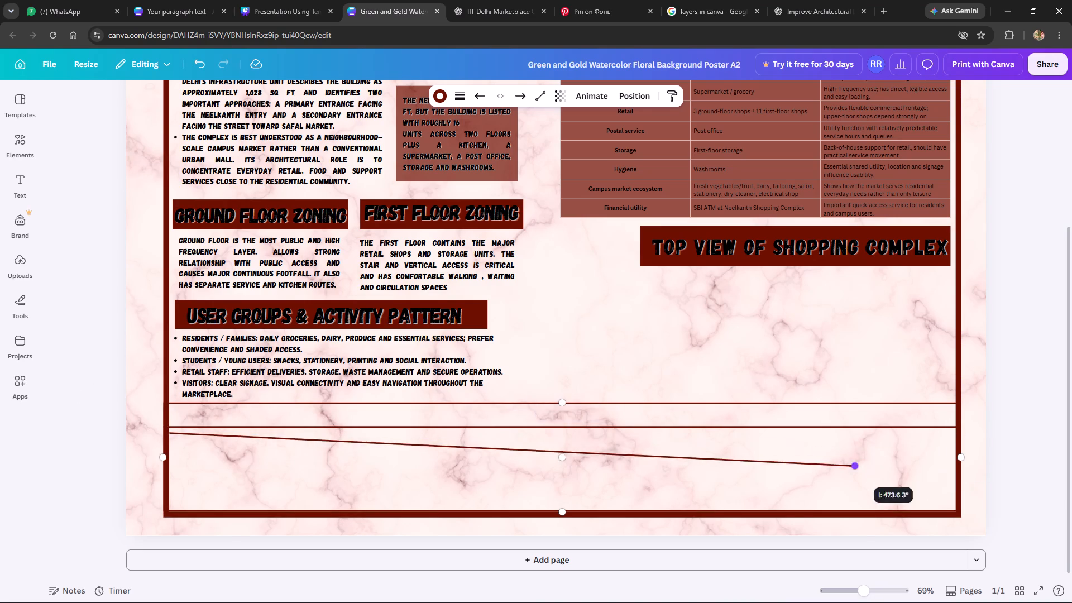
{"action": "left_click_drag", "start_coordinate": [839, 471], "coordinate": [465, 437]}
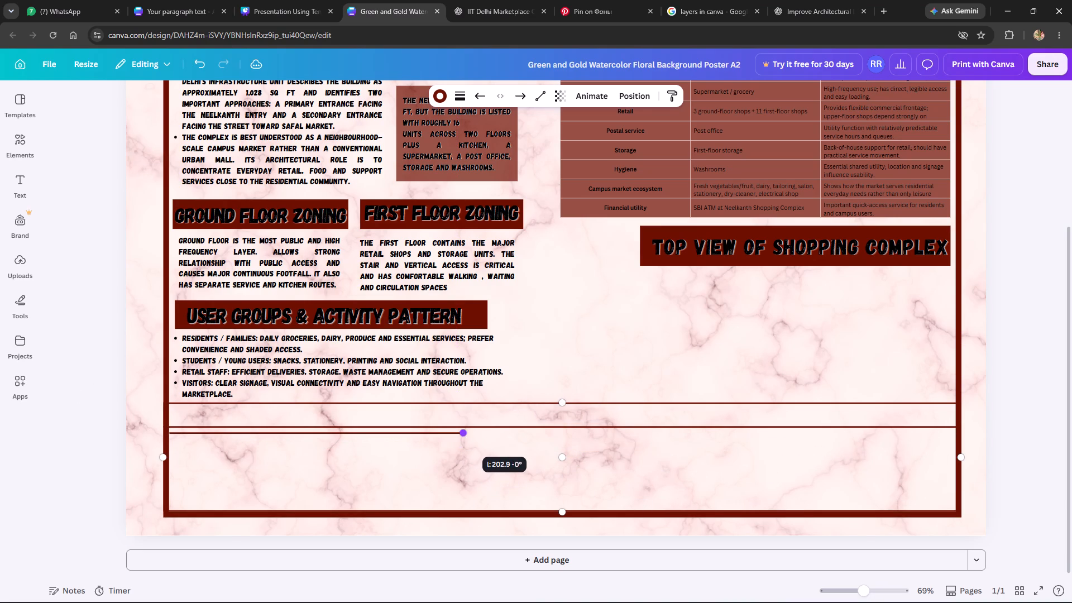
{"action": "left_click_drag", "start_coordinate": [465, 437], "coordinate": [314, 432]}
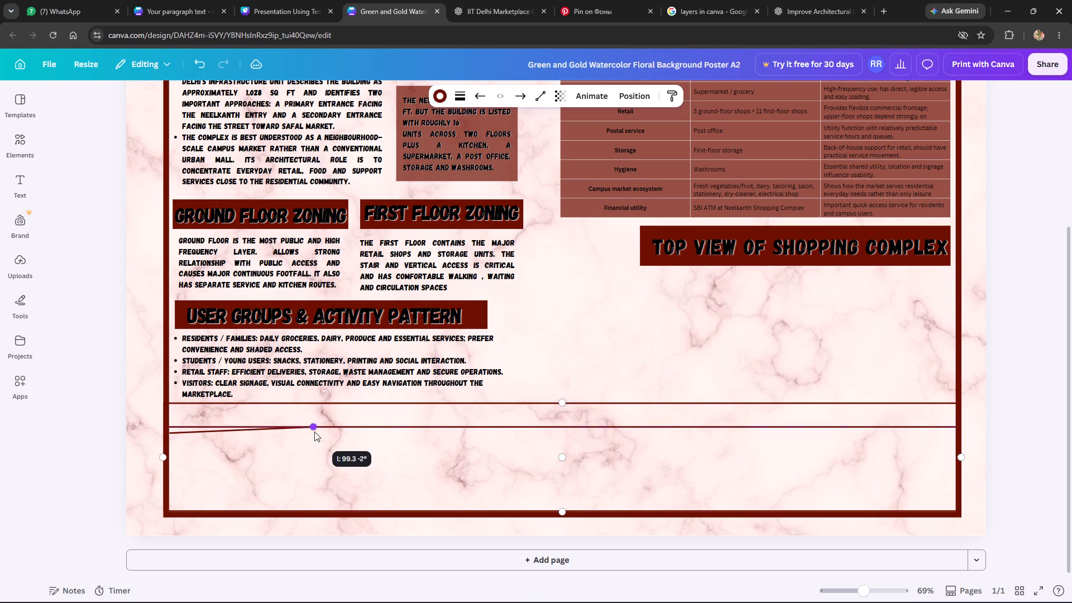
{"action": "left_click_drag", "start_coordinate": [314, 432], "coordinate": [314, 434]}
Shift the short line copy slightly inward from the box's left side and rotate it to vertical.
{"action": "left_click_drag", "start_coordinate": [251, 458], "coordinate": [251, 459]}
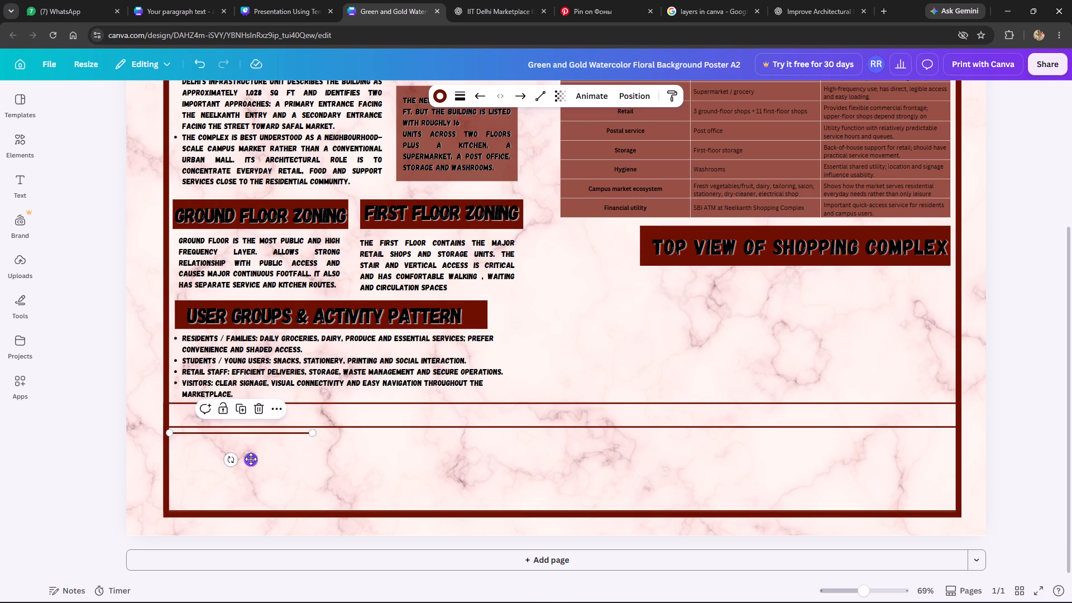
{"action": "left_click_drag", "start_coordinate": [251, 459], "coordinate": [275, 462]}
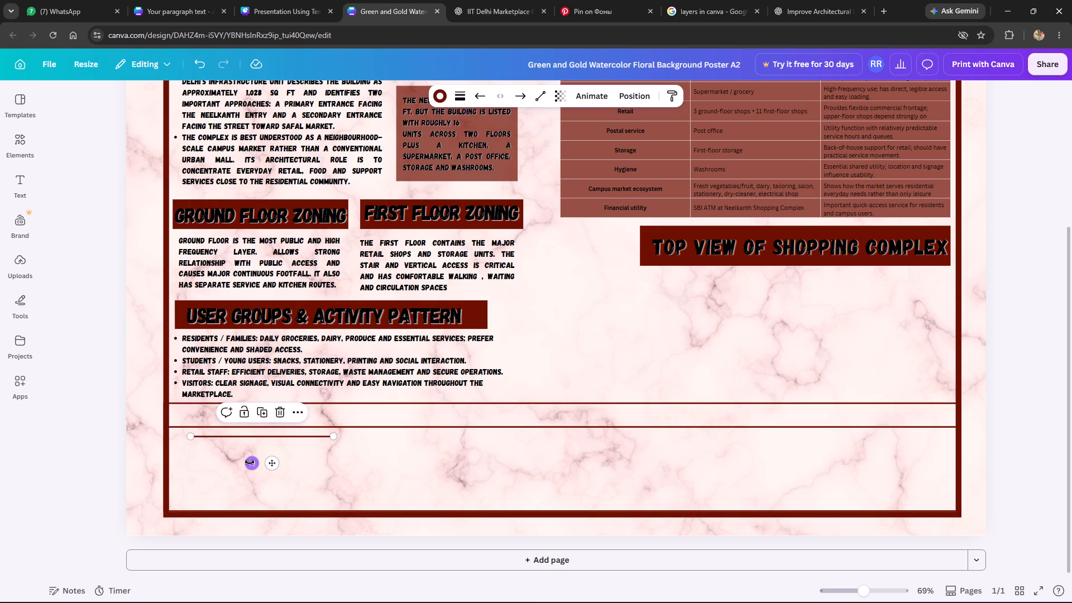
{"action": "left_click_drag", "start_coordinate": [250, 463], "coordinate": [289, 445]}
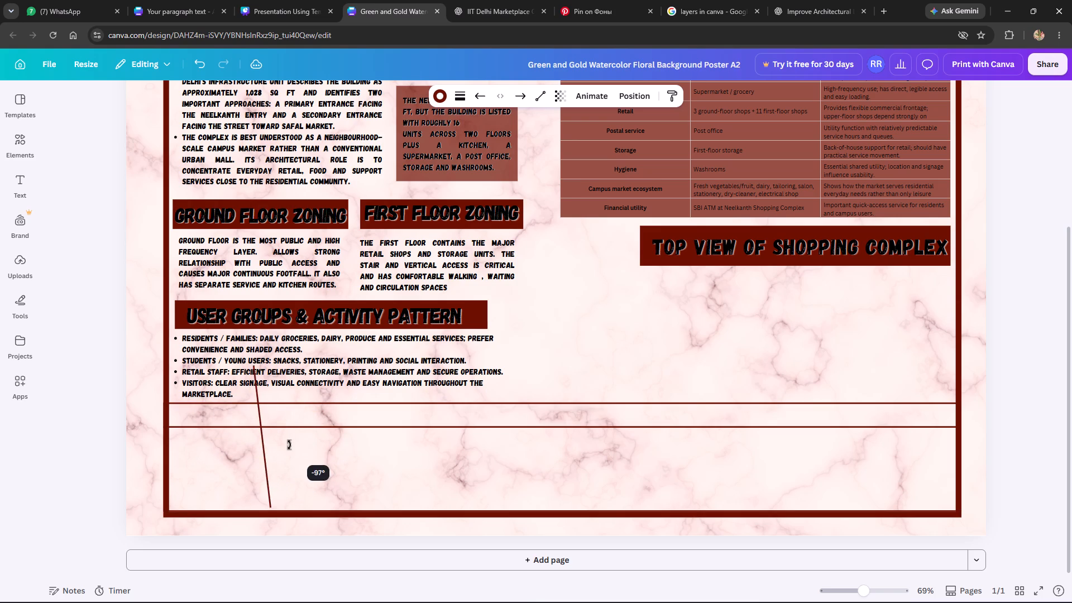
{"action": "left_click_drag", "start_coordinate": [289, 445], "coordinate": [288, 448]}
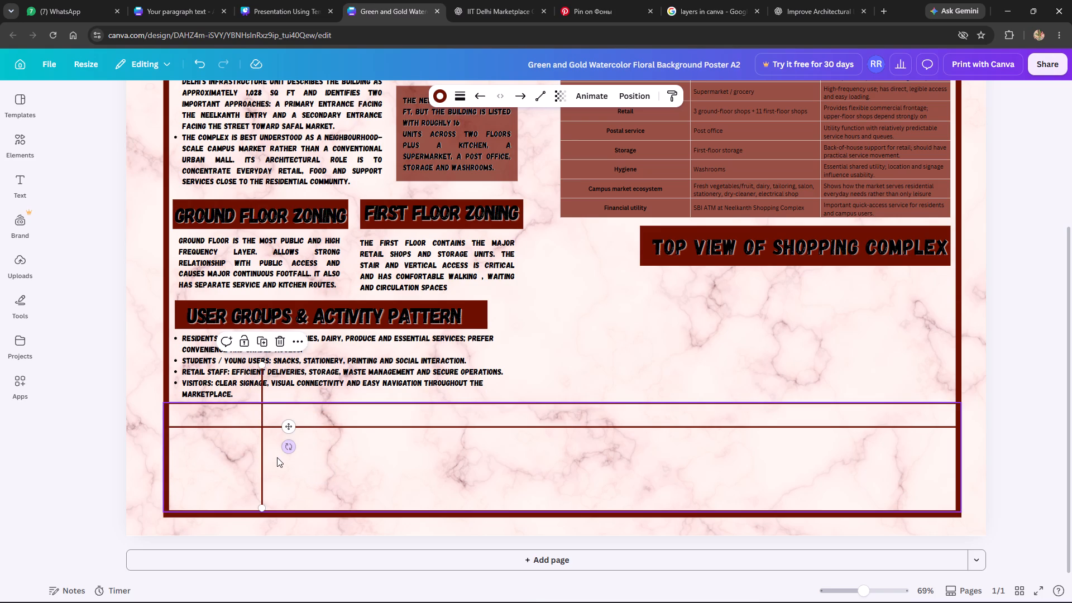
Move the vertical line down to the bottom box's lower edge and shorten its upper end to meet the box's top edge.
{"action": "left_click_drag", "start_coordinate": [291, 429], "coordinate": [293, 434]}
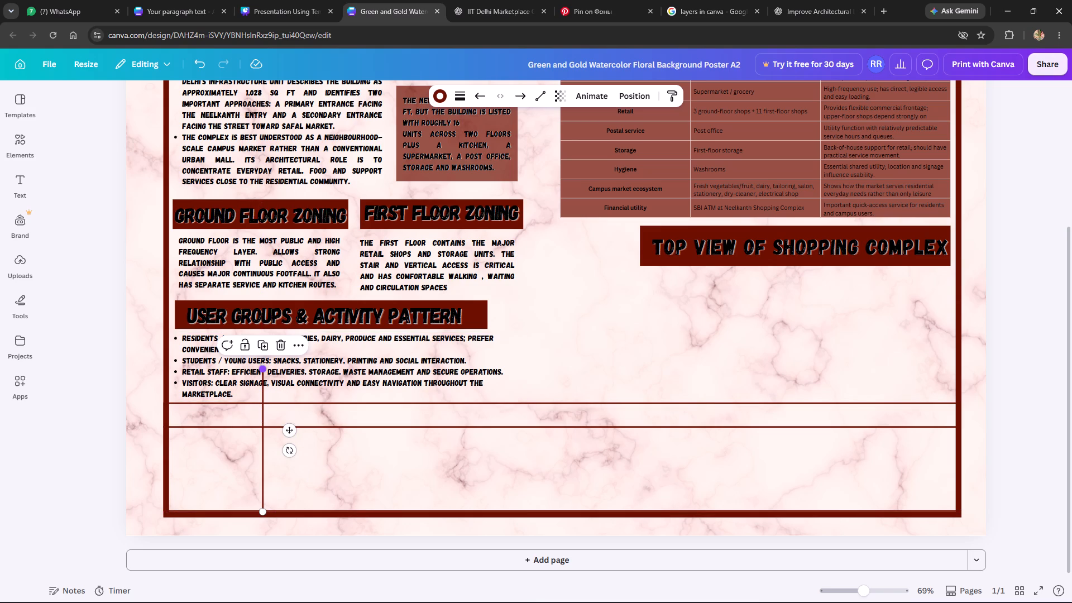
{"action": "left_click_drag", "start_coordinate": [264, 369], "coordinate": [262, 404]}
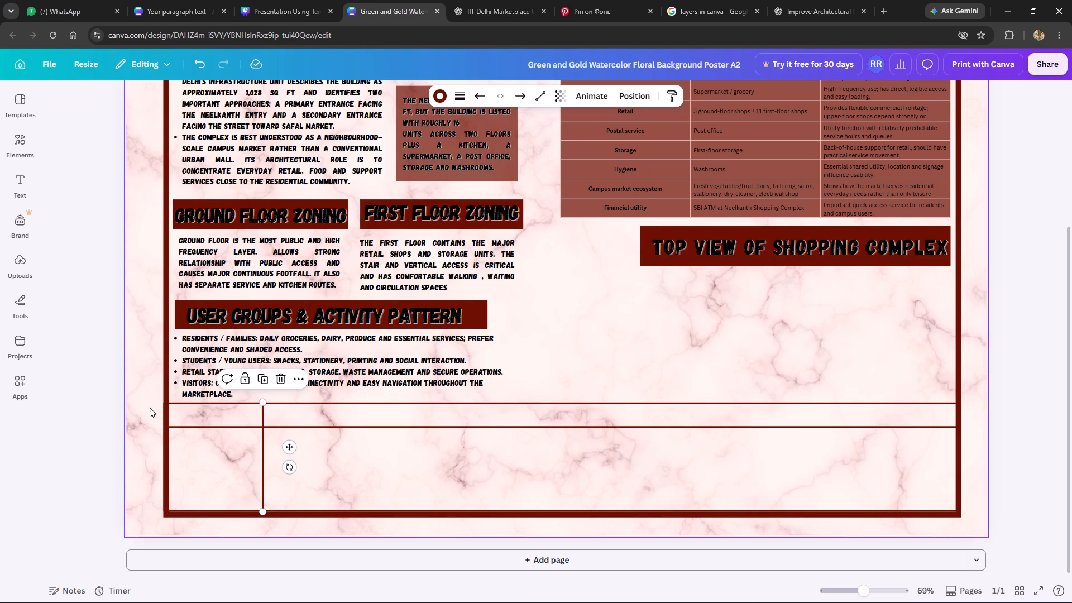
{"action": "left_click", "coordinate": [73, 384]}
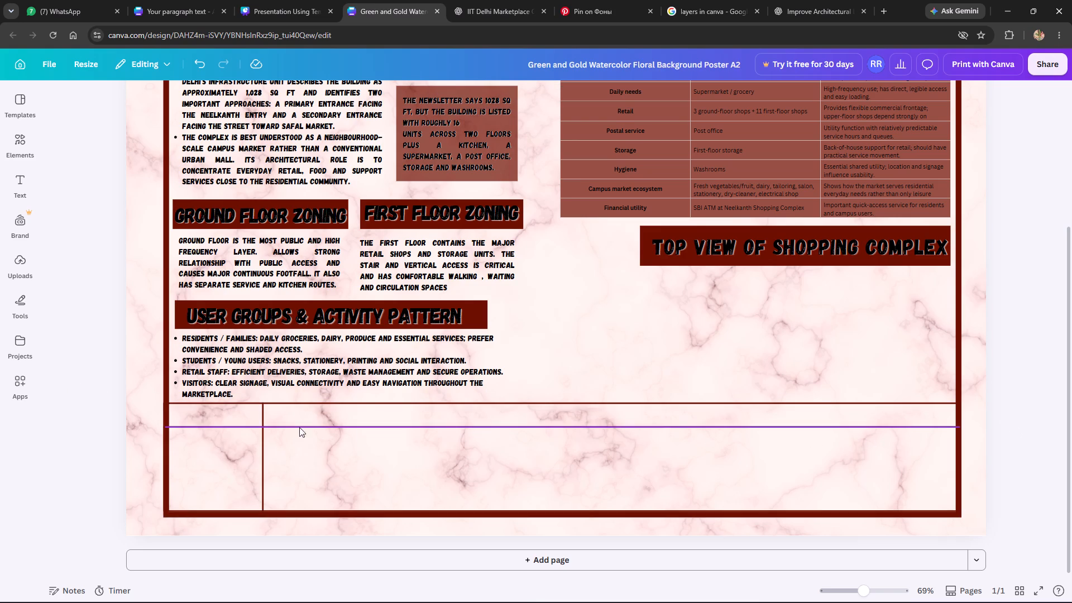
Duplicate the vertical divider and place the copy about two-thirds across the bottom box, spanning its full height.
{"action": "left_click", "coordinate": [261, 449]}
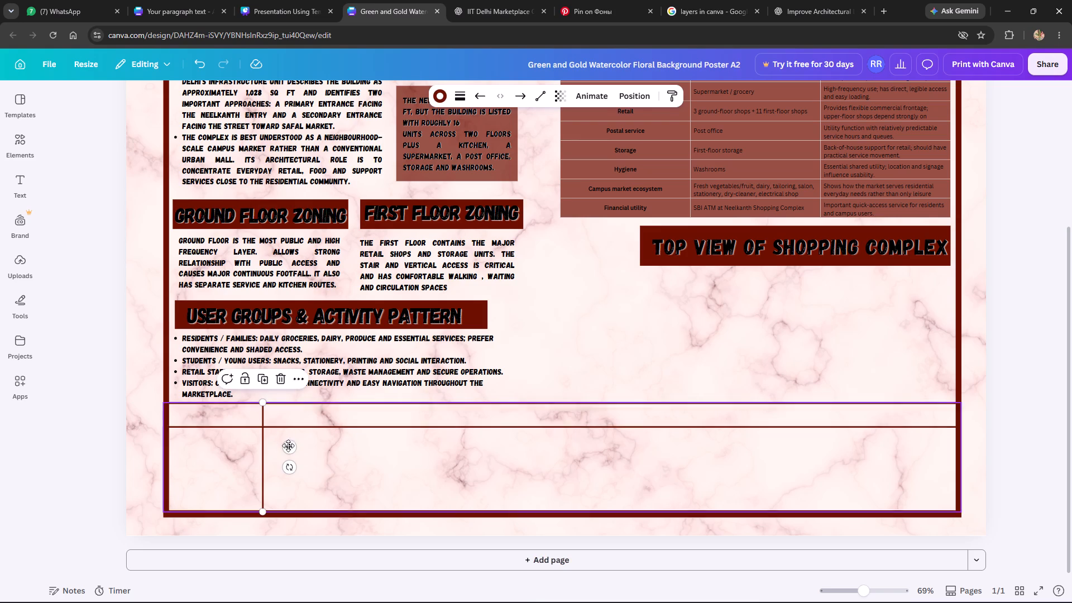
{"action": "left_click", "coordinate": [264, 379]}
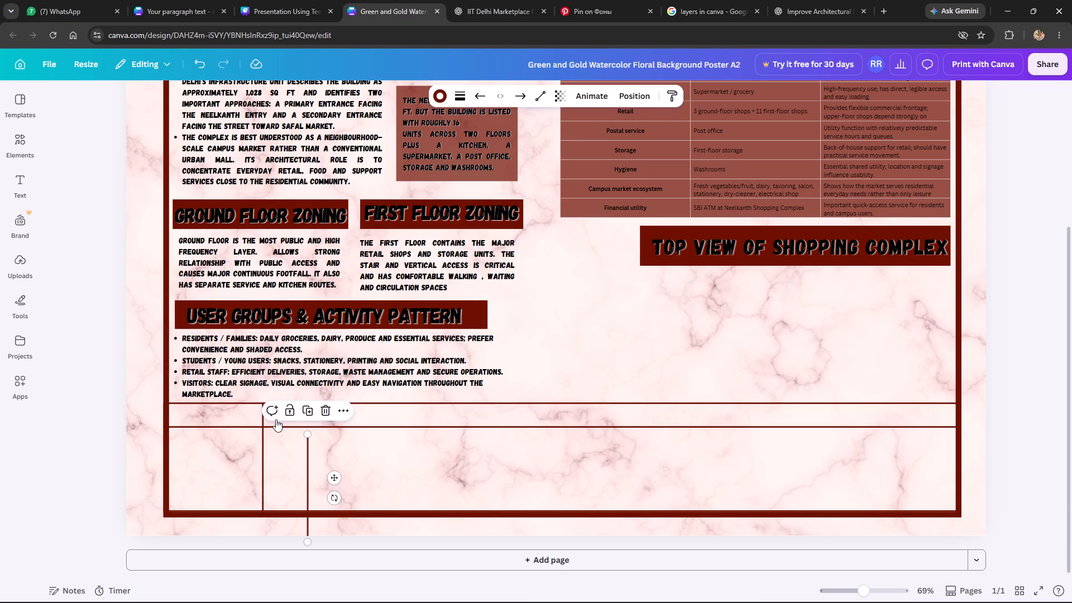
{"action": "left_click_drag", "start_coordinate": [337, 478], "coordinate": [745, 448]}
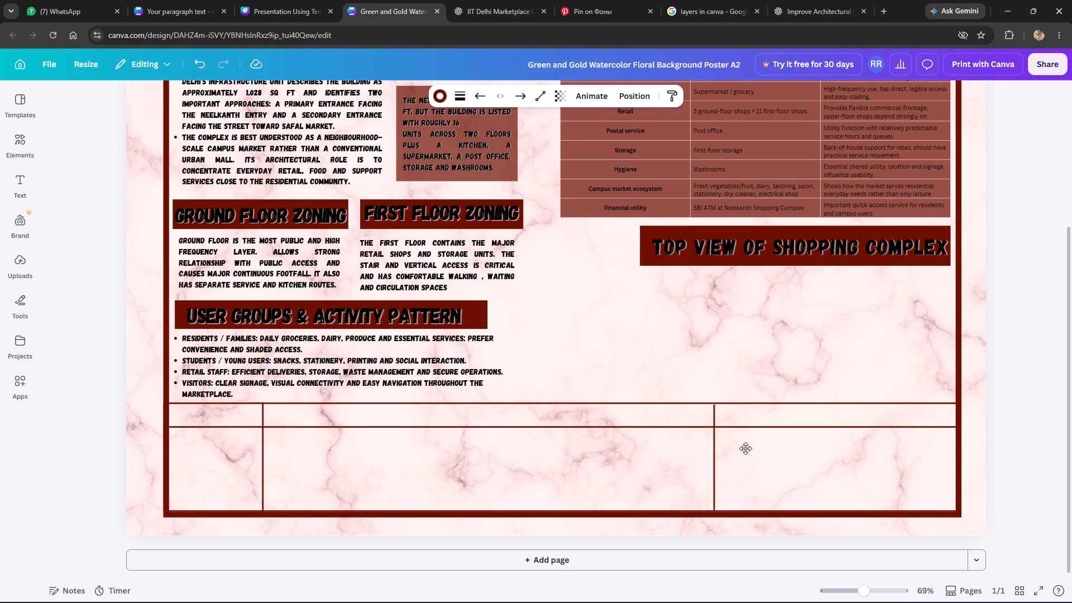
{"action": "left_click_drag", "start_coordinate": [745, 448], "coordinate": [708, 444]}
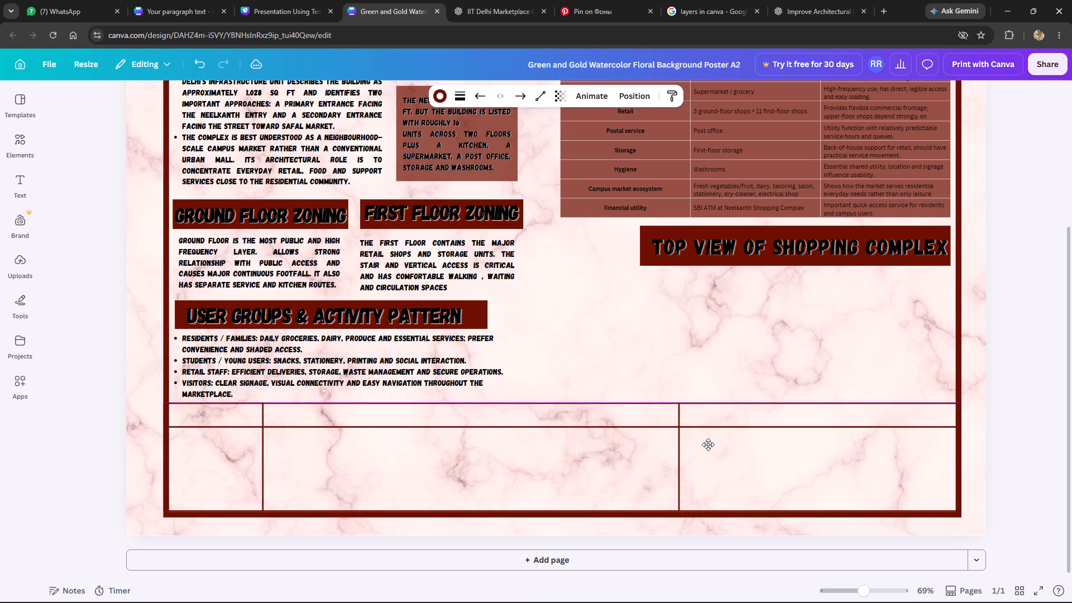
{"action": "left_click_drag", "start_coordinate": [708, 444], "coordinate": [715, 446]}
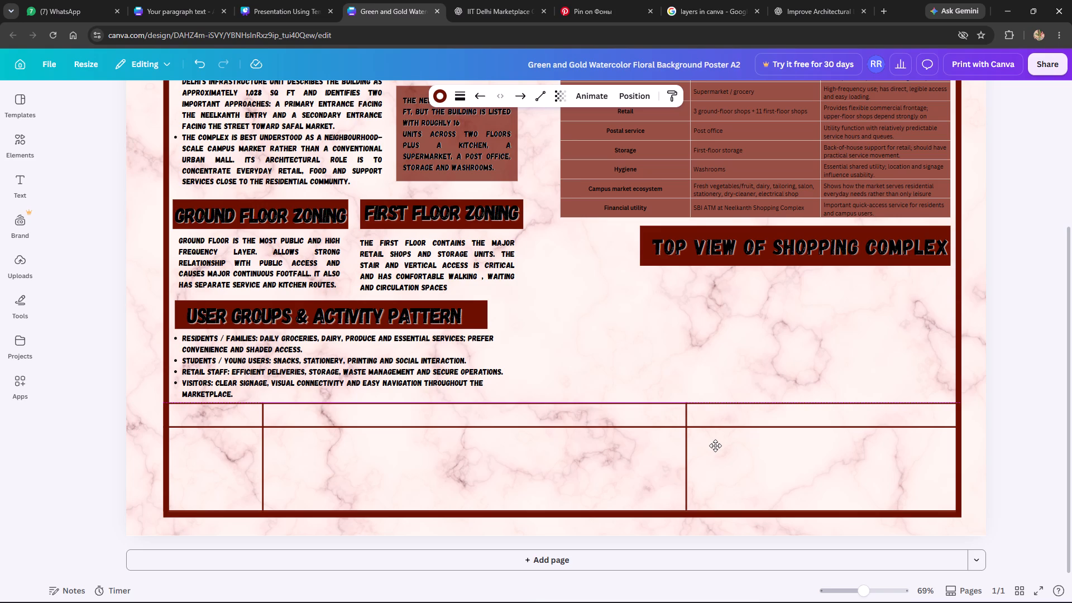
{"action": "left_click_drag", "start_coordinate": [715, 446], "coordinate": [709, 446]}
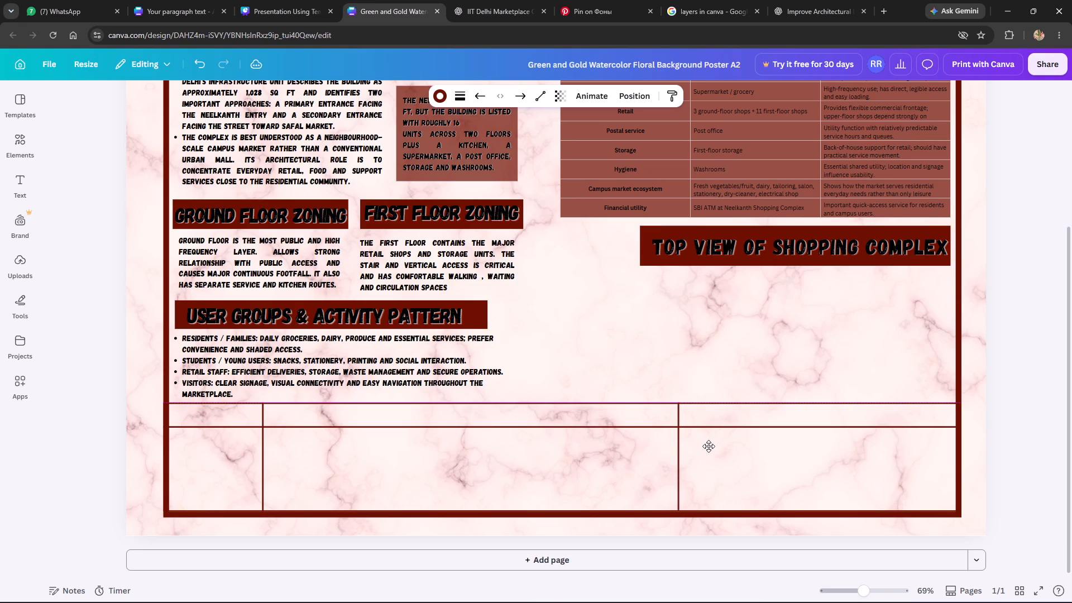
{"action": "left_click_drag", "start_coordinate": [709, 446], "coordinate": [714, 446]}
{"action": "left_click", "coordinate": [1050, 352]}
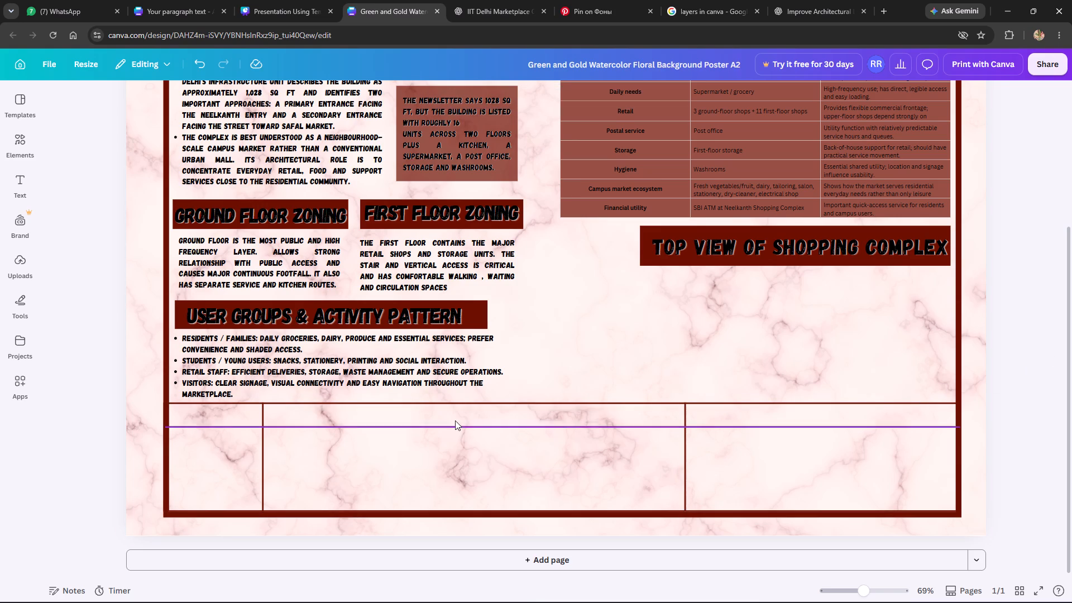
Duplicate the second vertical divider and place the copy at about the middle of the bottom box.
{"action": "left_click", "coordinate": [682, 437]}
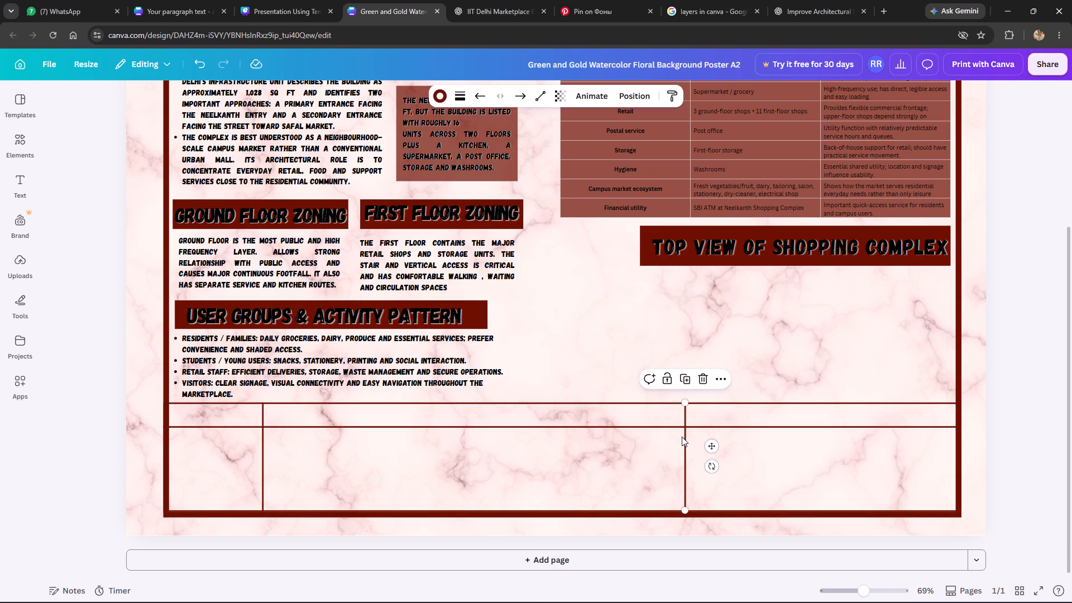
{"action": "left_click", "coordinate": [719, 379]}
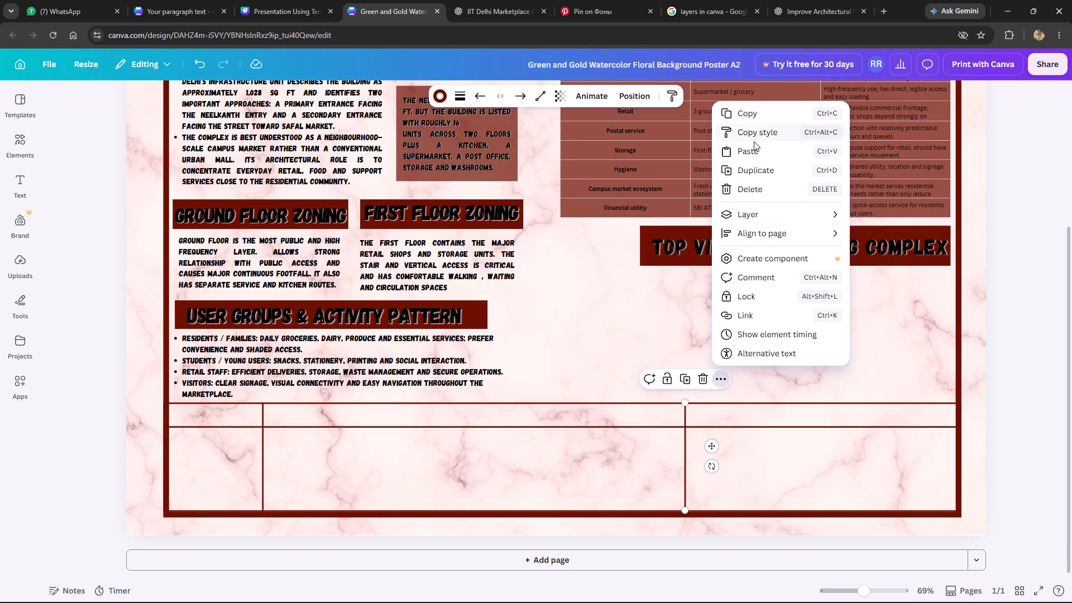
{"action": "left_click", "coordinate": [752, 171]}
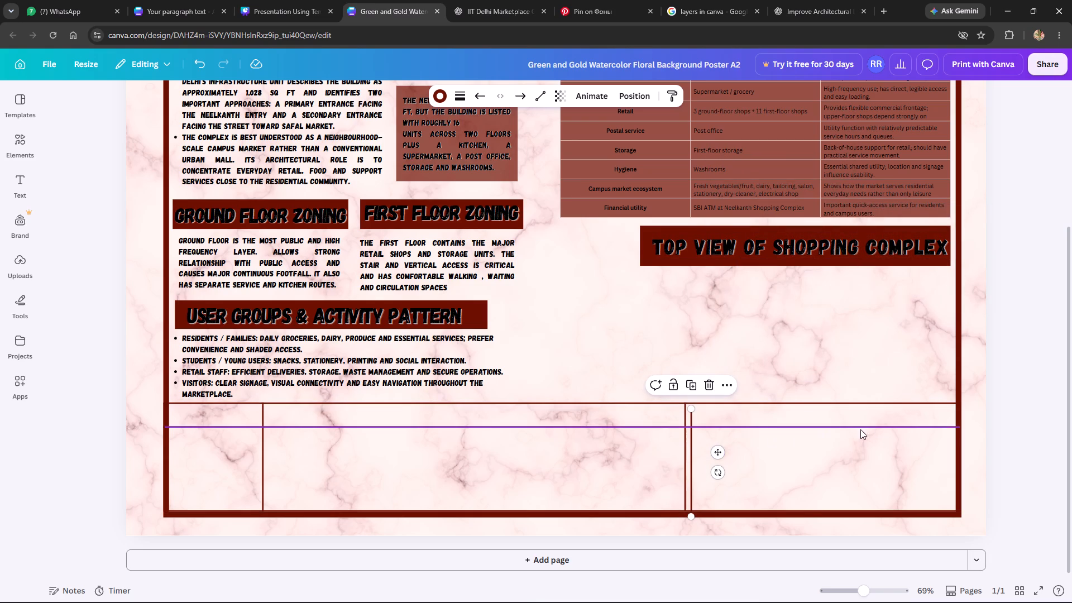
{"action": "left_click_drag", "start_coordinate": [720, 453], "coordinate": [638, 448]}
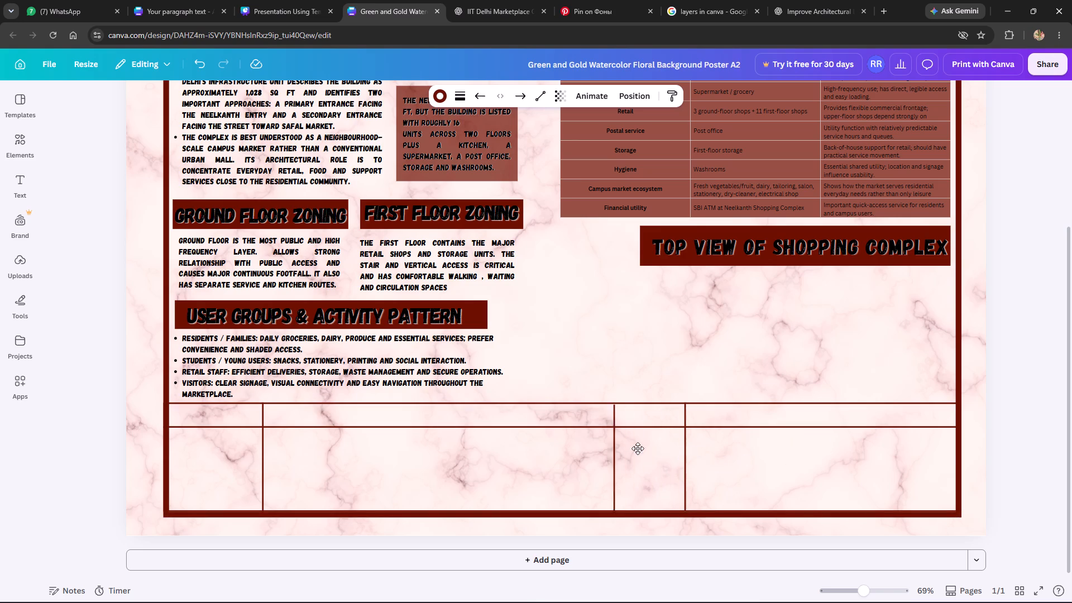
{"action": "left_click_drag", "start_coordinate": [638, 448], "coordinate": [591, 446]}
{"action": "left_click", "coordinate": [1034, 387]}
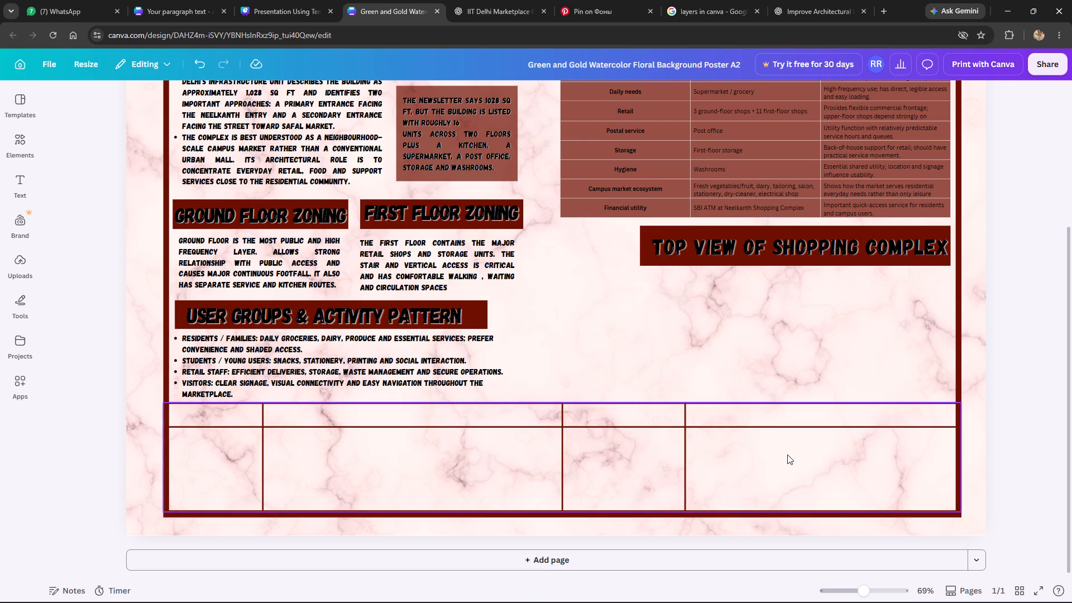
Duplicate the full-width horizontal line and place the copy about 14.3 below the original.
{"action": "left_click", "coordinate": [762, 428]}
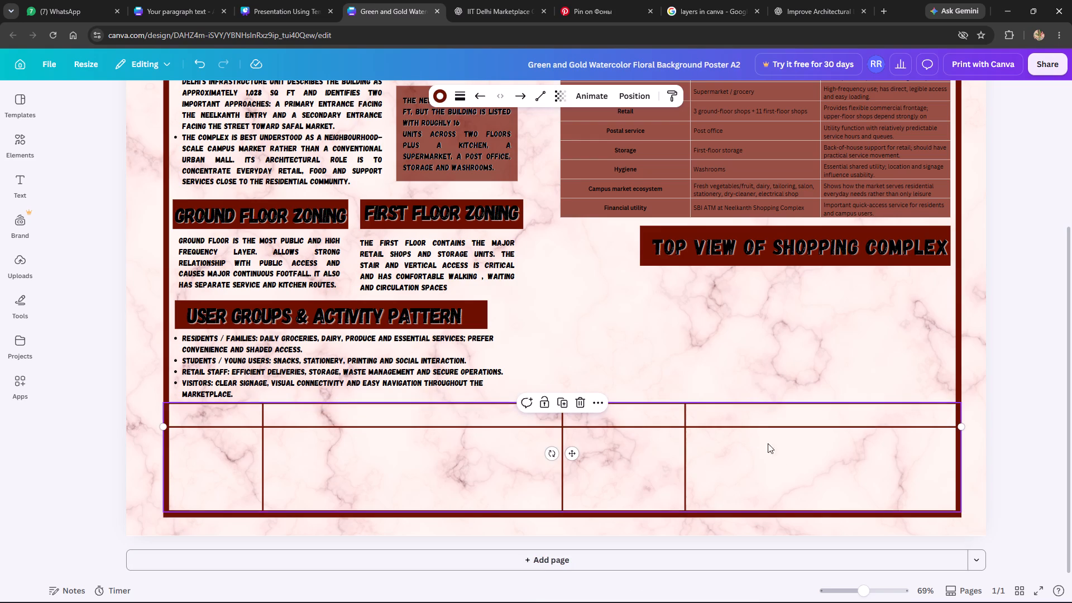
{"action": "left_click", "coordinate": [561, 399]}
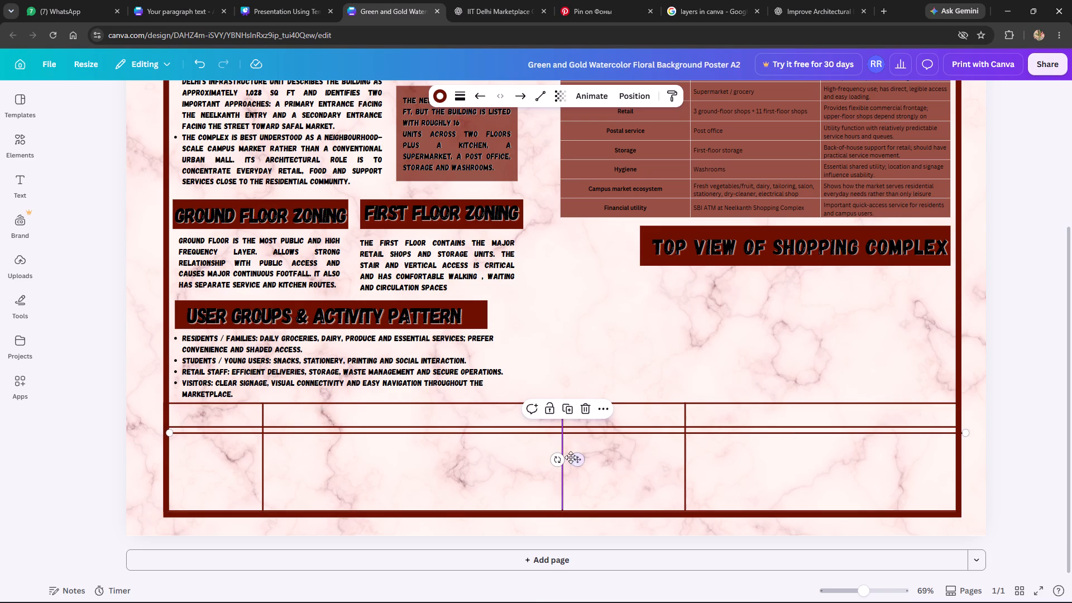
{"action": "left_click_drag", "start_coordinate": [576, 458], "coordinate": [572, 478]}
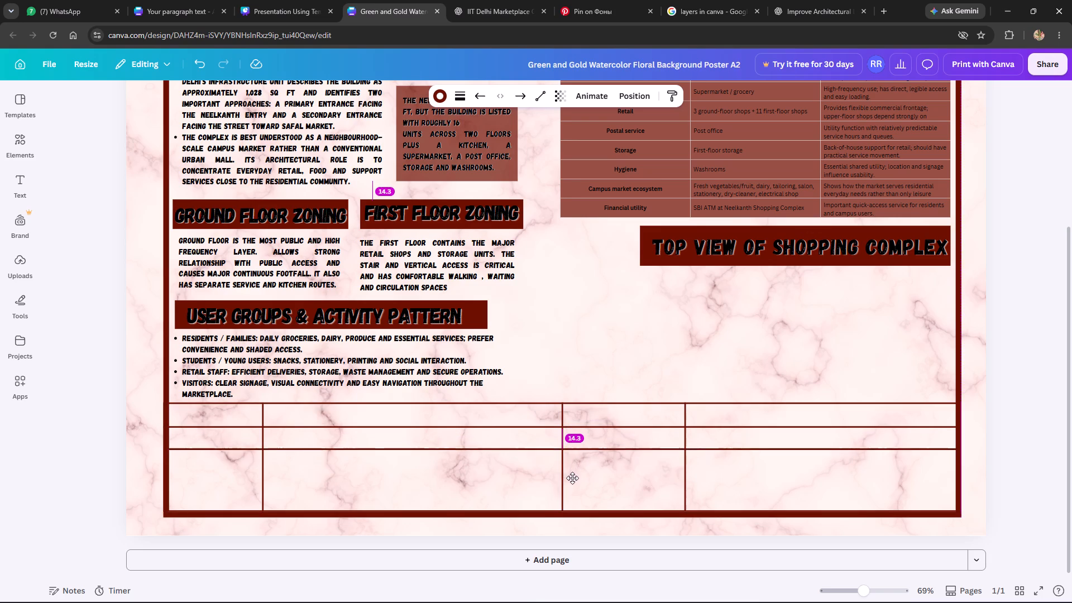
{"action": "left_click_drag", "start_coordinate": [572, 478], "coordinate": [572, 475]}
{"action": "left_click_drag", "start_coordinate": [572, 475], "coordinate": [578, 444]}
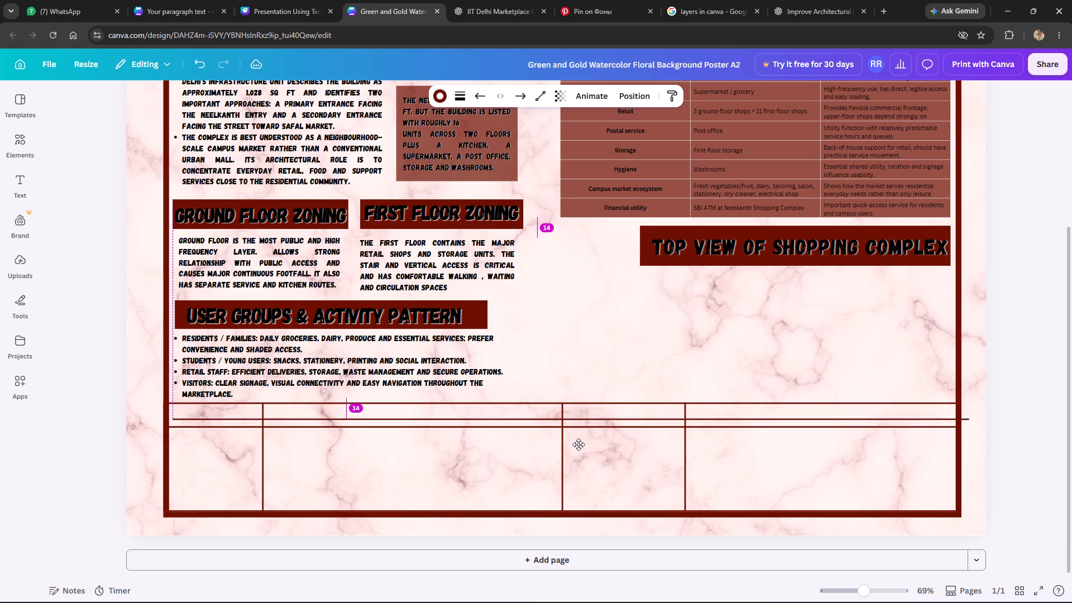
{"action": "left_click_drag", "start_coordinate": [578, 444], "coordinate": [578, 474]}
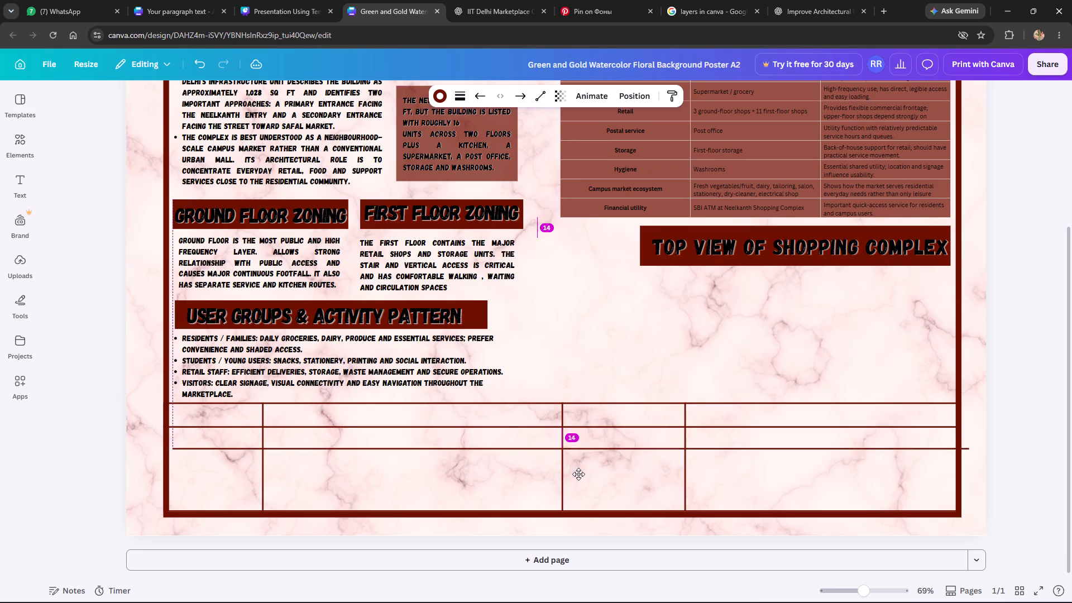
{"action": "left_click_drag", "start_coordinate": [578, 474], "coordinate": [578, 482]}
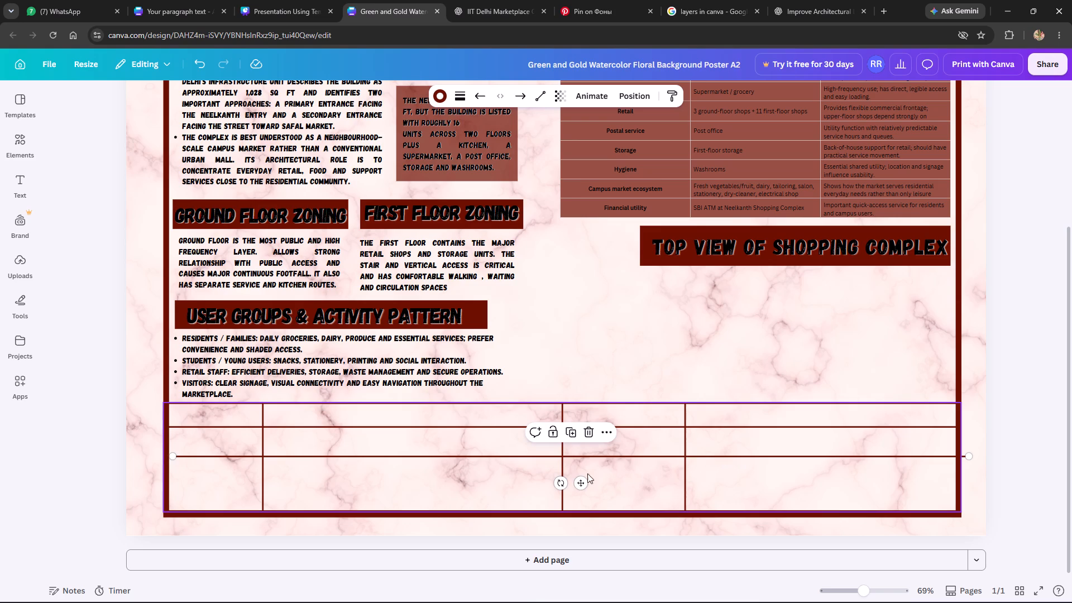
{"action": "left_click_drag", "start_coordinate": [581, 482], "coordinate": [581, 477]}
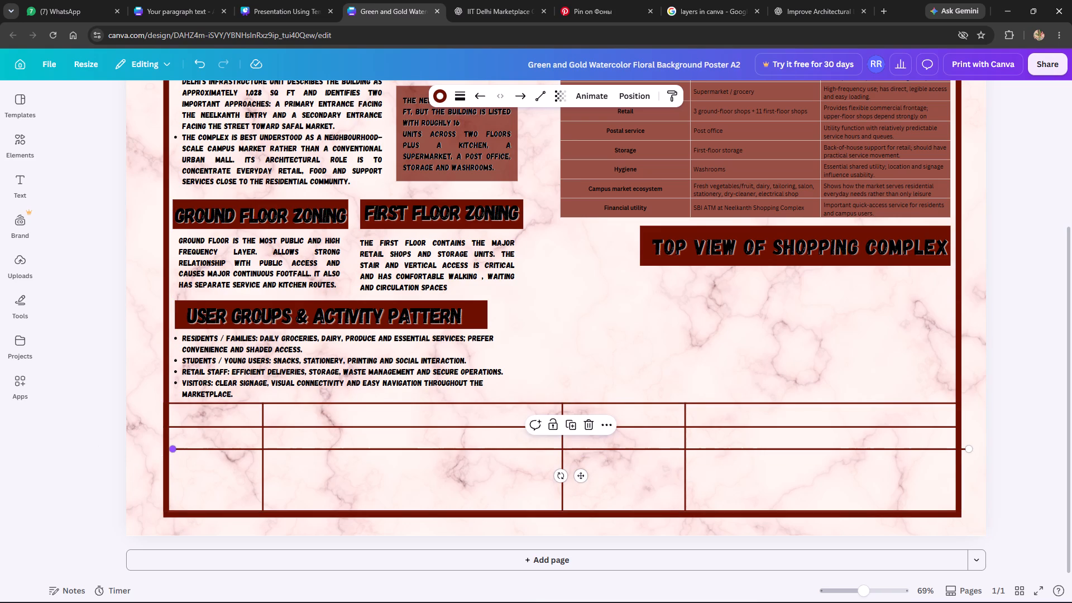
Shorten the lower horizontal line so it spans only the last column, from the rightmost vertical divider to the box's right edge.
{"action": "left_click_drag", "start_coordinate": [171, 447], "coordinate": [611, 447]}
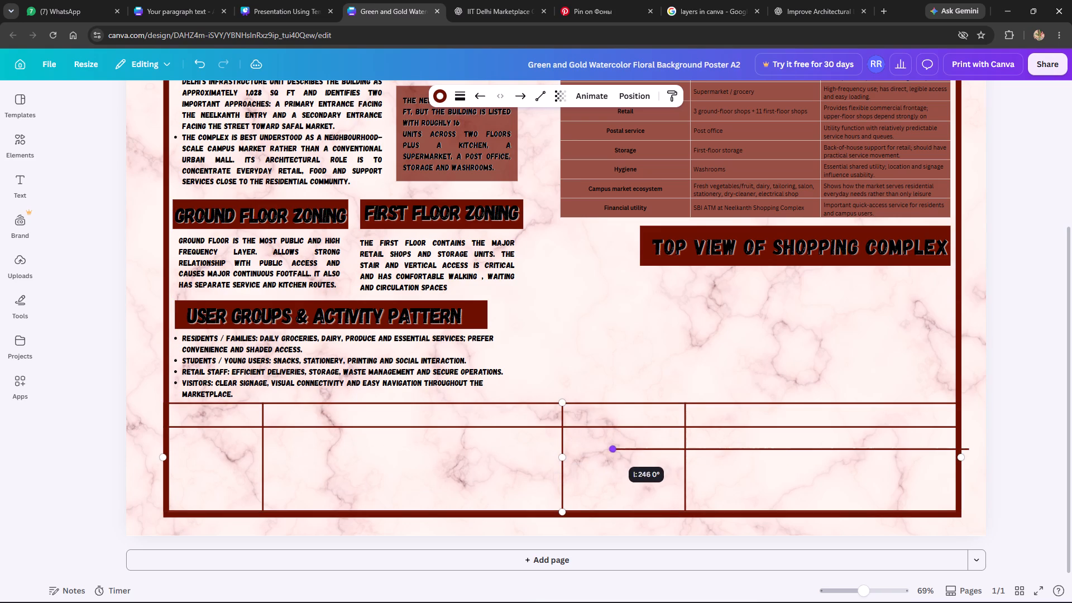
{"action": "left_click_drag", "start_coordinate": [611, 447], "coordinate": [685, 452]}
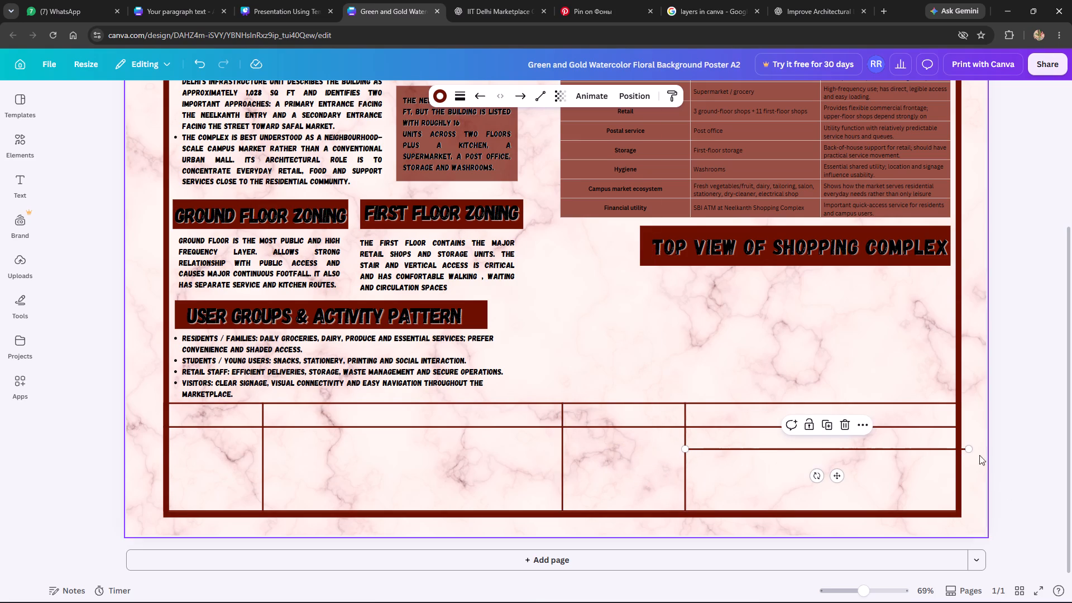
{"action": "left_click_drag", "start_coordinate": [970, 449], "coordinate": [959, 449]}
{"action": "left_click", "coordinate": [999, 448]}
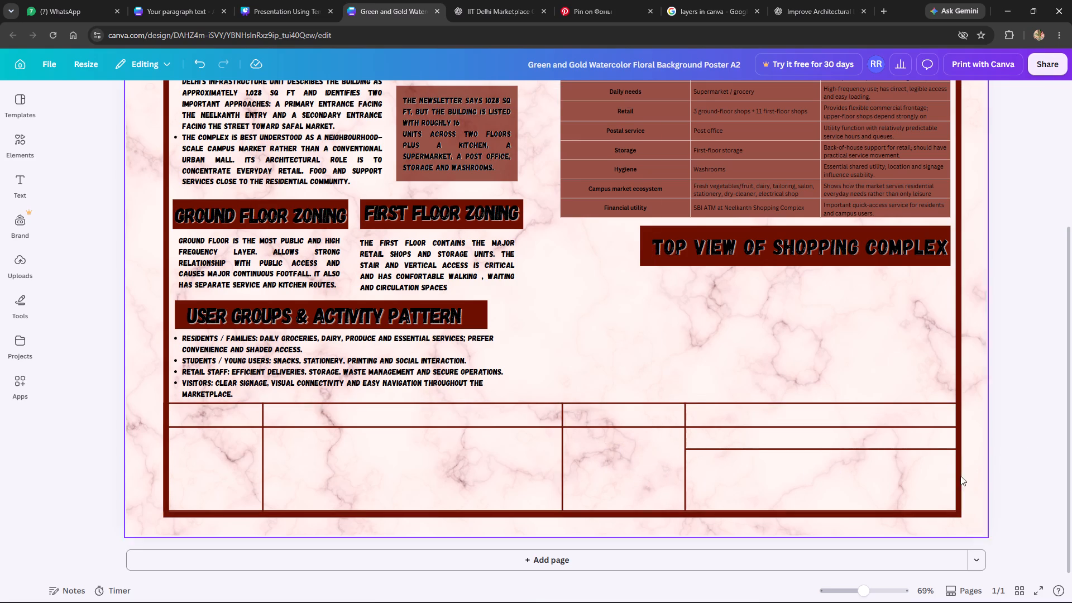
Duplicate the last column's short horizontal line twice downward, spacing the row lines about 14.3 apart.
{"action": "left_click", "coordinate": [803, 448]}
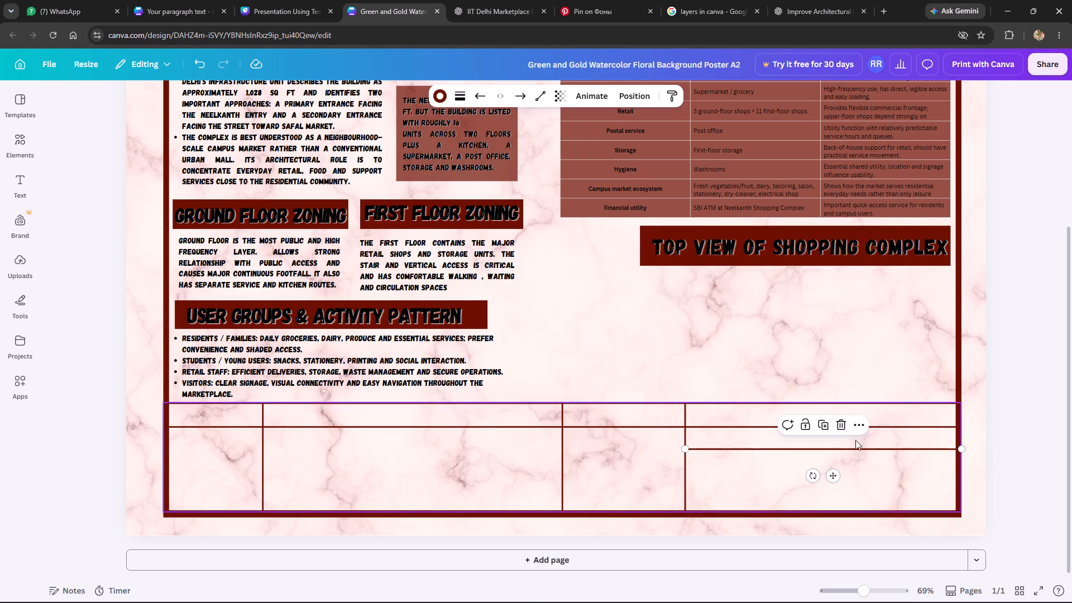
{"action": "left_click", "coordinate": [825, 427]}
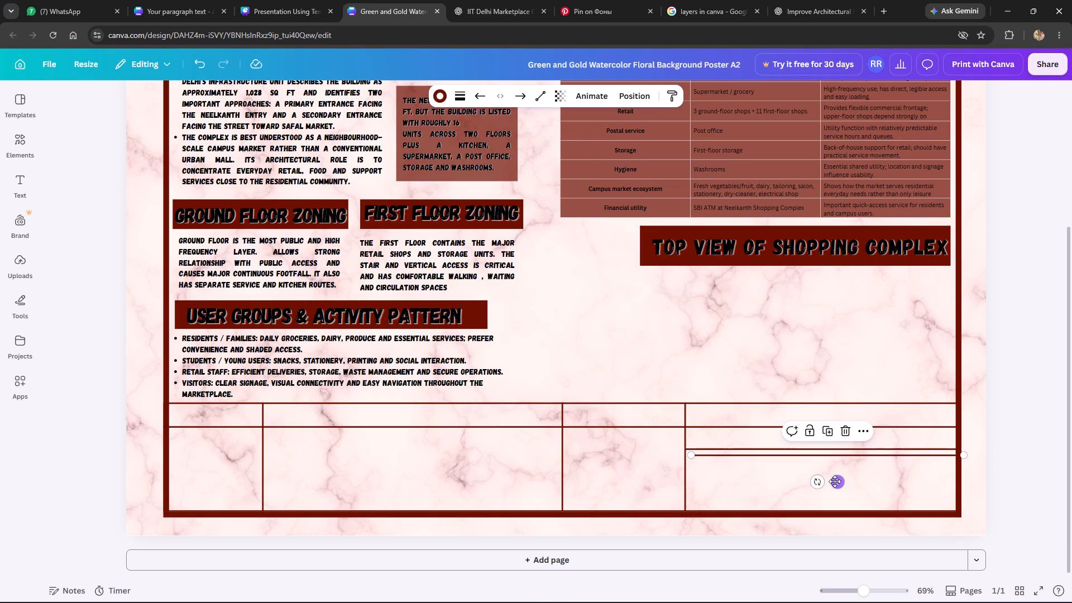
{"action": "left_click_drag", "start_coordinate": [837, 481], "coordinate": [828, 497]}
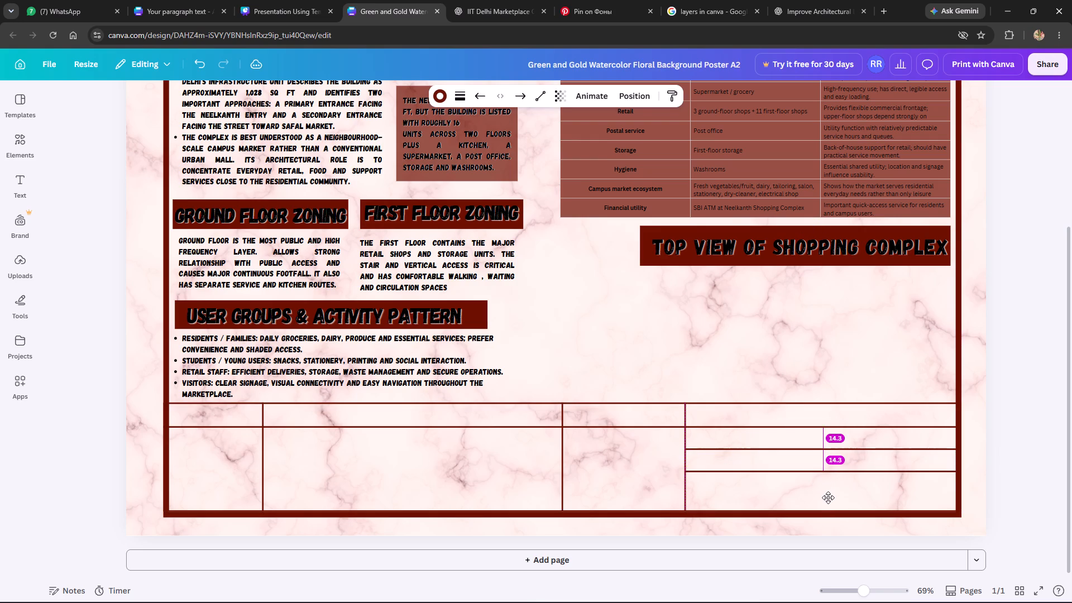
{"action": "left_click_drag", "start_coordinate": [828, 497], "coordinate": [827, 496]}
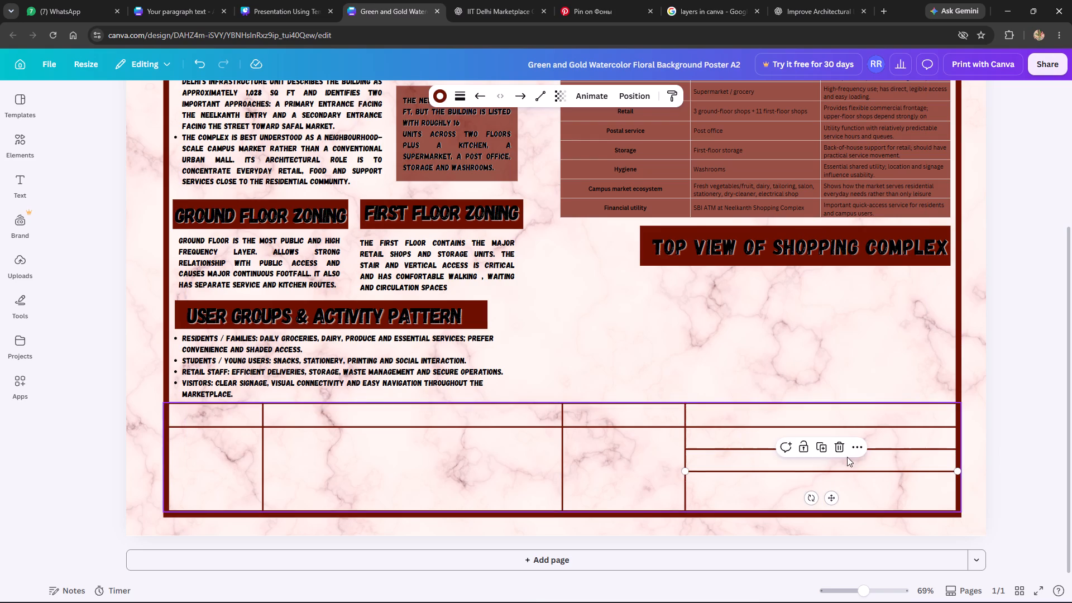
{"action": "left_click", "coordinate": [826, 449]}
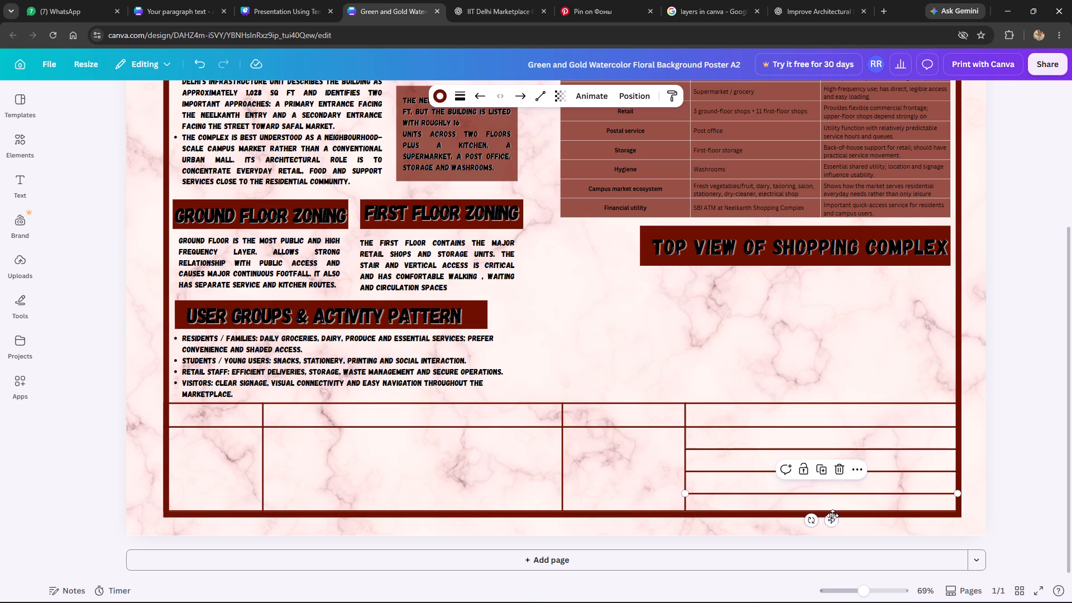
{"action": "left_click", "coordinate": [831, 520]}
{"action": "left_click", "coordinate": [1010, 463]}
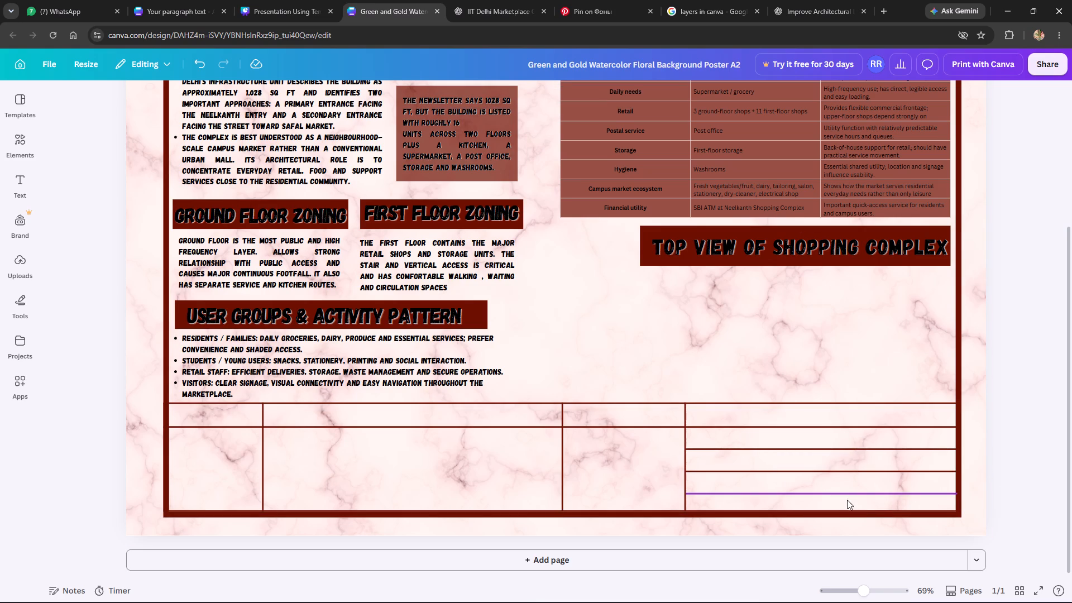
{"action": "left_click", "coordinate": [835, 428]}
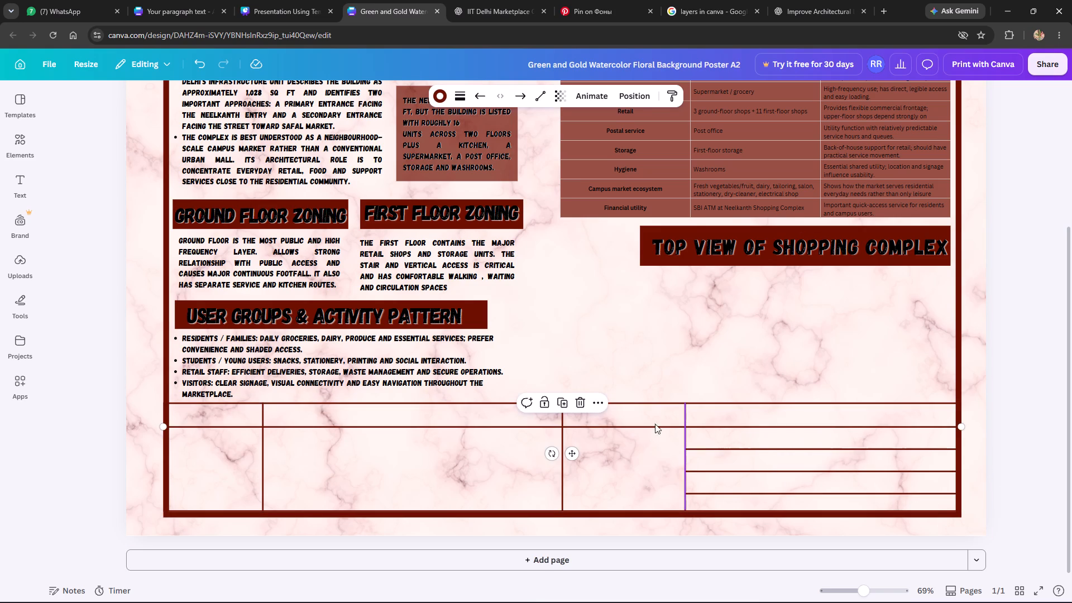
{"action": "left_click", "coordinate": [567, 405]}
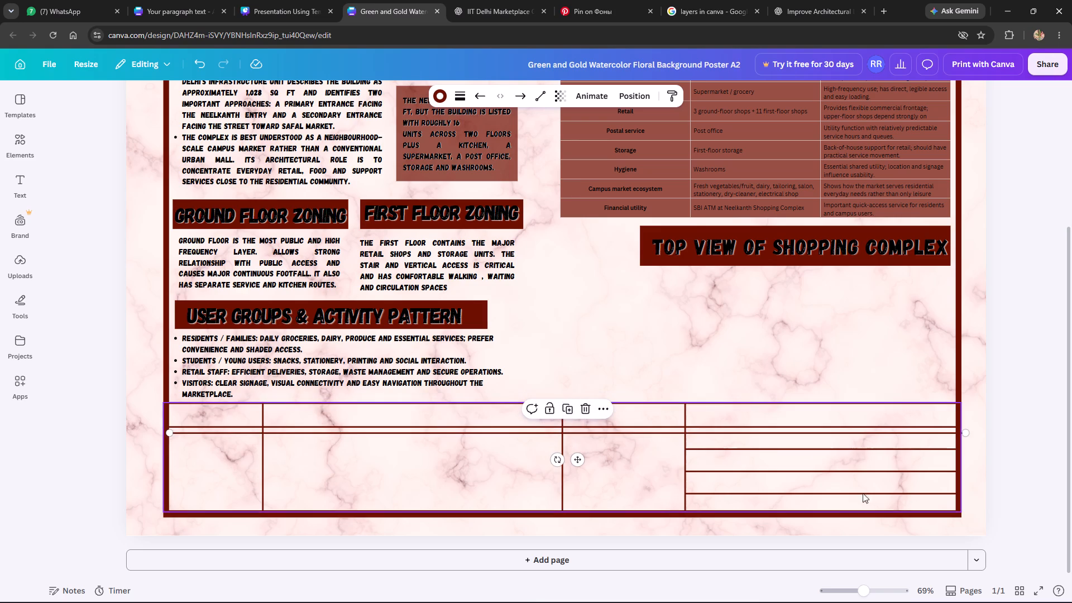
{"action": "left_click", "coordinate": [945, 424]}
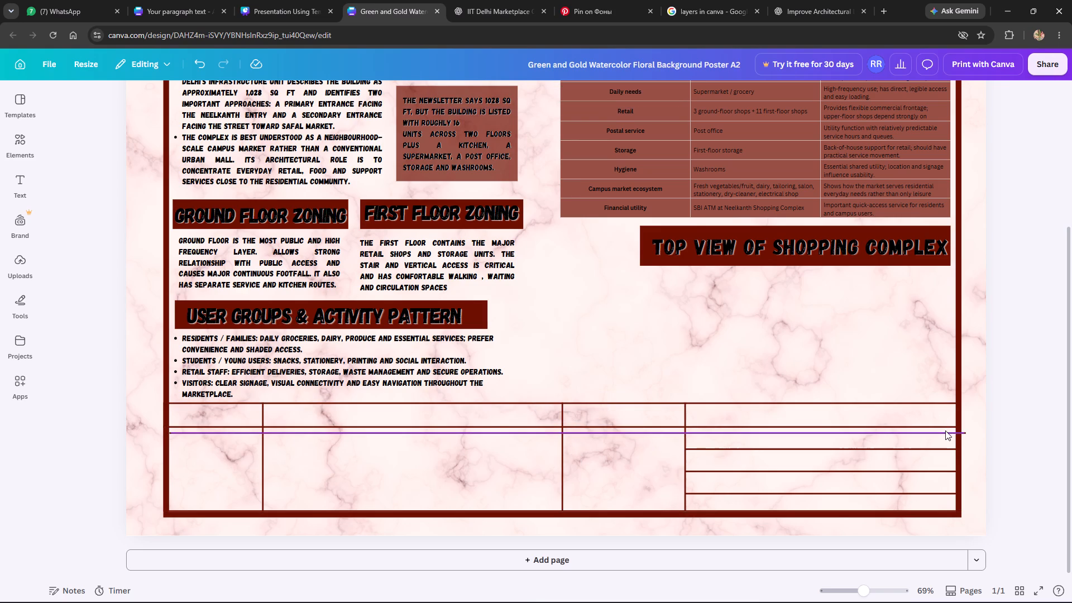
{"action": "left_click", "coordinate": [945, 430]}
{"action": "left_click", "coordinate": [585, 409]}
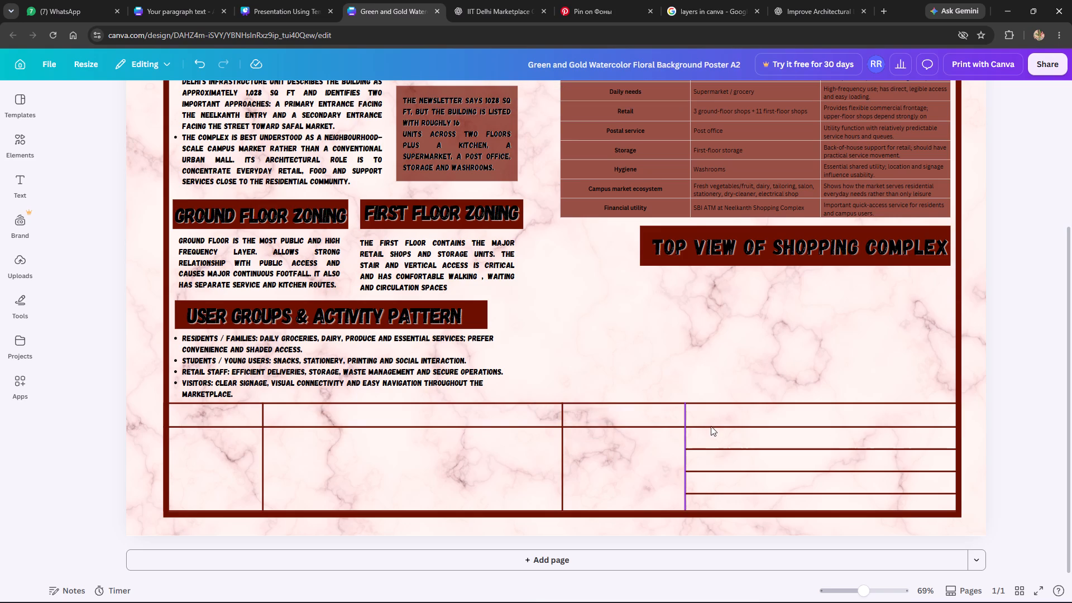
Shorten the full-width horizontal line below the title block's top edge so it ends at the rightmost vertical divider.
{"action": "left_click", "coordinate": [715, 425]}
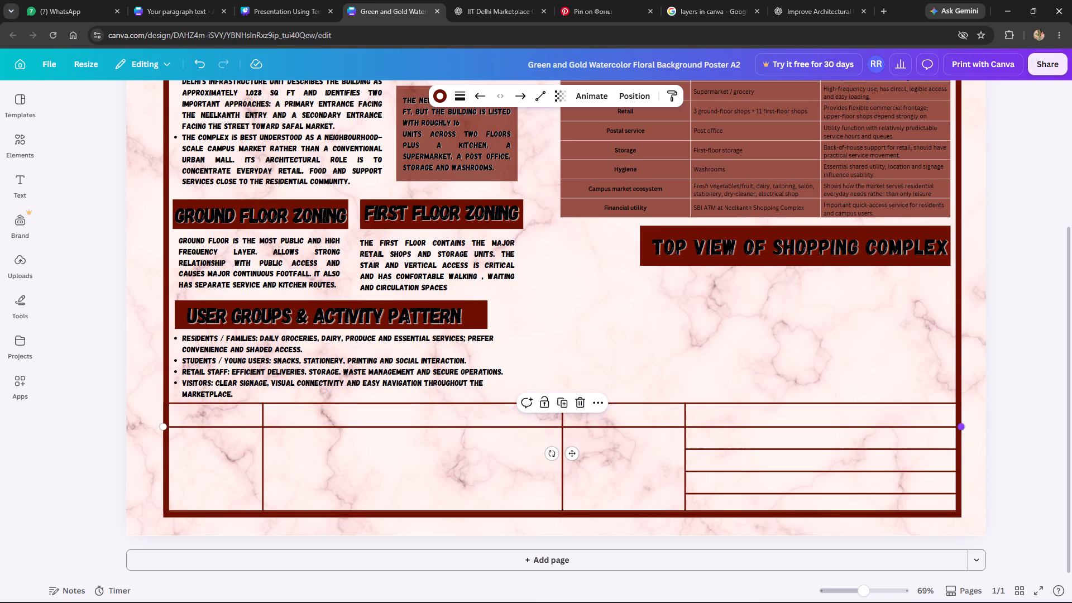
{"action": "left_click_drag", "start_coordinate": [961, 427], "coordinate": [687, 431]}
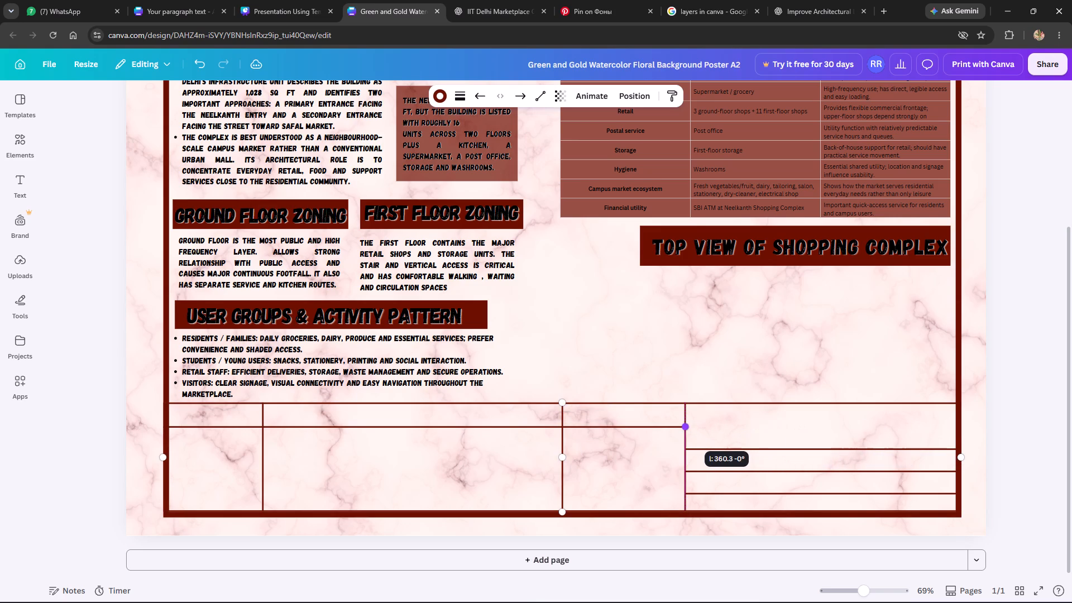
{"action": "left_click_drag", "start_coordinate": [687, 431], "coordinate": [691, 427]}
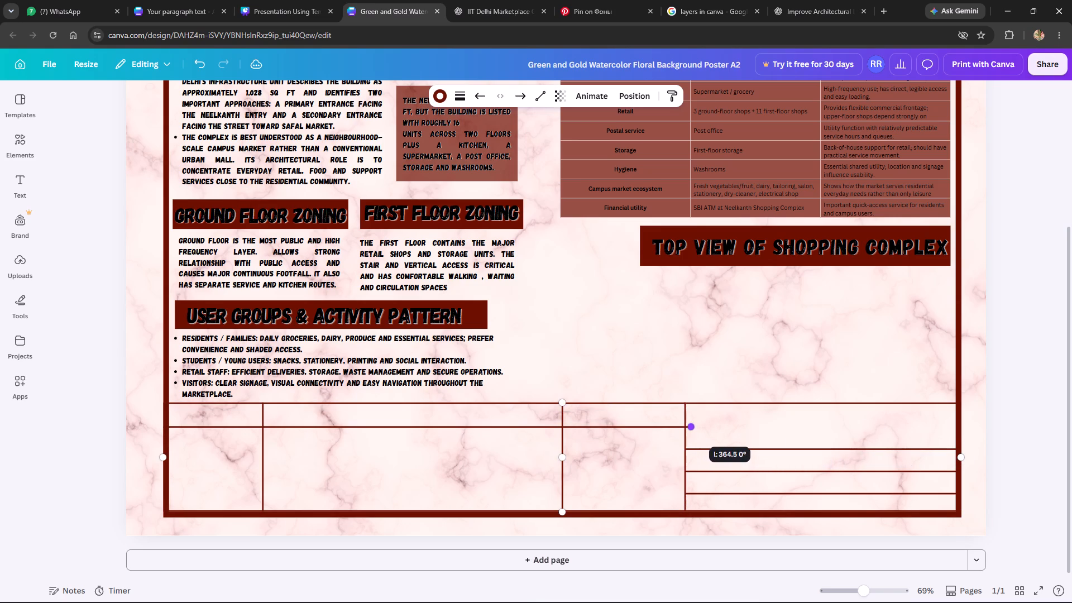
{"action": "left_click_drag", "start_coordinate": [691, 427], "coordinate": [686, 427]}
Duplicate the last column's uppermost short line and place the copy above it, level with the horizontal line of the other columns.
{"action": "left_click", "coordinate": [843, 448]}
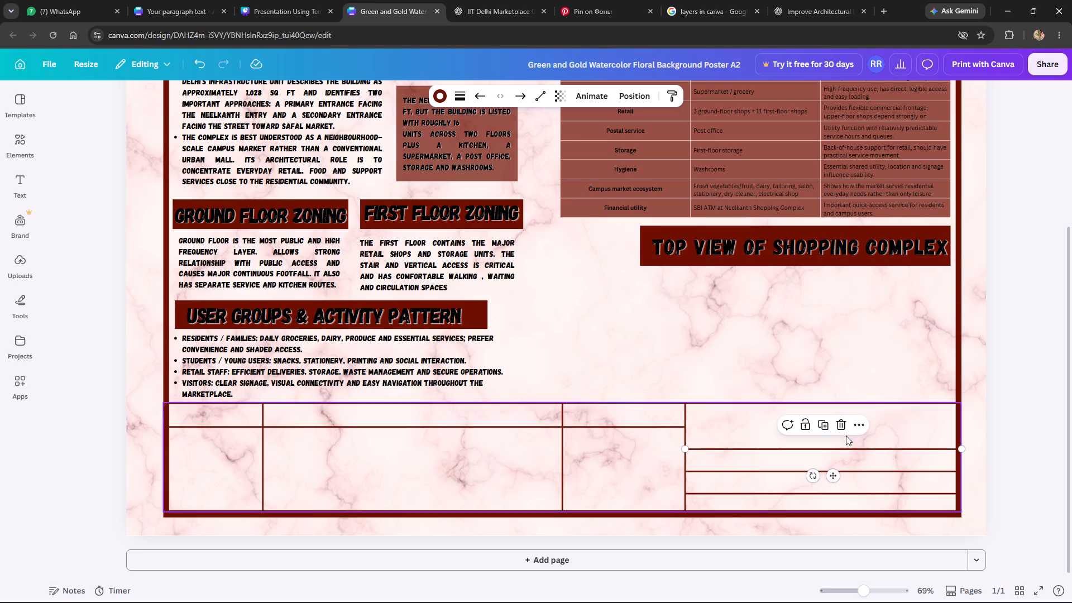
{"action": "left_click", "coordinate": [821, 426]}
{"action": "left_click_drag", "start_coordinate": [837, 484], "coordinate": [837, 484]}
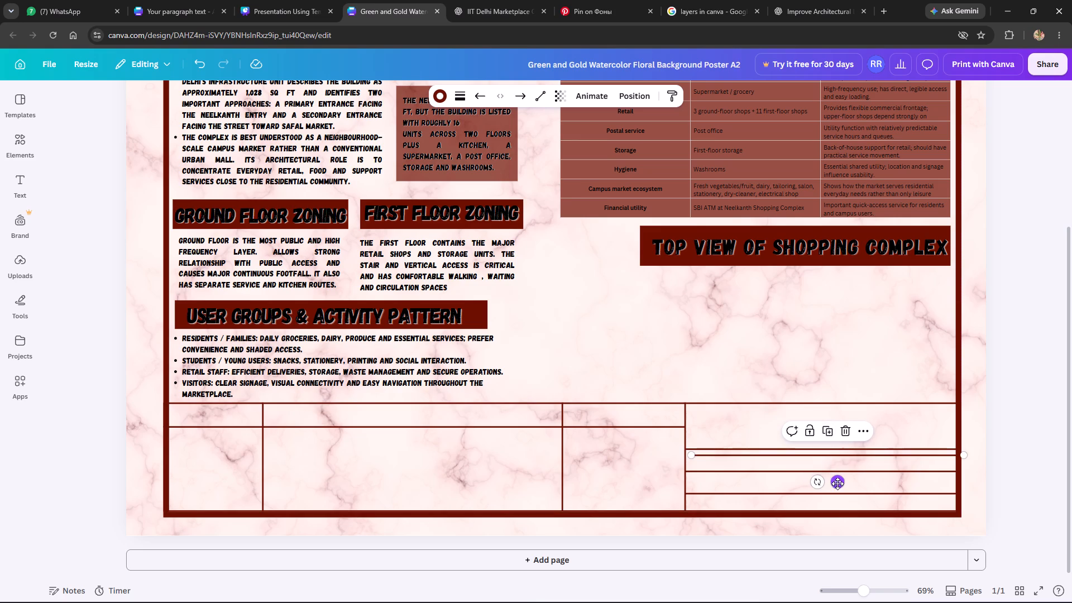
{"action": "left_click_drag", "start_coordinate": [837, 484], "coordinate": [829, 452]}
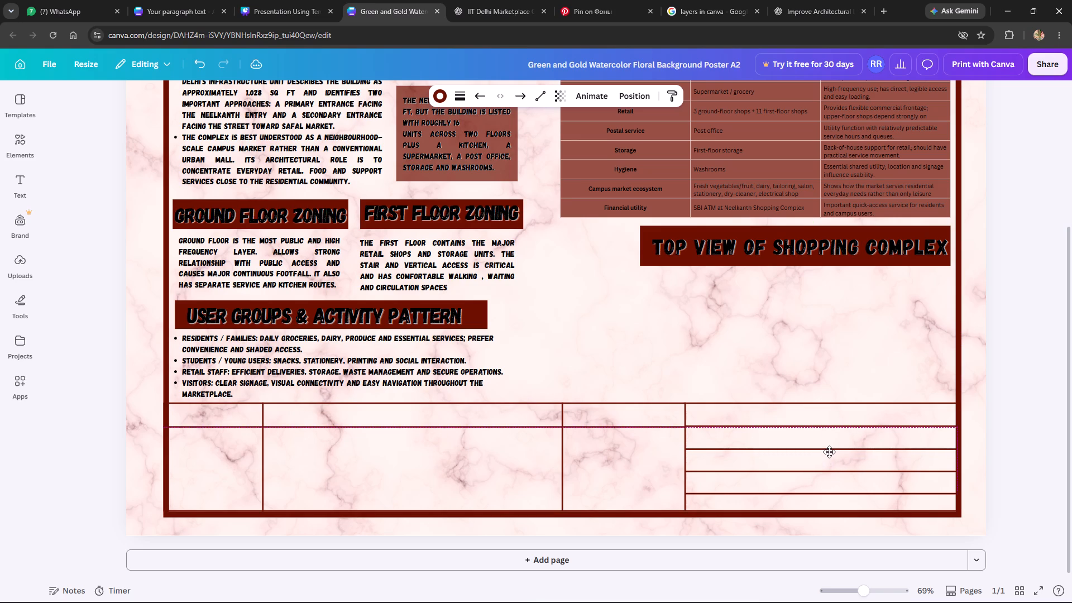
{"action": "left_click_drag", "start_coordinate": [829, 452], "coordinate": [831, 456]}
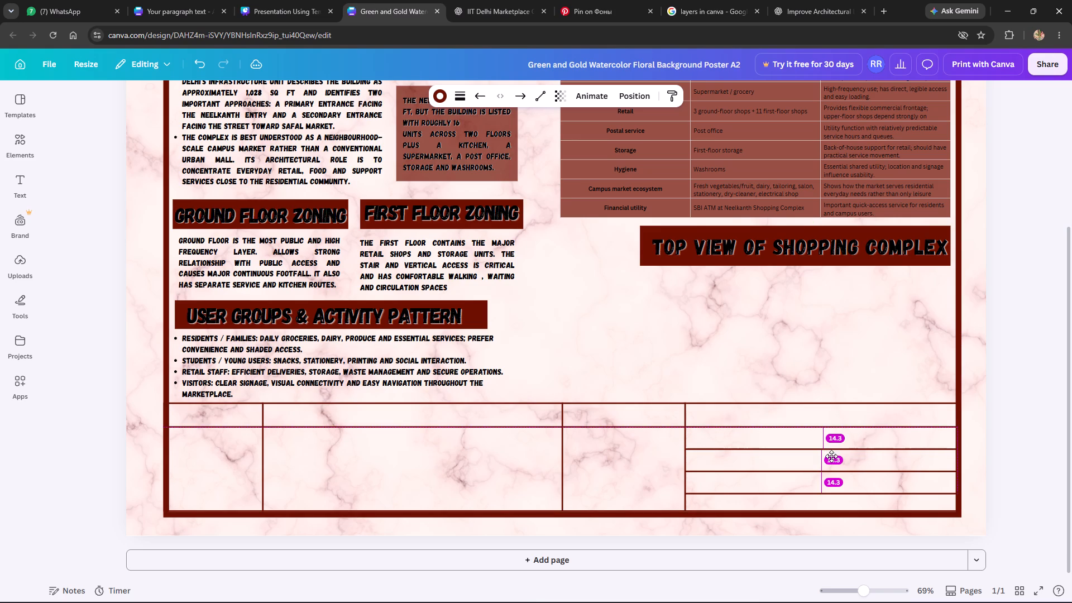
{"action": "left_click_drag", "start_coordinate": [831, 456], "coordinate": [831, 448]}
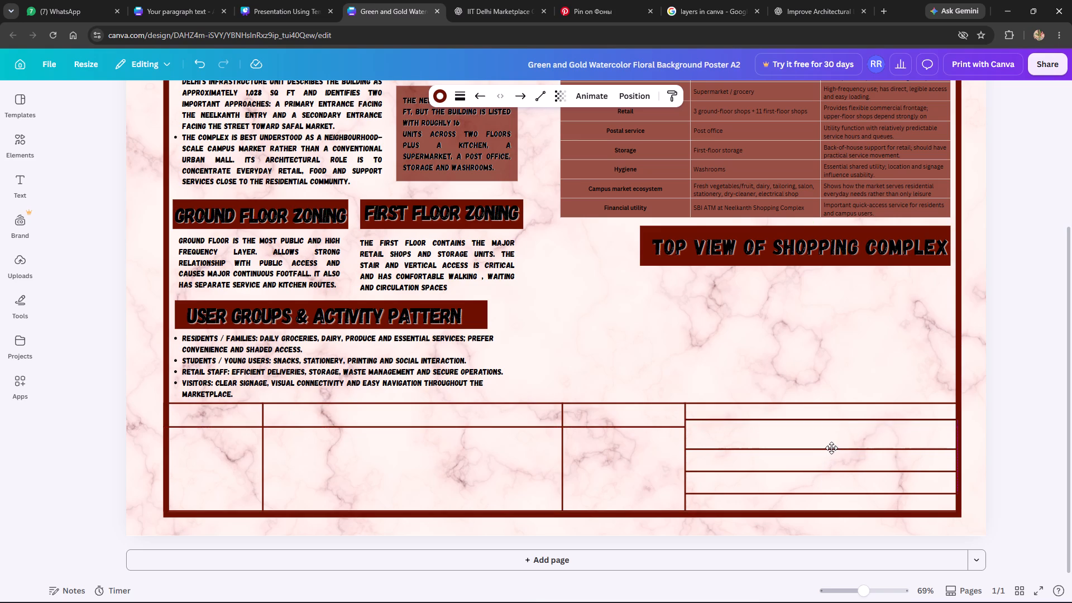
{"action": "left_click_drag", "start_coordinate": [831, 448], "coordinate": [831, 452]}
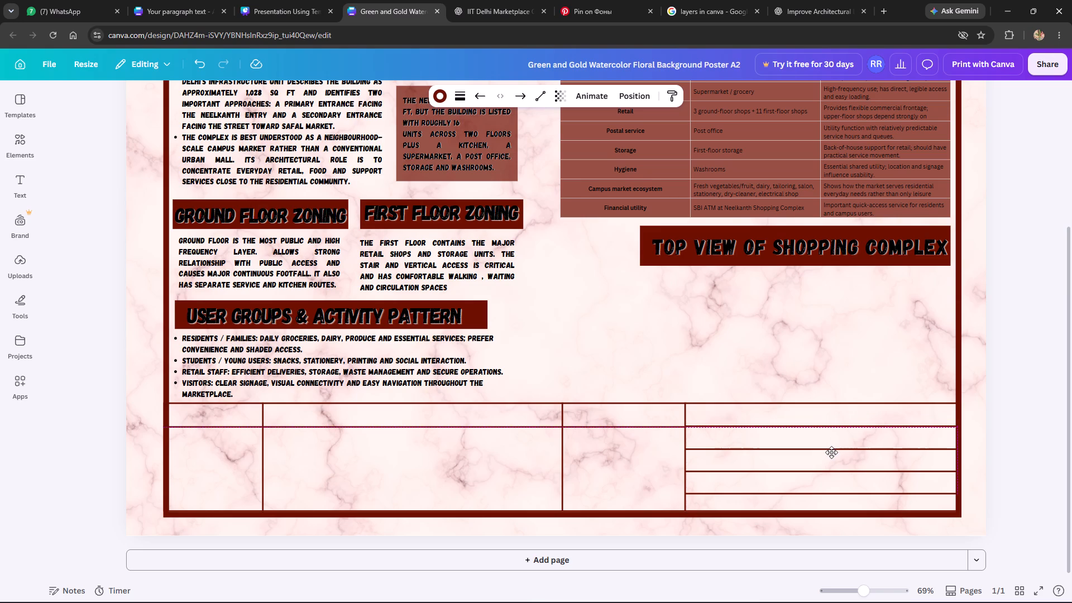
{"action": "left_click_drag", "start_coordinate": [831, 452], "coordinate": [832, 451]}
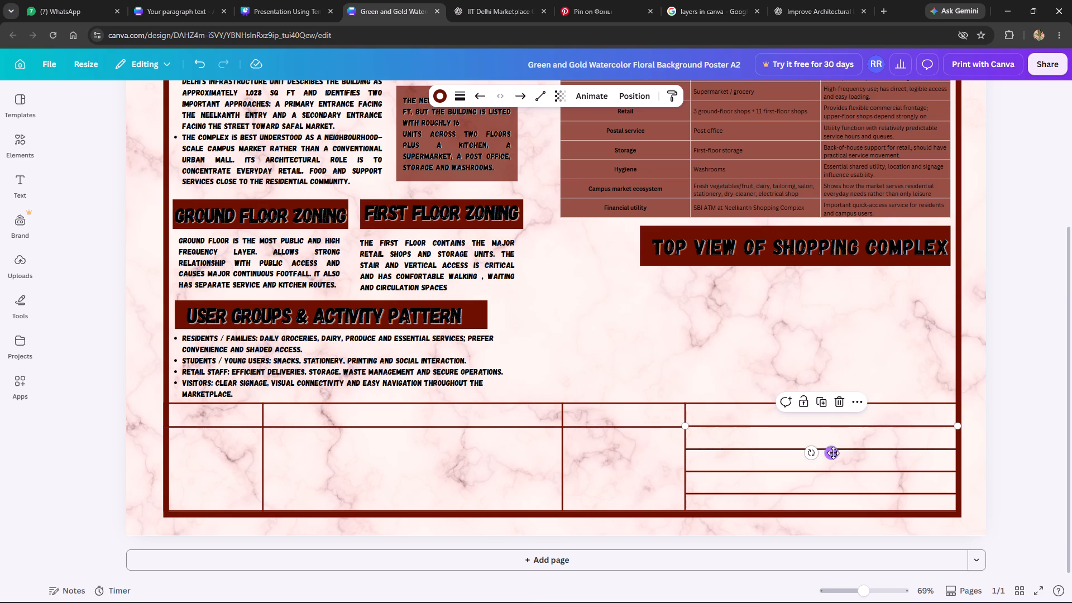
{"action": "left_click", "coordinate": [831, 452]}
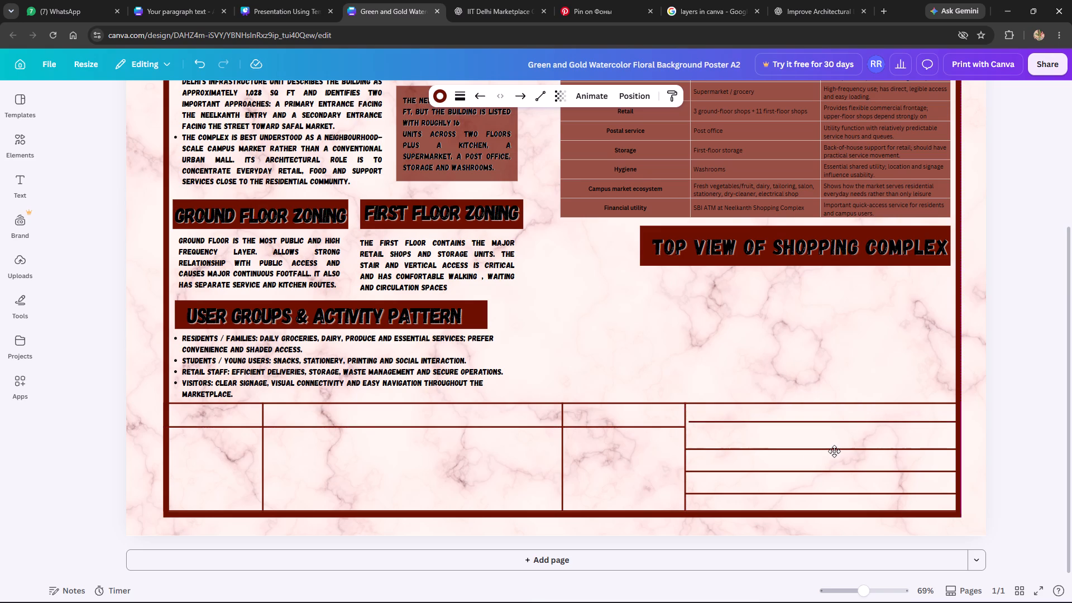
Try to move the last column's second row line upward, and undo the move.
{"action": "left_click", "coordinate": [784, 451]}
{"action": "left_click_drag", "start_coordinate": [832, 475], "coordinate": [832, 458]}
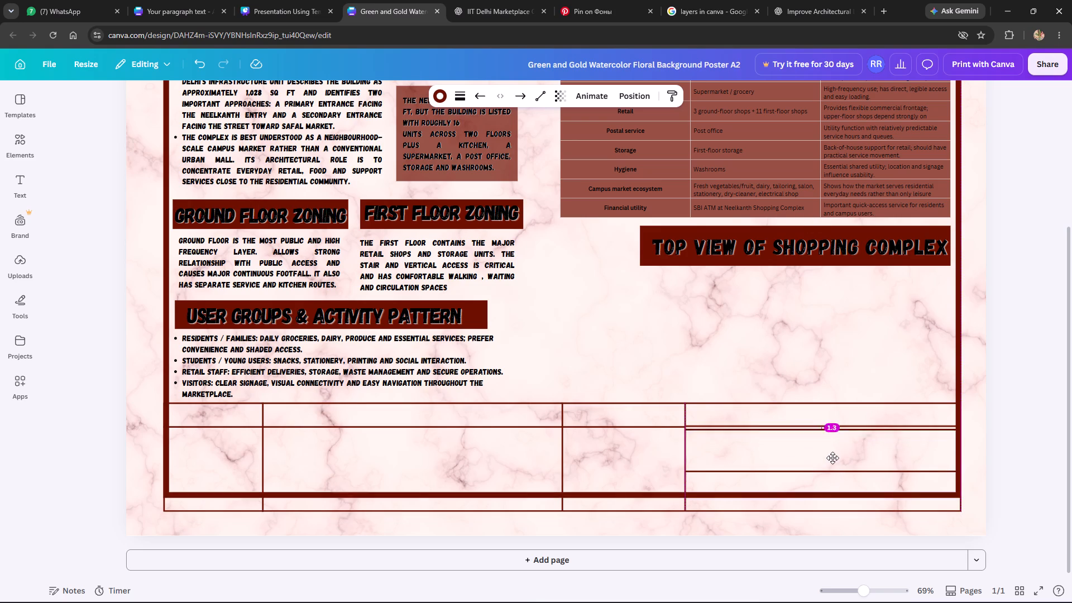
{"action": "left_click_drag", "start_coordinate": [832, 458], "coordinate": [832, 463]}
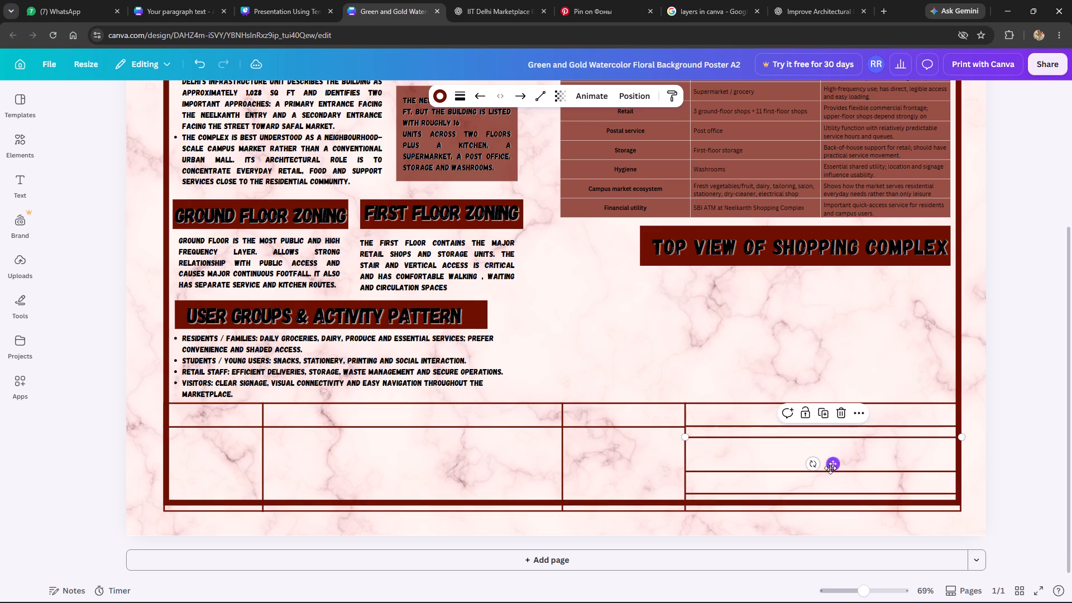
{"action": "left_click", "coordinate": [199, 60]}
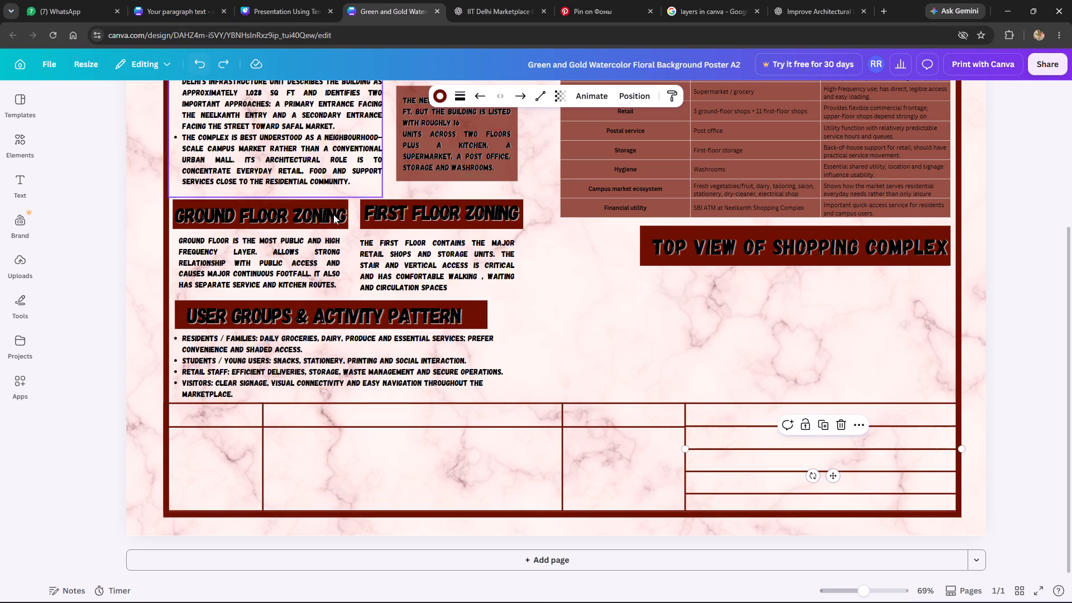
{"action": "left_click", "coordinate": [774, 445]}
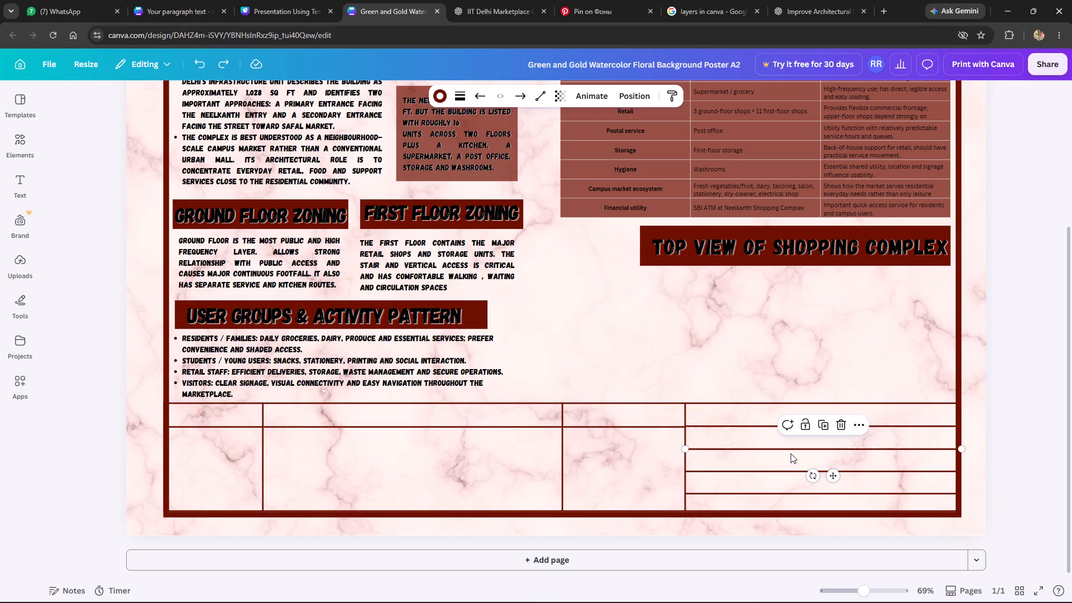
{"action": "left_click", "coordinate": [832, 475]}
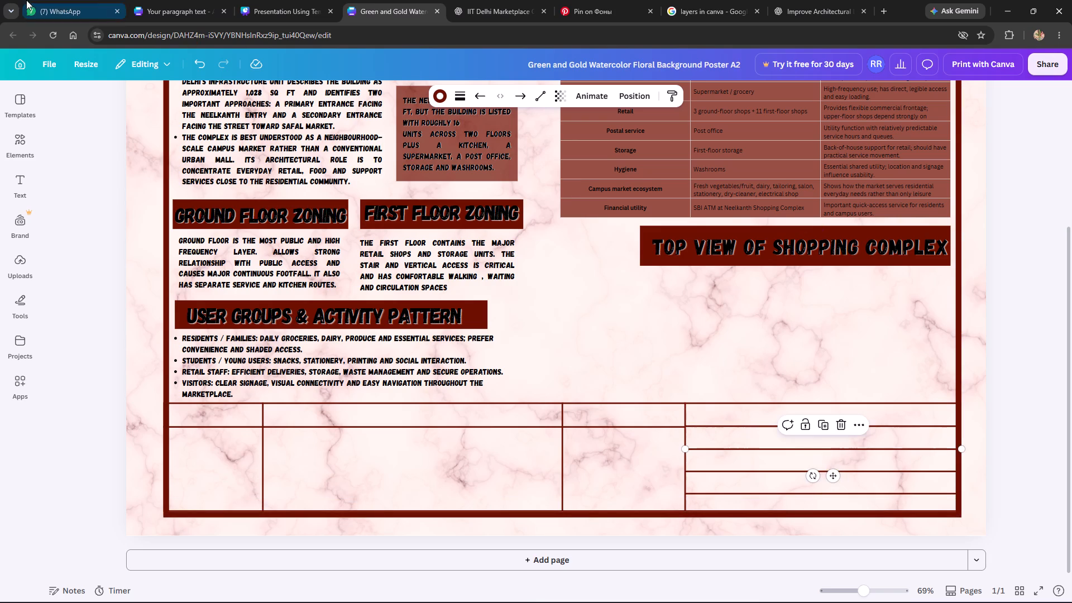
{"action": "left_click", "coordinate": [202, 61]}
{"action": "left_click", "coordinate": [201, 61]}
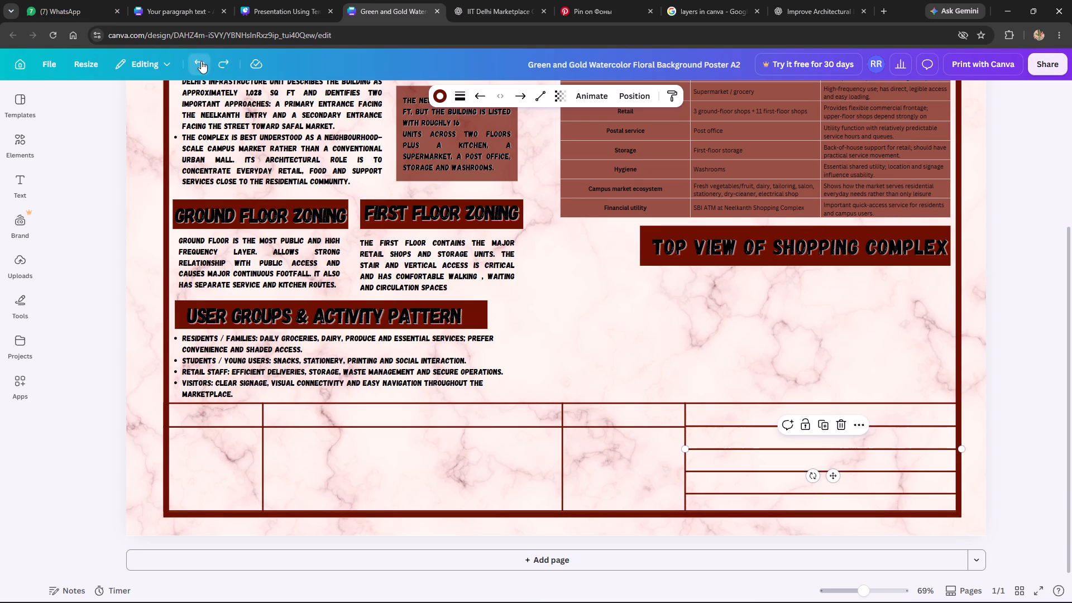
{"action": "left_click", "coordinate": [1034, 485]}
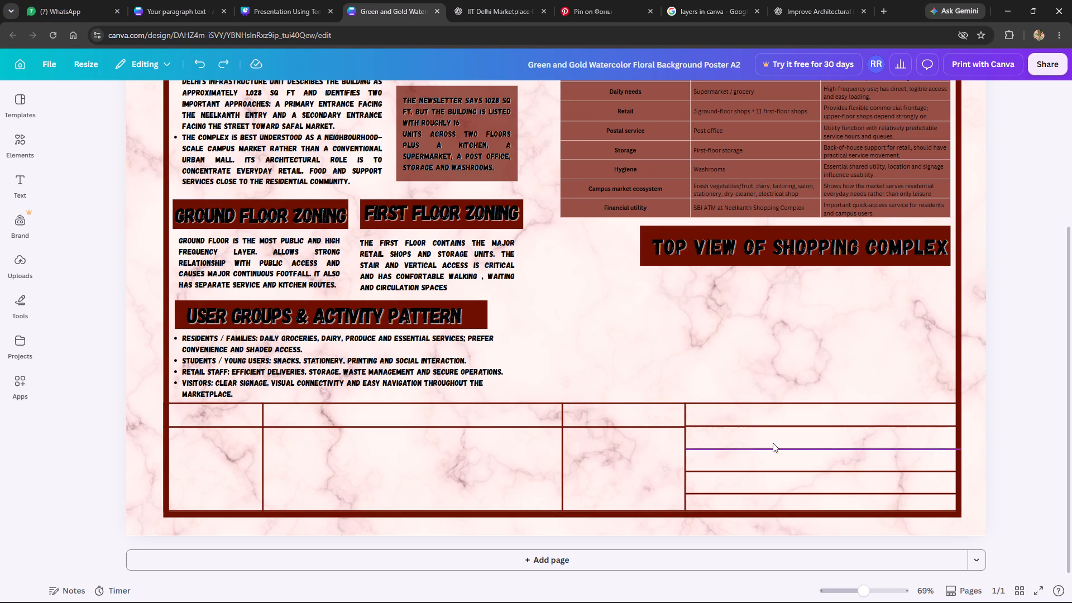
Shorten the last column's second row line to end at the frame's inner edge, and space it about 14.6 from its neighbours.
{"action": "left_click", "coordinate": [773, 445]}
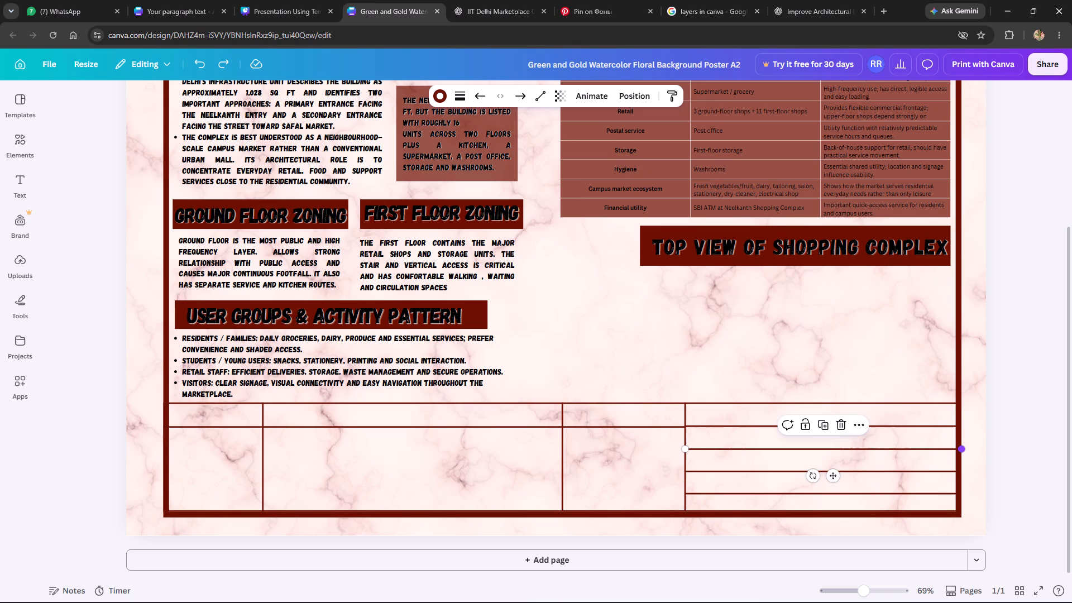
{"action": "left_click_drag", "start_coordinate": [963, 448], "coordinate": [953, 449]}
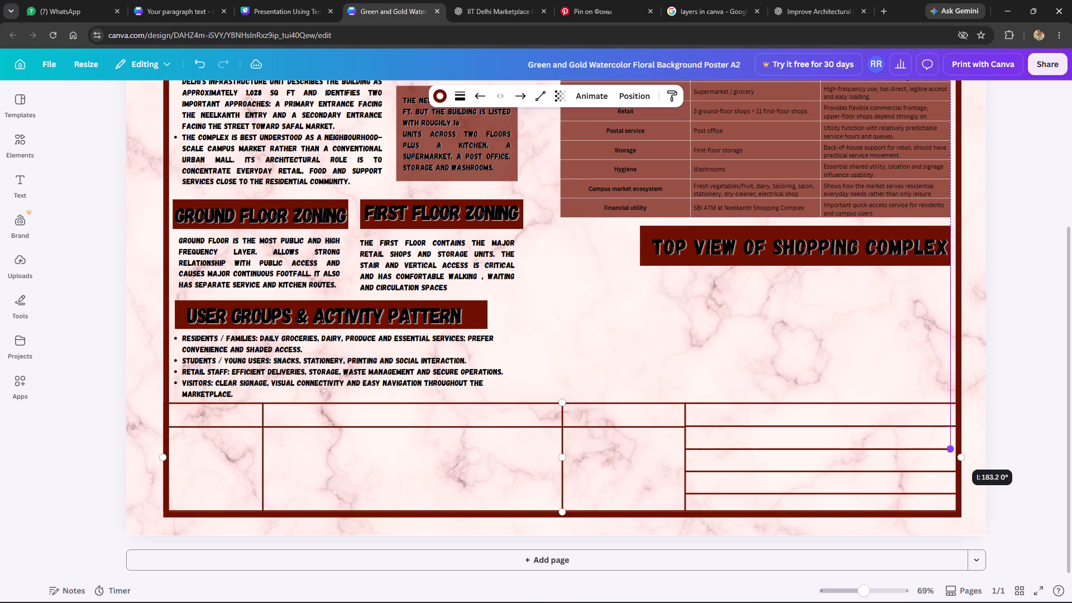
{"action": "left_click_drag", "start_coordinate": [953, 449], "coordinate": [953, 451]}
{"action": "left_click_drag", "start_coordinate": [953, 451], "coordinate": [954, 451]}
{"action": "left_click", "coordinate": [831, 476]}
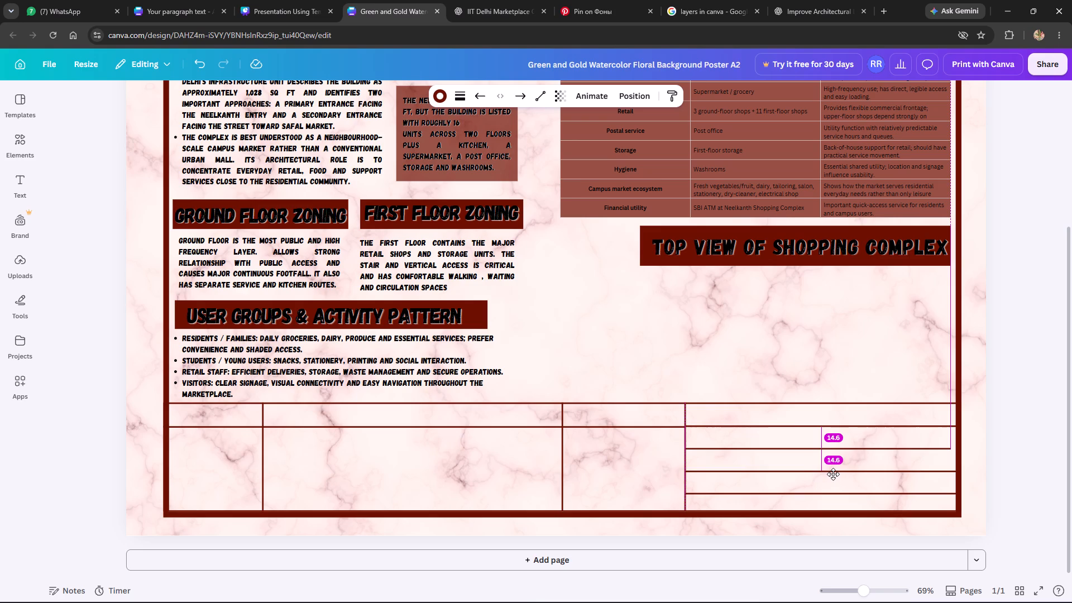
{"action": "left_click_drag", "start_coordinate": [951, 448], "coordinate": [958, 448]}
Reposition the last column's third and fourth row lines so the row spacing is about 14.6.
{"action": "left_click", "coordinate": [858, 472]}
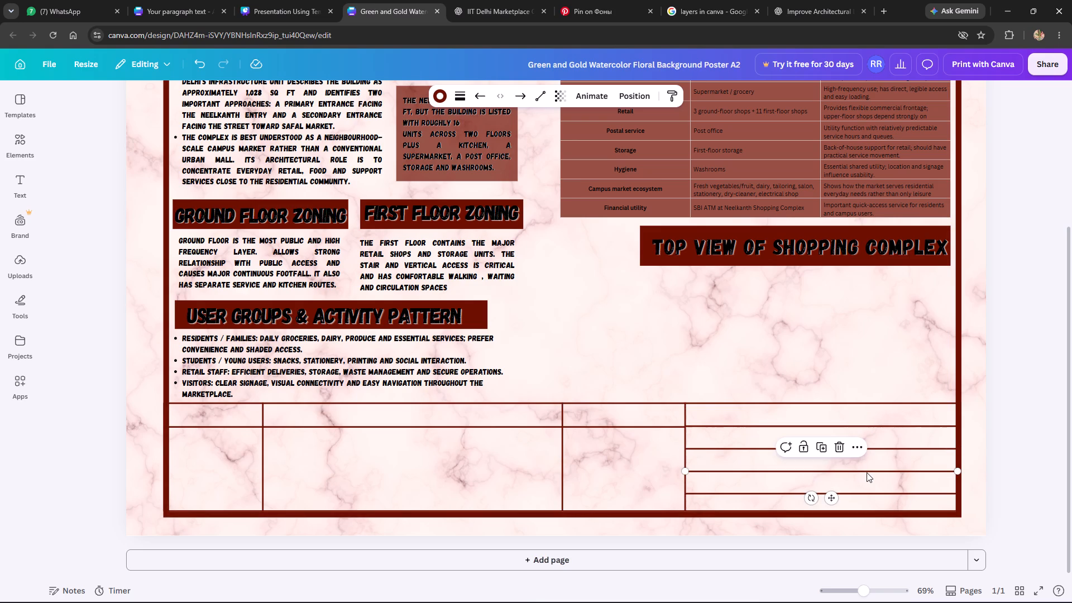
{"action": "left_click", "coordinate": [832, 497]}
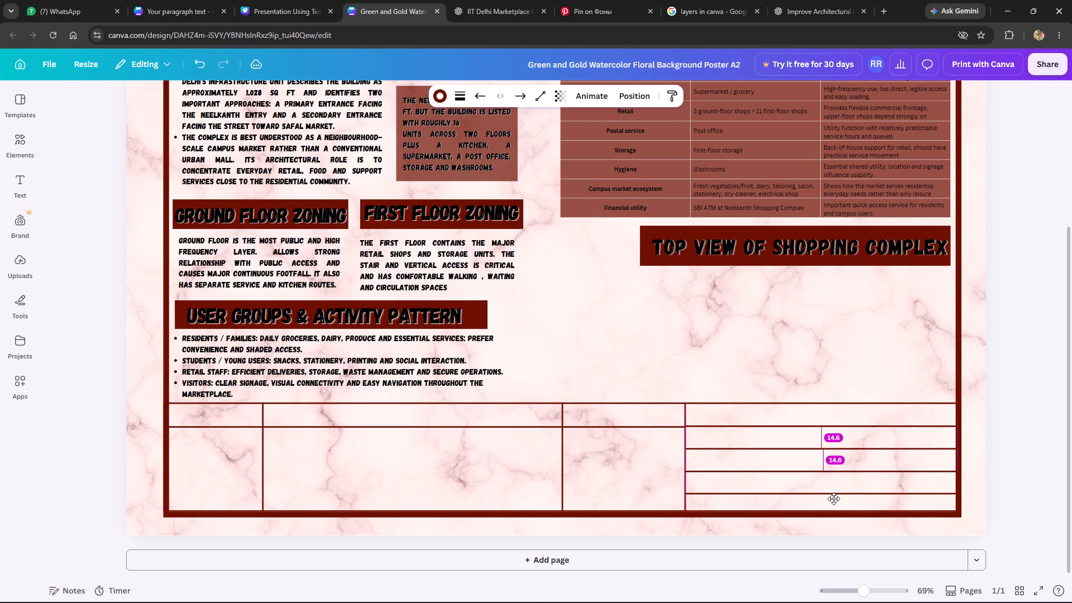
{"action": "left_click", "coordinate": [865, 490]}
{"action": "left_click", "coordinate": [834, 518]}
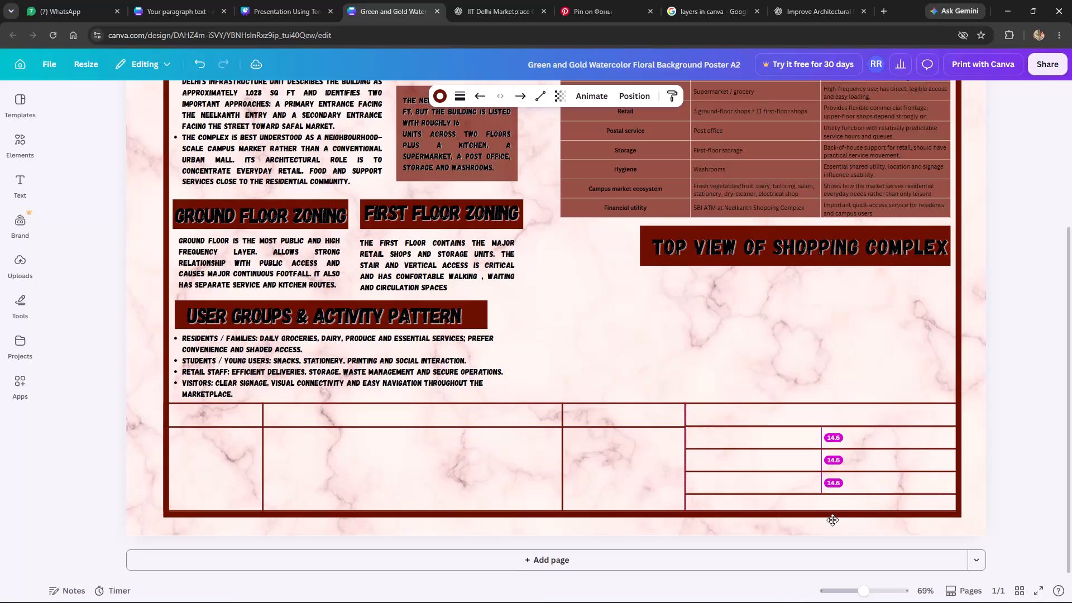
{"action": "left_click", "coordinate": [1022, 466]}
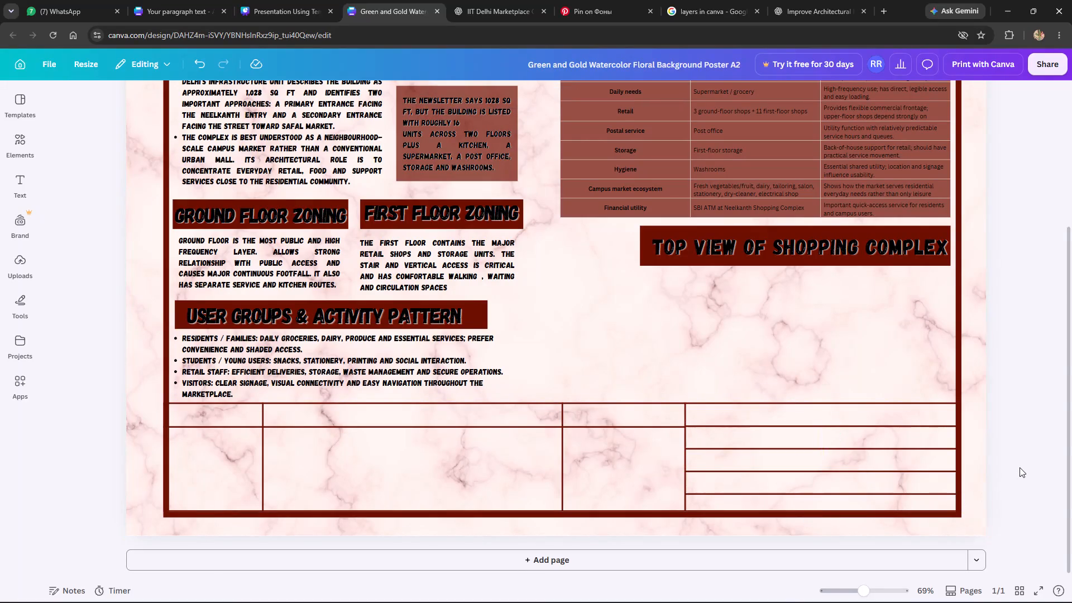
Align the last column's first row line exactly with the horizontal line crossing the other columns.
{"action": "left_click", "coordinate": [850, 424]}
{"action": "left_click", "coordinate": [834, 456]}
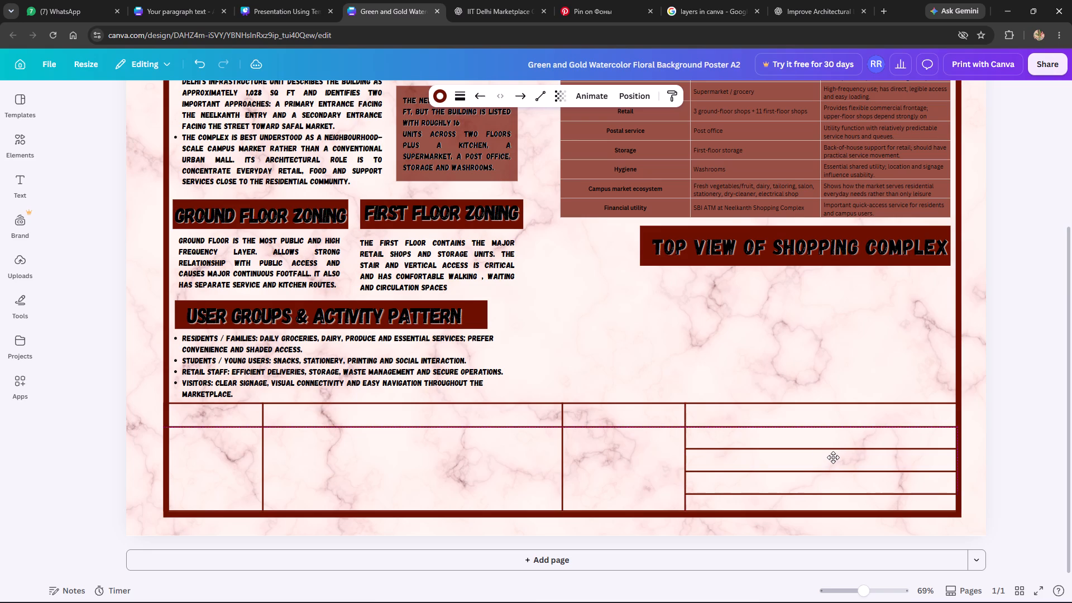
{"action": "left_click", "coordinate": [1033, 435]}
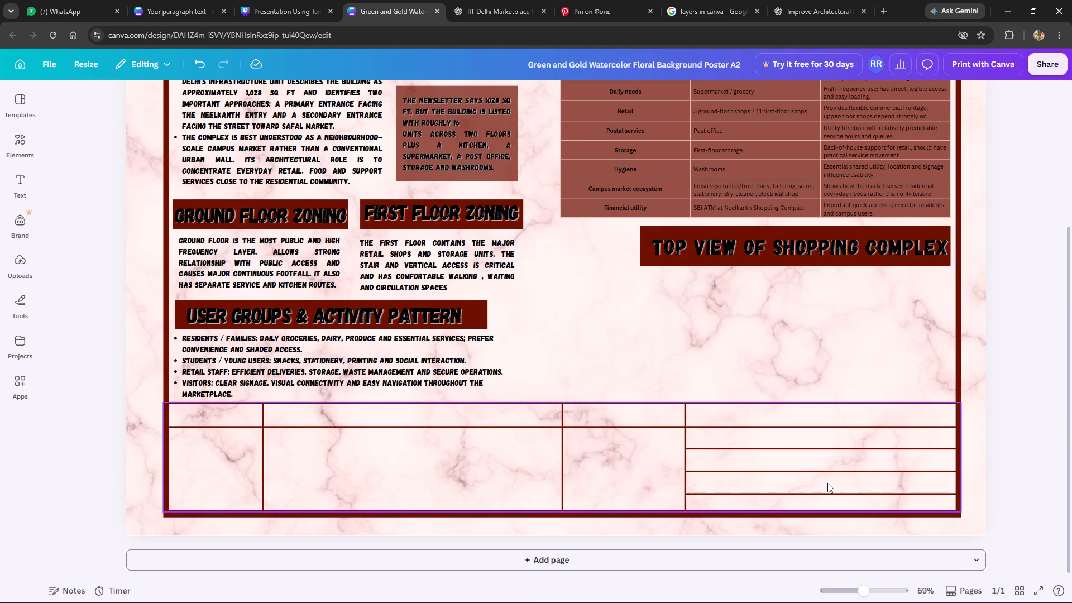
Fine-tune the heights of the last column's fourth and third row lines to even out the row spacing.
{"action": "left_click", "coordinate": [827, 492]}
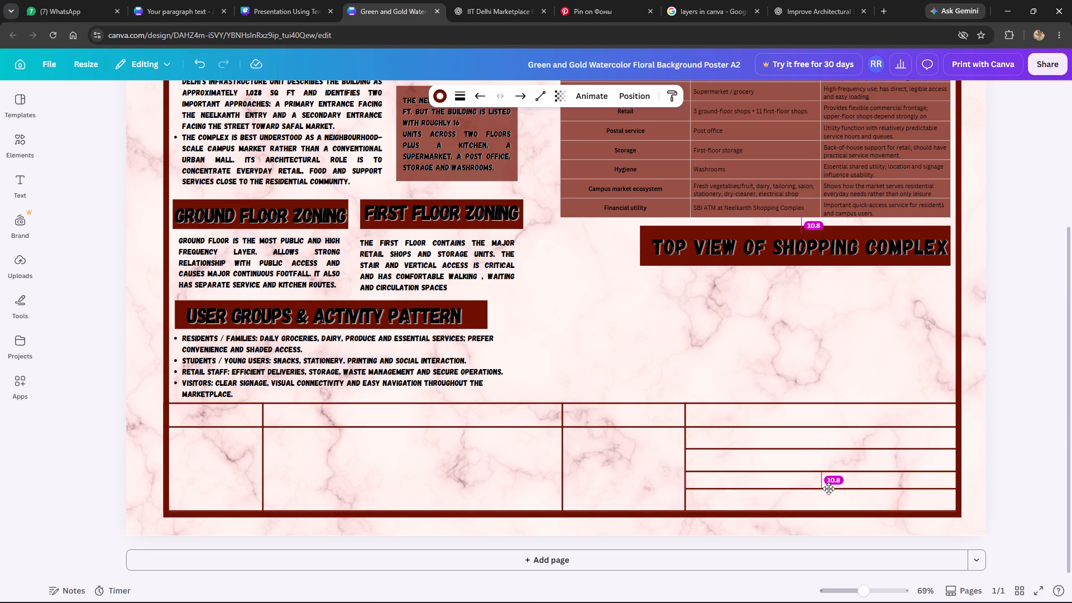
{"action": "left_click", "coordinate": [1033, 453]}
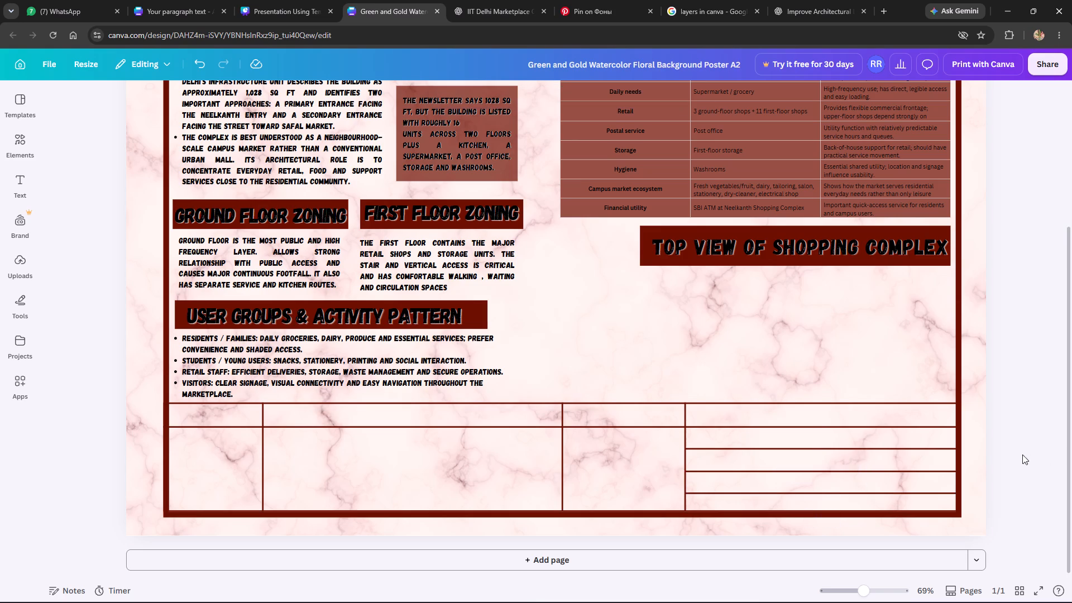
{"action": "left_click", "coordinate": [849, 469]}
{"action": "left_click", "coordinate": [830, 494]}
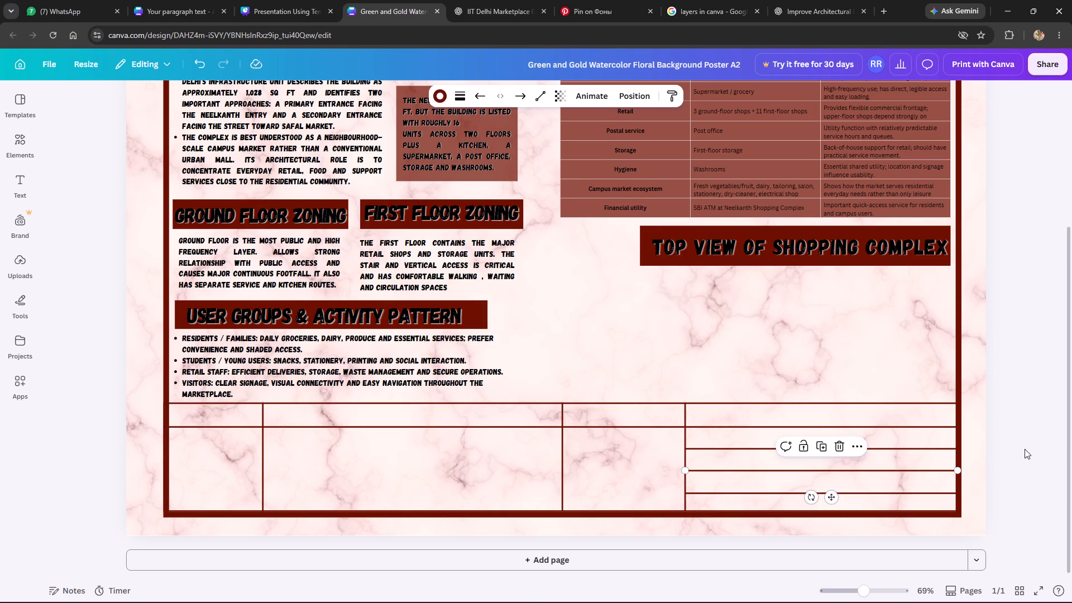
Nudge the last column's fourth row line slightly upward to even out the spacing of the bottom rows.
{"action": "left_click", "coordinate": [1025, 449]}
{"action": "left_click", "coordinate": [846, 489]}
{"action": "left_click", "coordinate": [829, 516]}
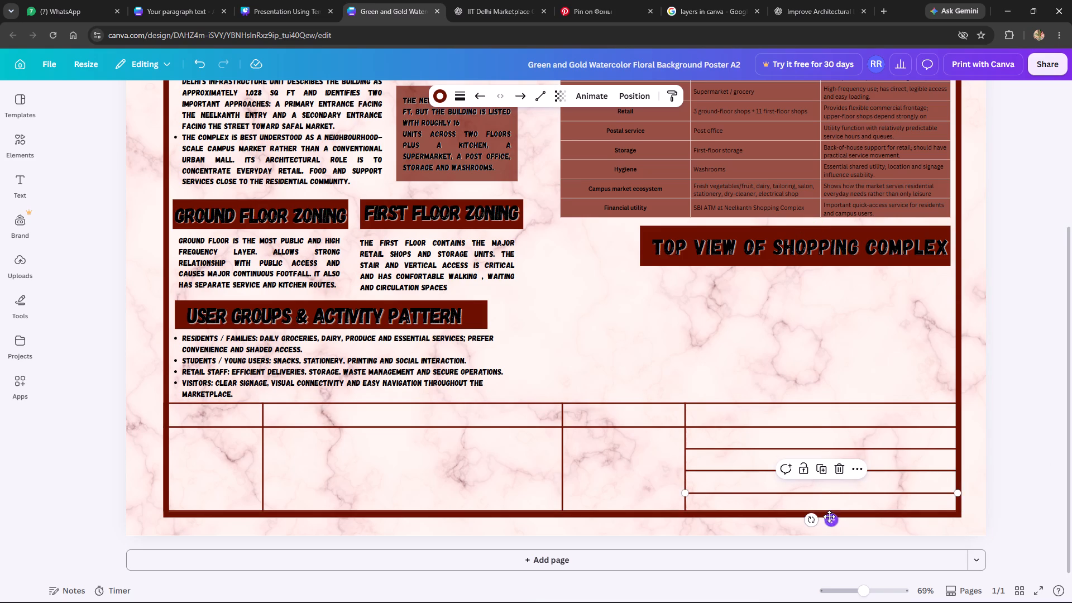
{"action": "left_click", "coordinate": [1038, 461]}
Fine-tune the last column's first row line against the horizontal line crossing the other columns, keeping its start at the column divider.
{"action": "left_click", "coordinate": [855, 423]}
{"action": "left_click", "coordinate": [834, 455]}
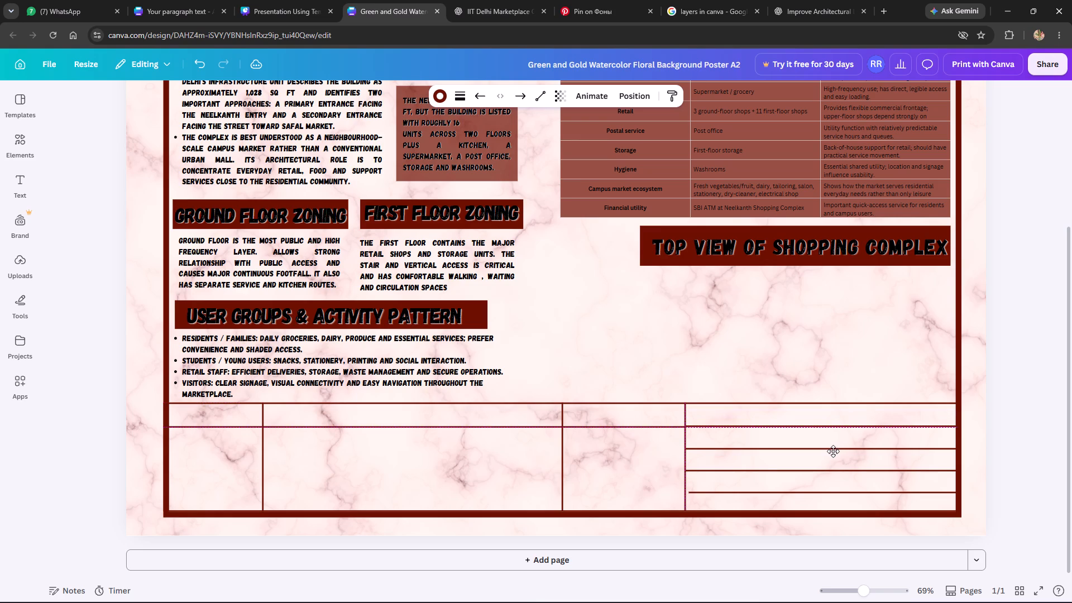
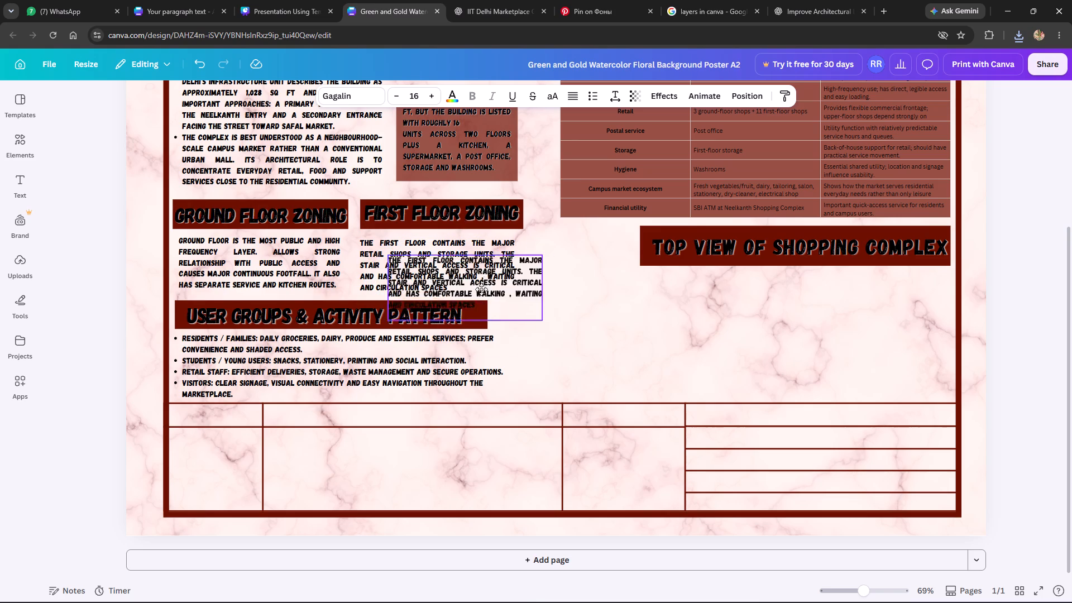
Move the duplicated first-floor paragraph to the blank area and replace its text with the first student's name, BARCH and roll number.
{"action": "left_click_drag", "start_coordinate": [481, 289], "coordinate": [611, 326]}
{"action": "double_click", "coordinate": [564, 316]}
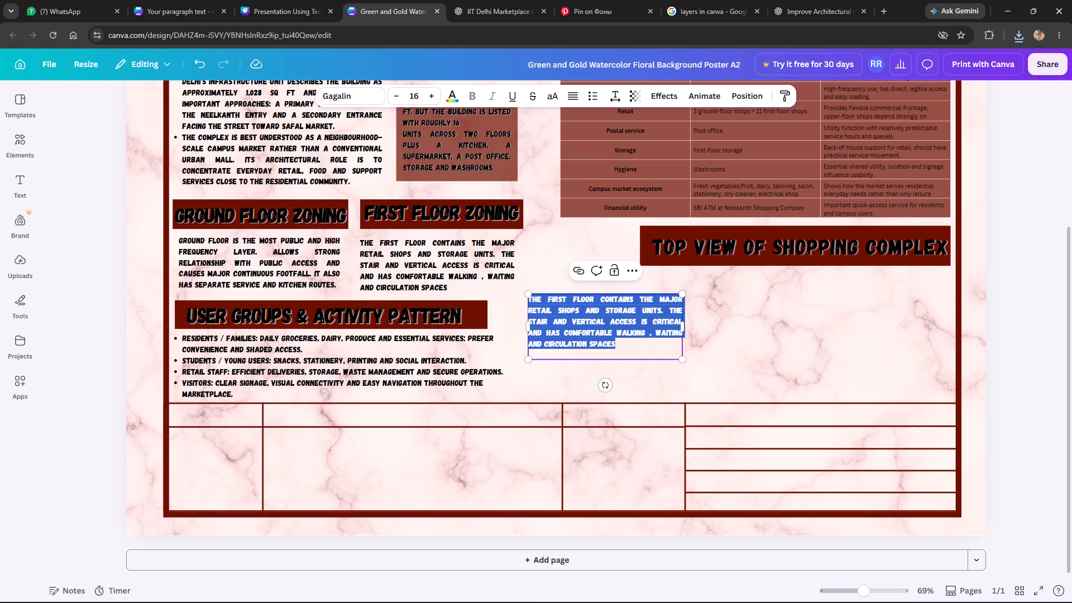
{"action": "key", "text": "BackSpace"}
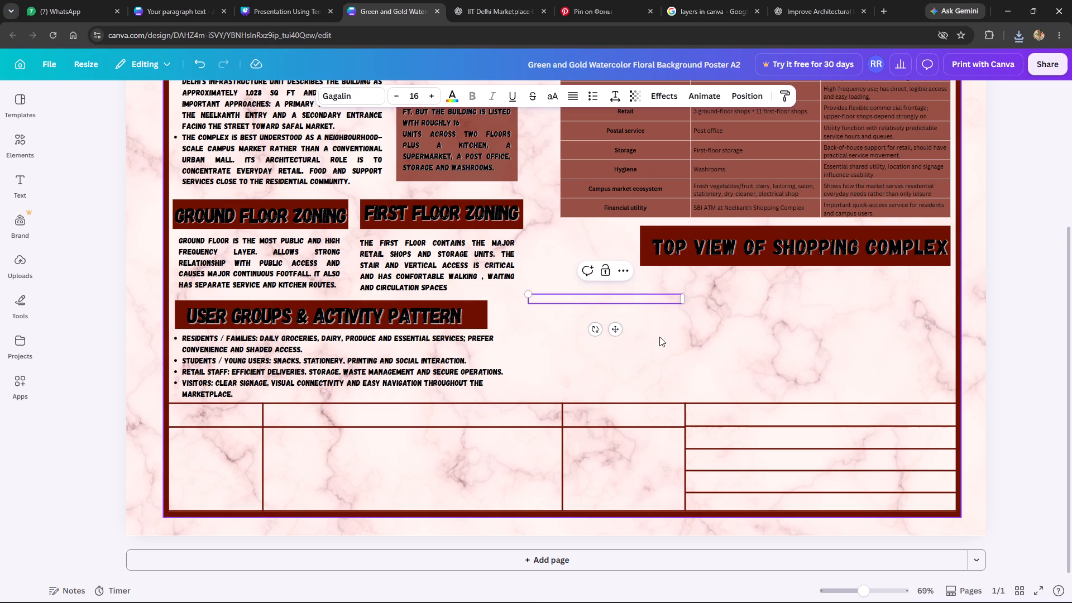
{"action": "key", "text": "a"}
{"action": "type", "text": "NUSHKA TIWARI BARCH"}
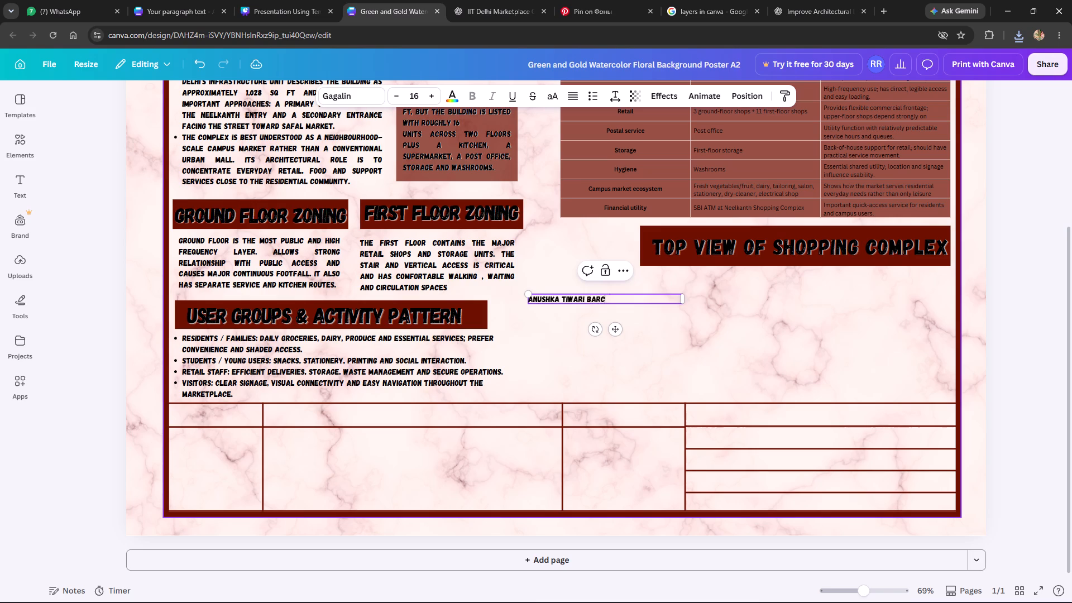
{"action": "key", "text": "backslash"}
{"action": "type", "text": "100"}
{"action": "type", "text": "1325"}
Place the first student's text inside the first row of the title block's last column.
{"action": "left_click_drag", "start_coordinate": [615, 328], "coordinate": [720, 408]}
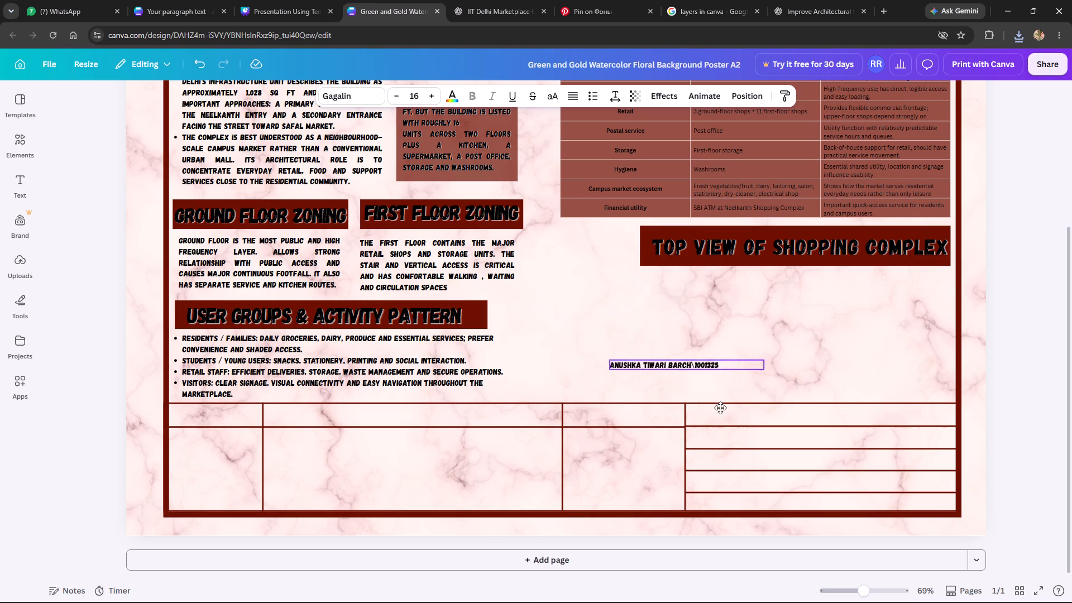
{"action": "left_click_drag", "start_coordinate": [720, 408], "coordinate": [789, 444]}
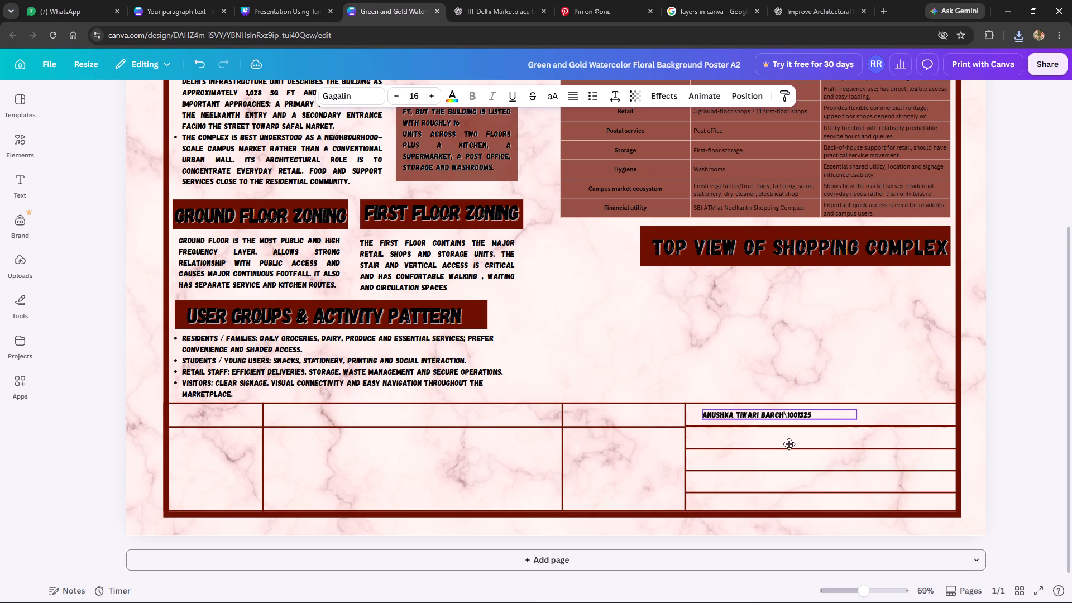
{"action": "left_click_drag", "start_coordinate": [789, 444], "coordinate": [783, 444]}
{"action": "left_click", "coordinate": [783, 444]}
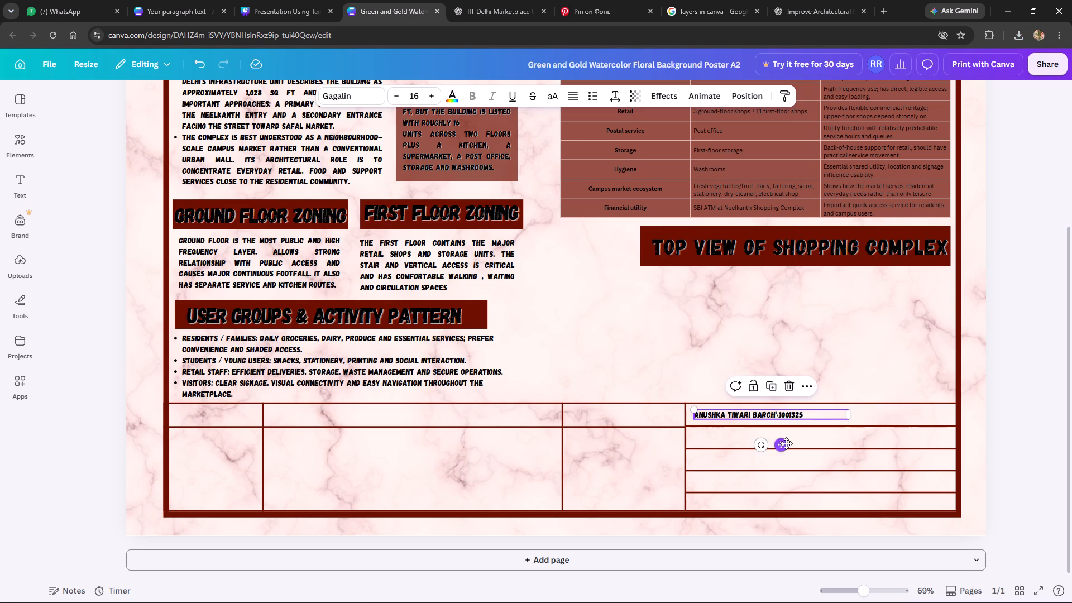
{"action": "left_click", "coordinate": [1027, 365]}
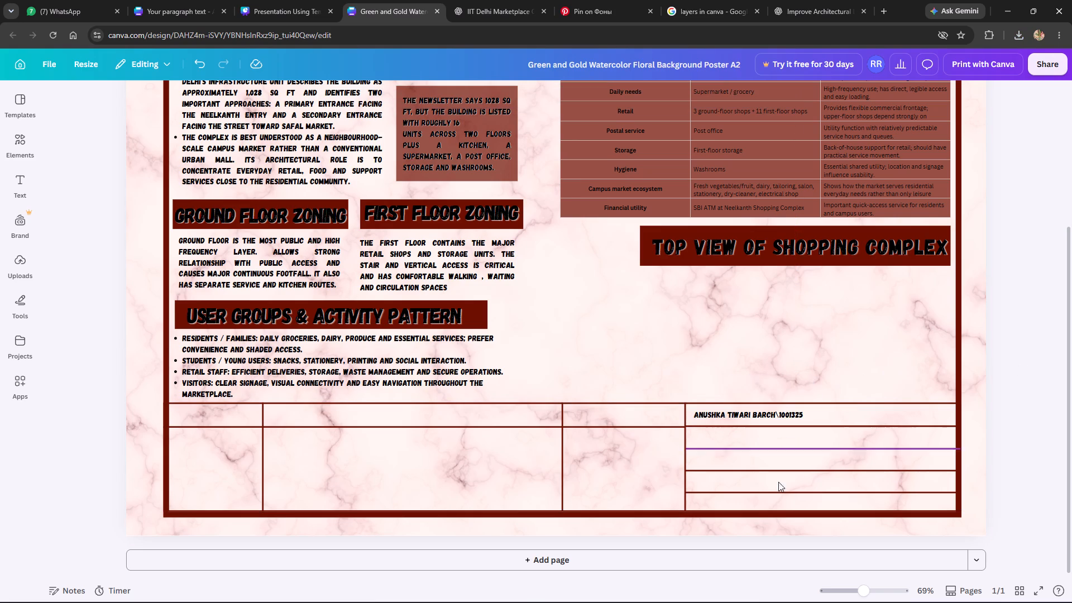
Raise the last column's first row line slightly, closer beneath the first student's text.
{"action": "left_click", "coordinate": [750, 425]}
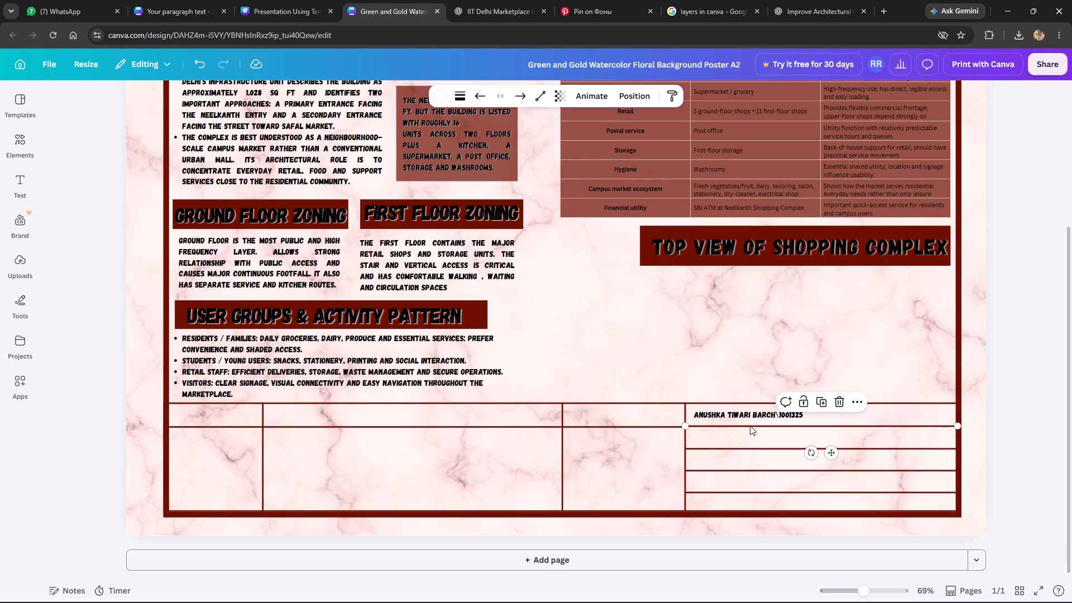
{"action": "left_click", "coordinate": [832, 453]}
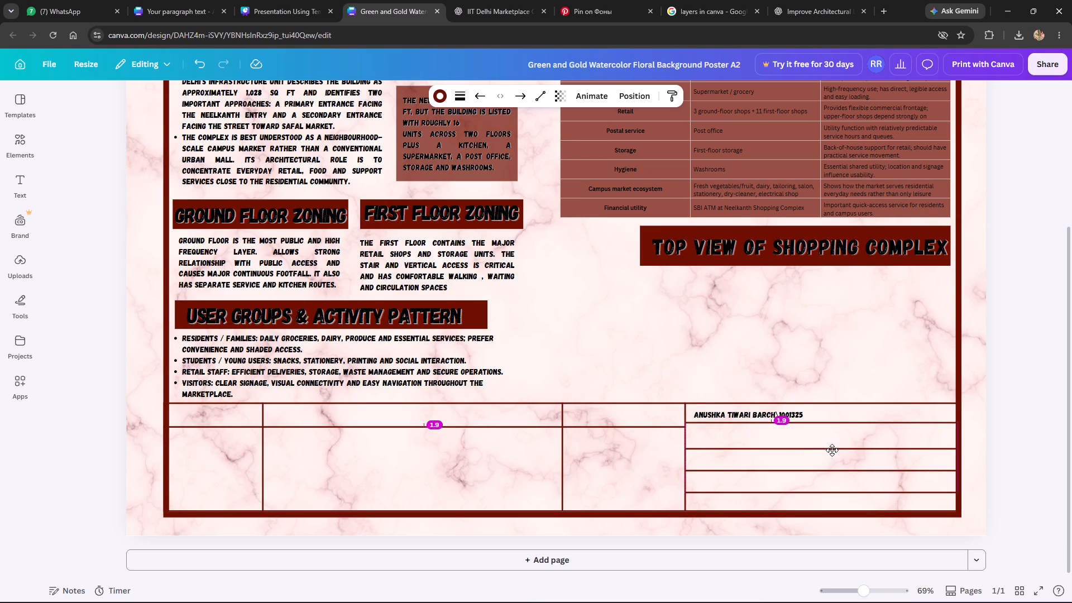
{"action": "left_click", "coordinate": [1020, 438]}
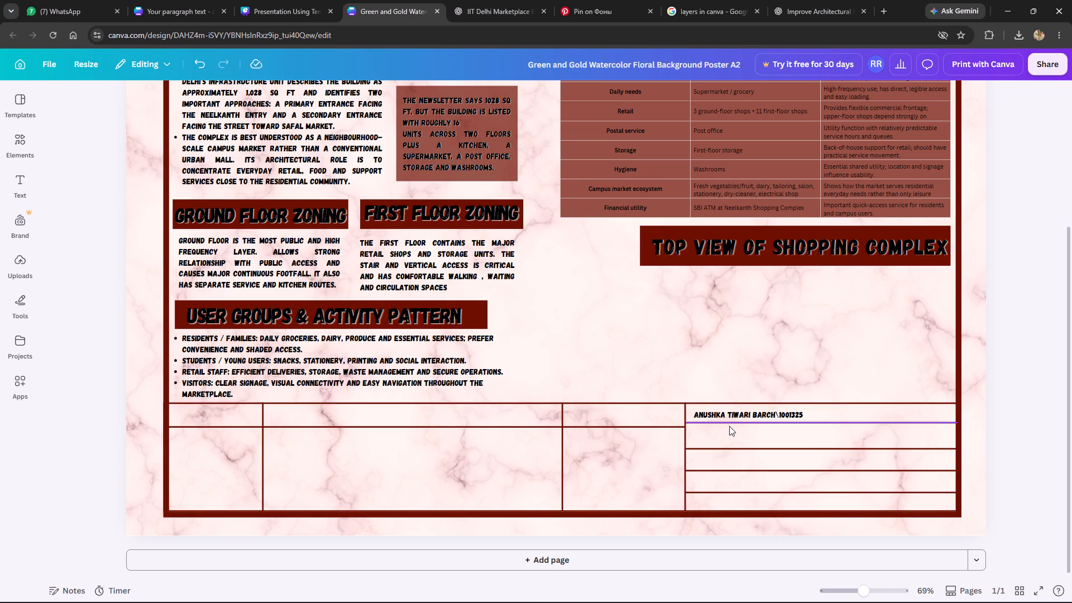
Enlarge the first student's text to font size 21 and adjust its position within the first row.
{"action": "left_click", "coordinate": [757, 413]}
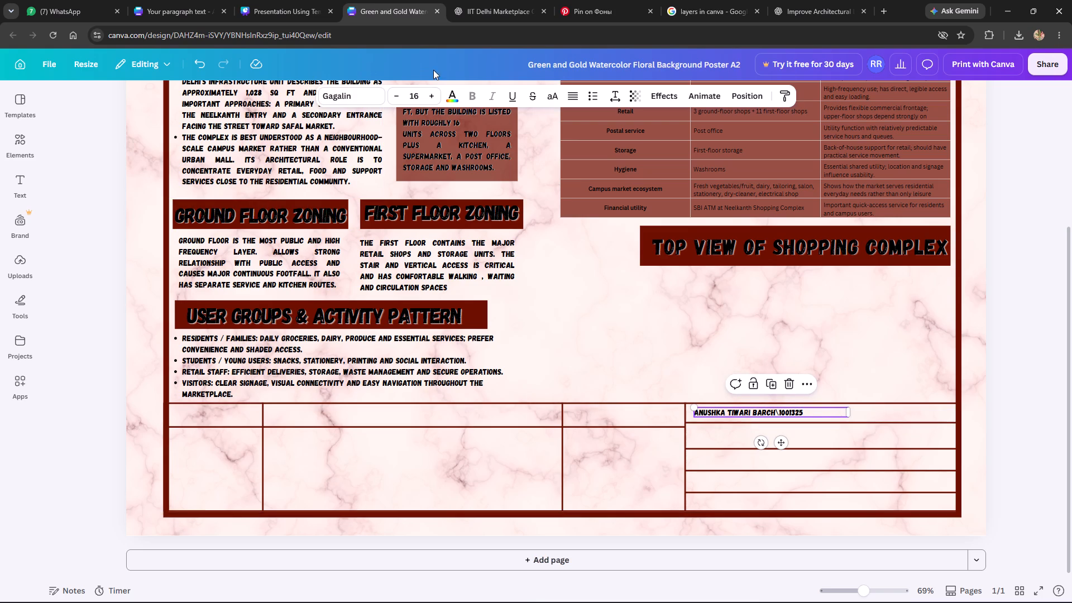
{"action": "triple_click", "coordinate": [432, 94]}
{"action": "double_click", "coordinate": [432, 94]}
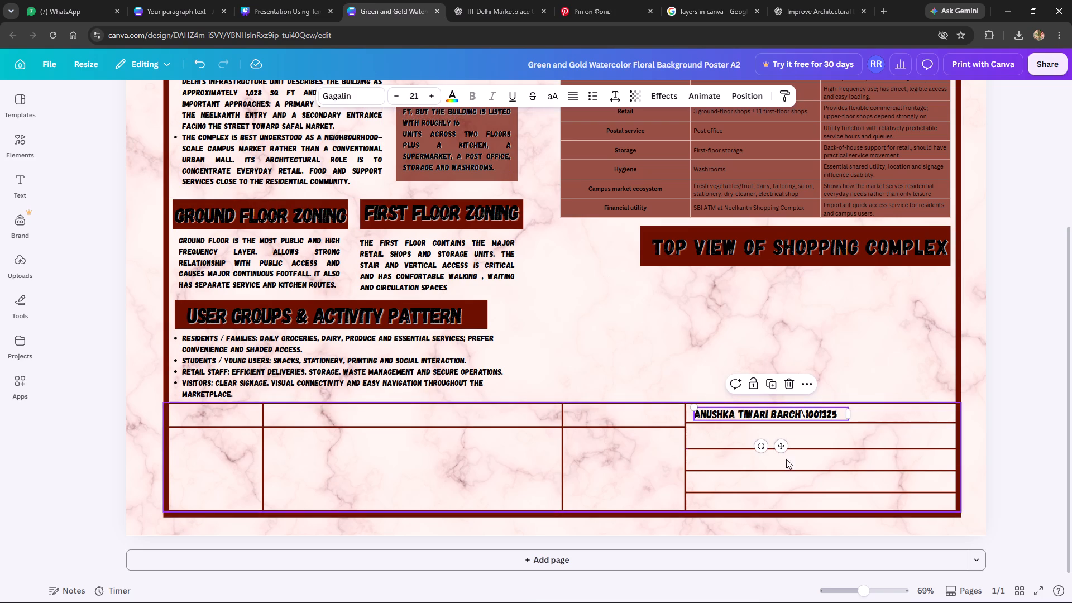
{"action": "left_click", "coordinate": [782, 445]}
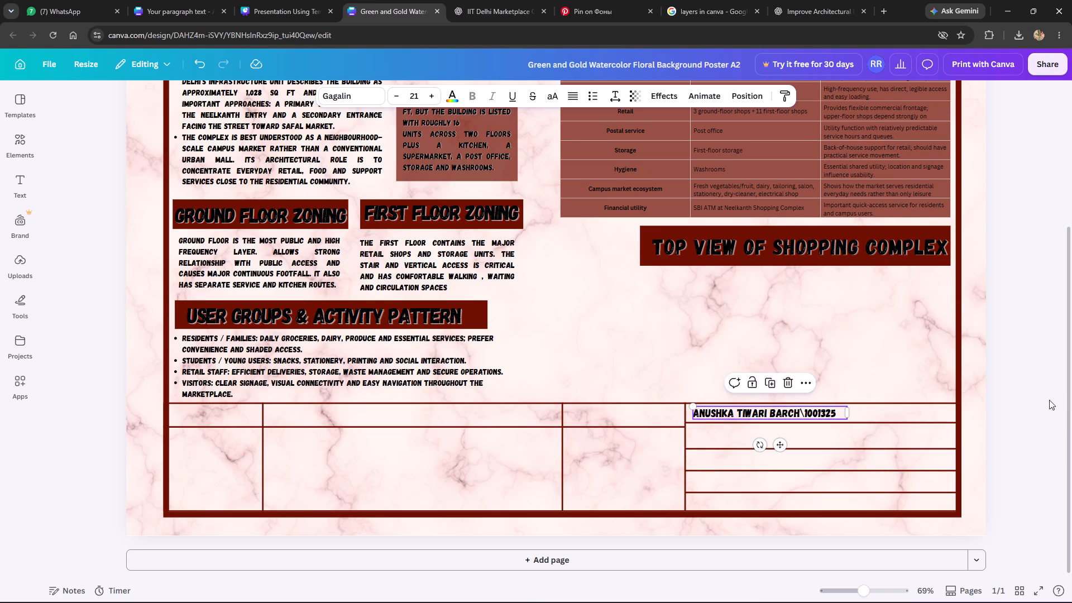
{"action": "left_click", "coordinate": [1006, 415]}
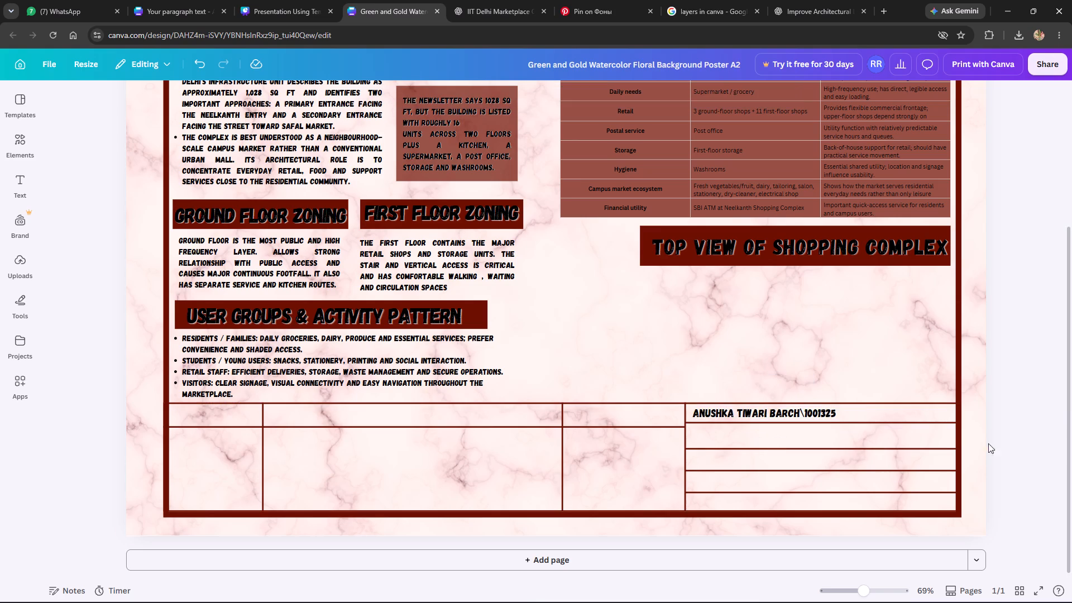
Duplicate the first student's text and place the copy left-aligned beneath it in the last column's second row.
{"action": "left_click", "coordinate": [778, 409]}
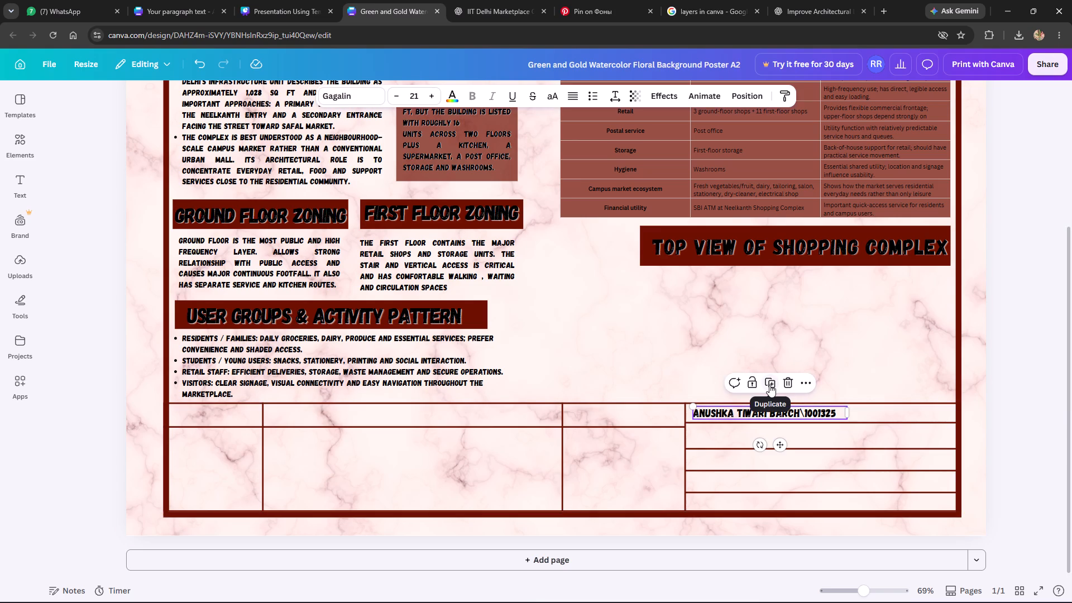
{"action": "left_click", "coordinate": [769, 385]}
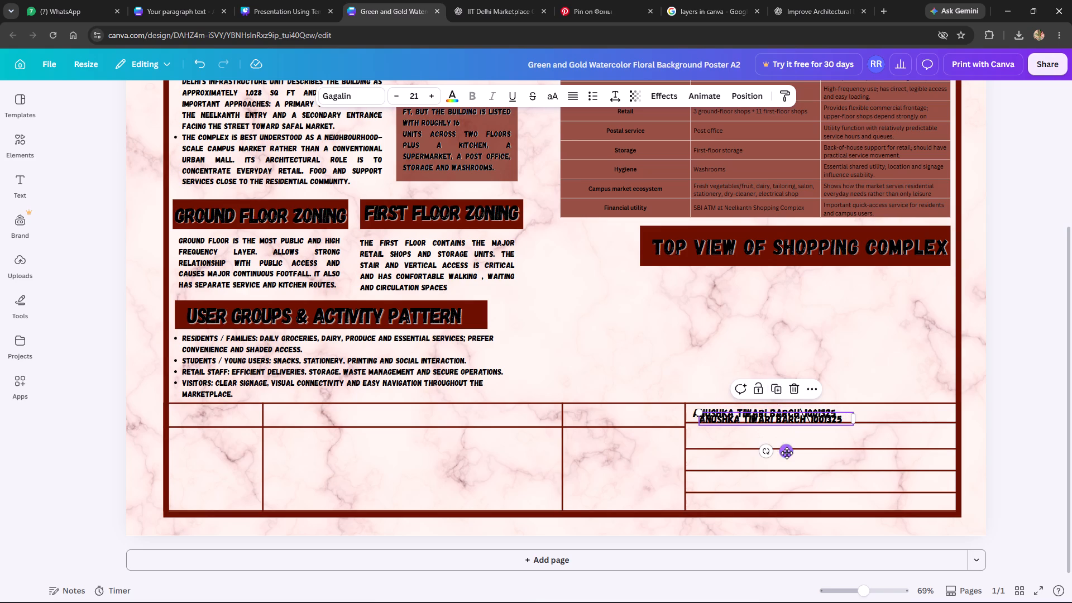
{"action": "left_click_drag", "start_coordinate": [787, 453], "coordinate": [784, 466]}
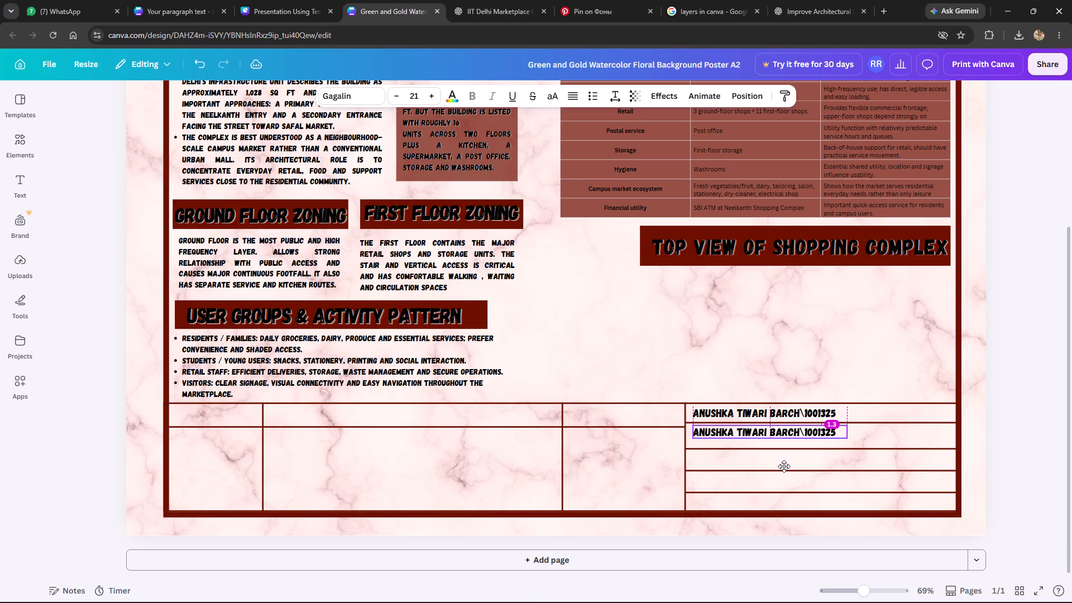
{"action": "left_click_drag", "start_coordinate": [784, 466], "coordinate": [782, 467]}
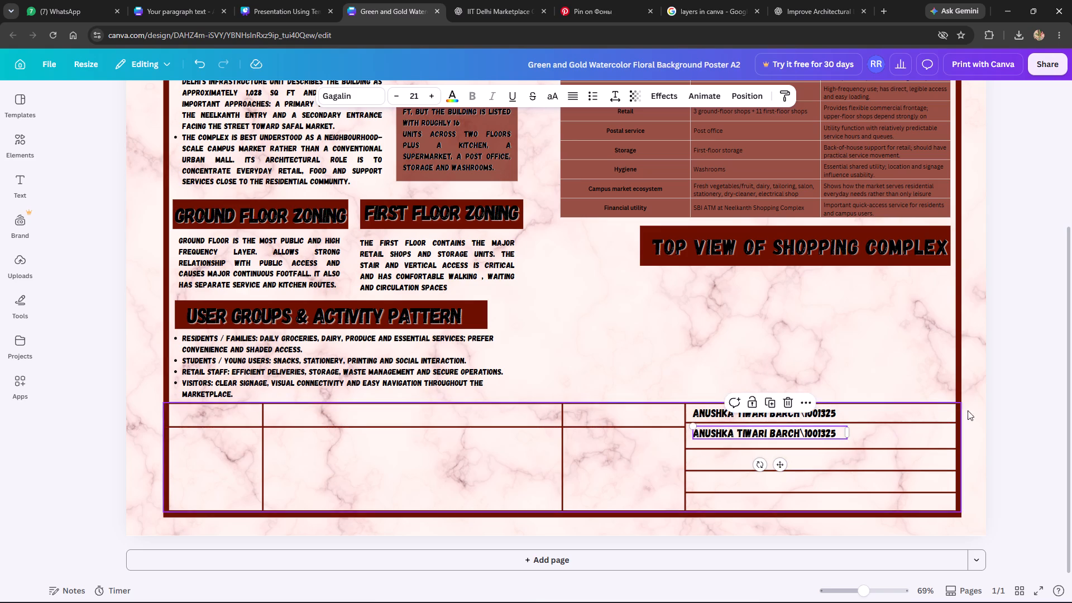
{"action": "left_click", "coordinate": [997, 402]}
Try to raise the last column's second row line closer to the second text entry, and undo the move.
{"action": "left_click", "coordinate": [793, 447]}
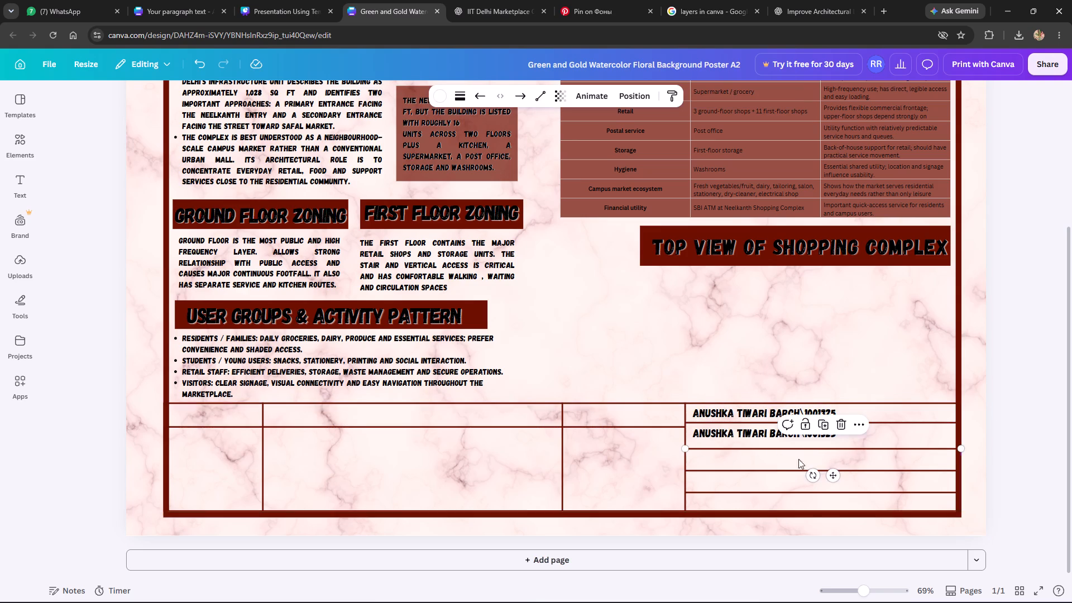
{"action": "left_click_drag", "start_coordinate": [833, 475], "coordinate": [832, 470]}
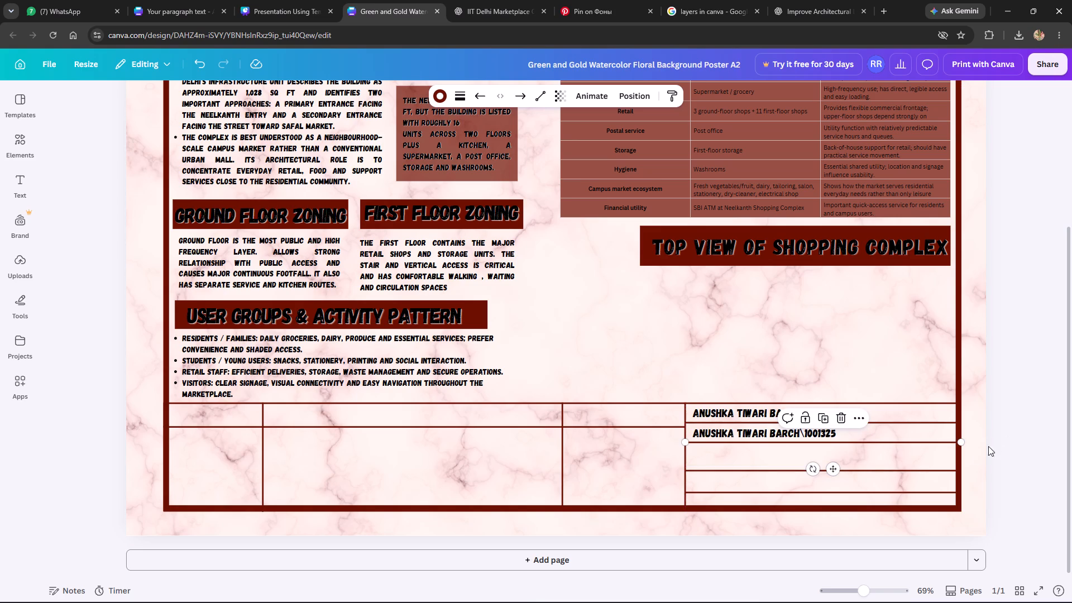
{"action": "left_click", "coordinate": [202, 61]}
Shorten the last column's second row line to end at the frame's inner edge.
{"action": "left_click", "coordinate": [963, 449]}
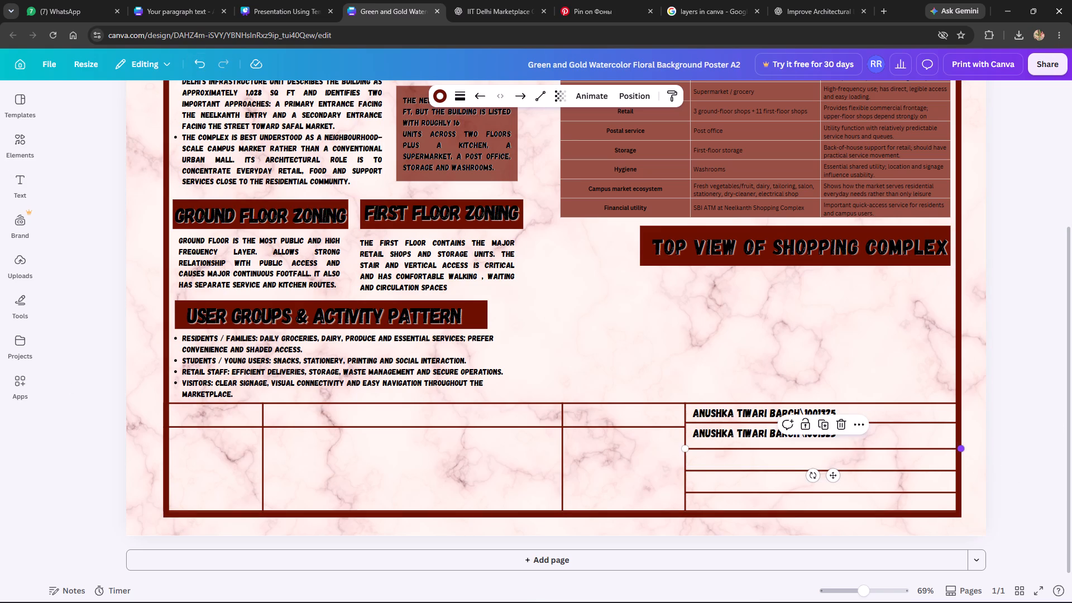
{"action": "left_click_drag", "start_coordinate": [963, 447], "coordinate": [951, 449]}
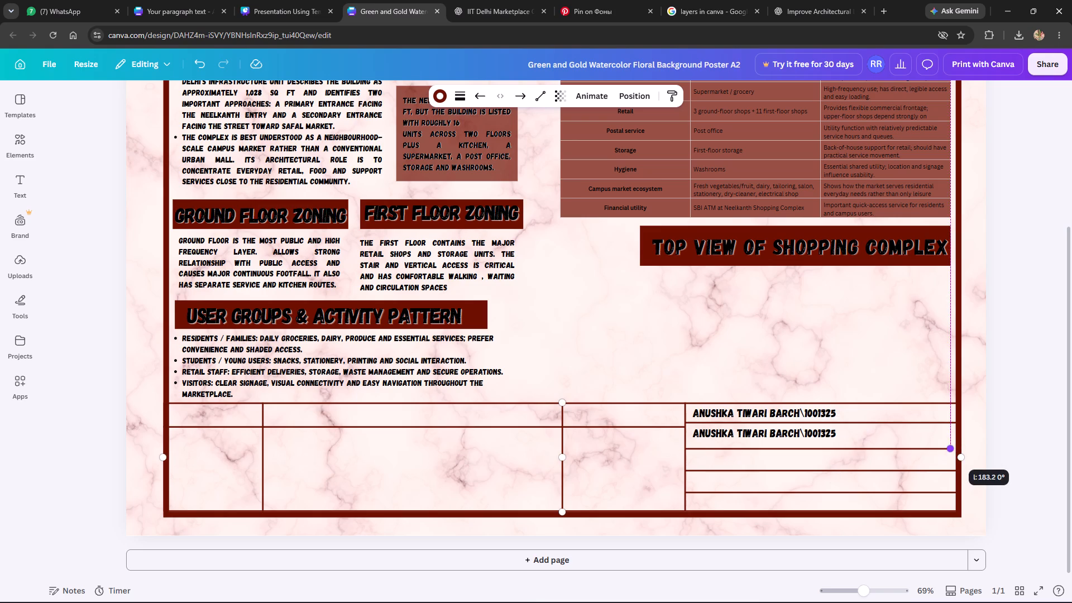
{"action": "left_click_drag", "start_coordinate": [951, 449], "coordinate": [956, 446]}
{"action": "left_click", "coordinate": [1031, 422]}
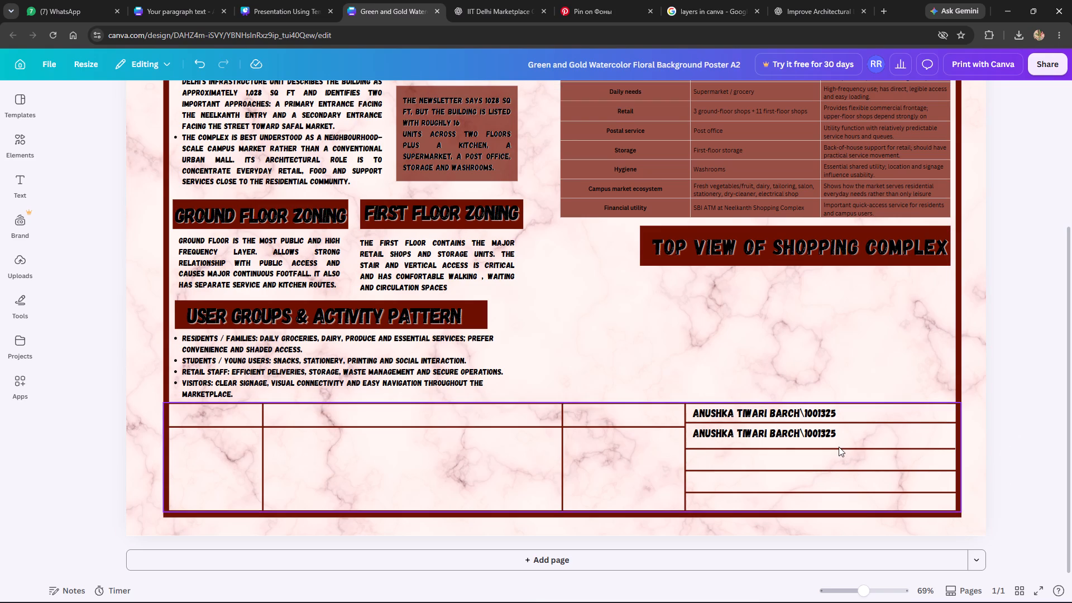
Raise the last column's second row line to just below the second text entry and adjust its end at the frame edge.
{"action": "left_click_drag", "start_coordinate": [839, 447], "coordinate": [838, 441]}
{"action": "left_click", "coordinate": [1044, 401]}
{"action": "left_click", "coordinate": [930, 442]}
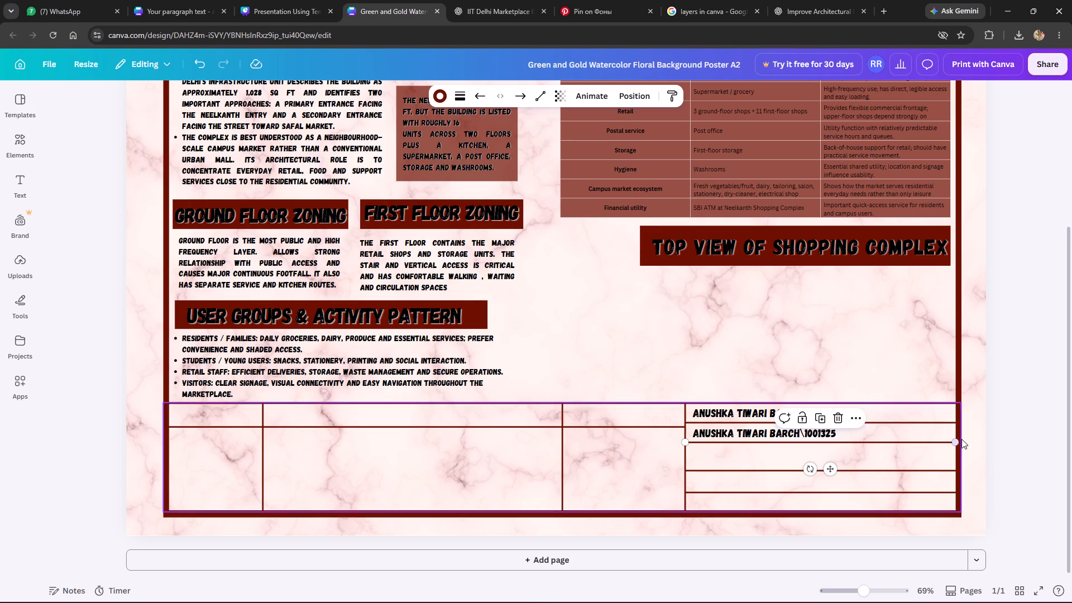
{"action": "left_click_drag", "start_coordinate": [956, 442], "coordinate": [962, 442]}
{"action": "left_click", "coordinate": [1054, 413]}
Replace the second row's text with the second student's name, BARCH and roll number.
{"action": "double_click", "coordinate": [761, 433]}
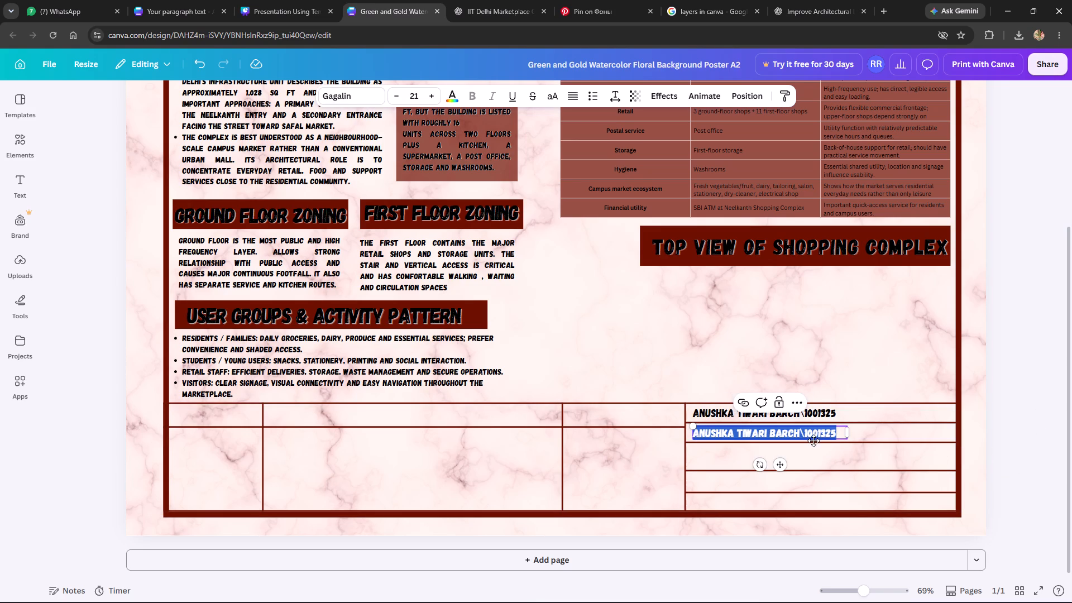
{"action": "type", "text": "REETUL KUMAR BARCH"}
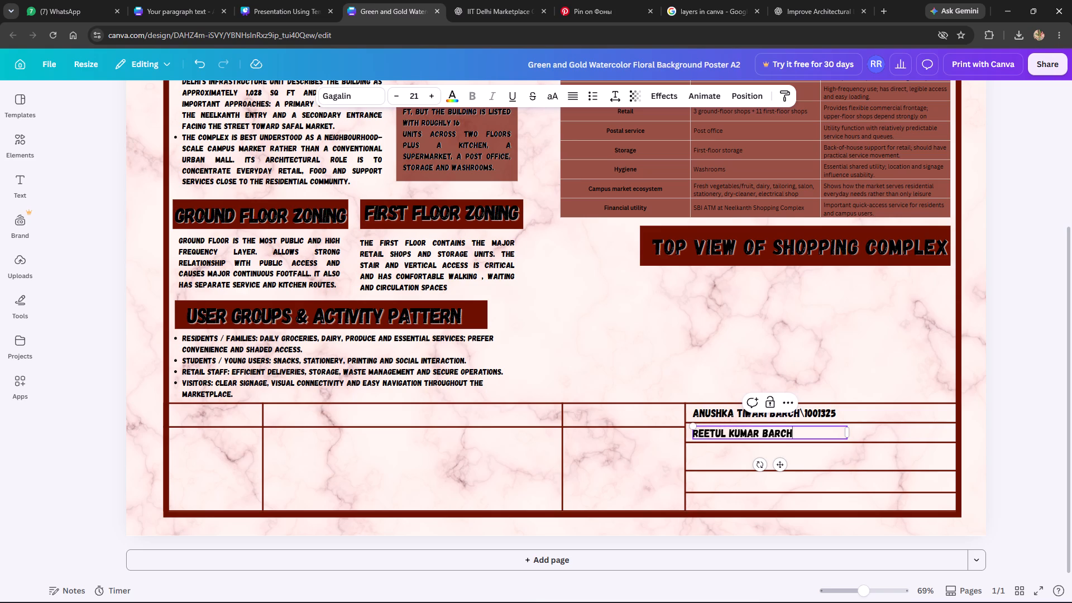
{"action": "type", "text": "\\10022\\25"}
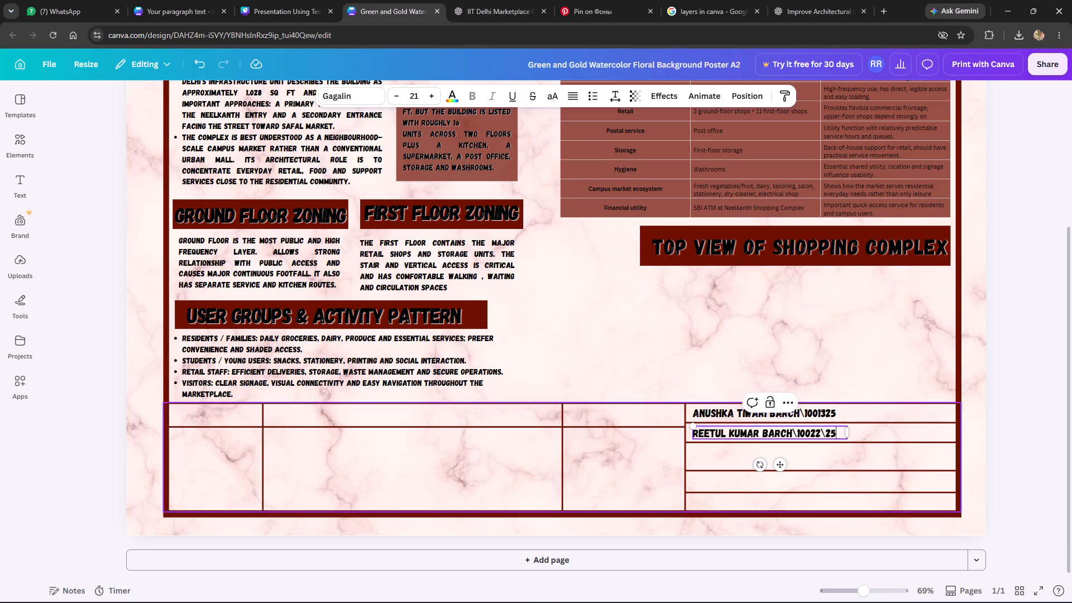
{"action": "left_click", "coordinate": [1007, 418]}
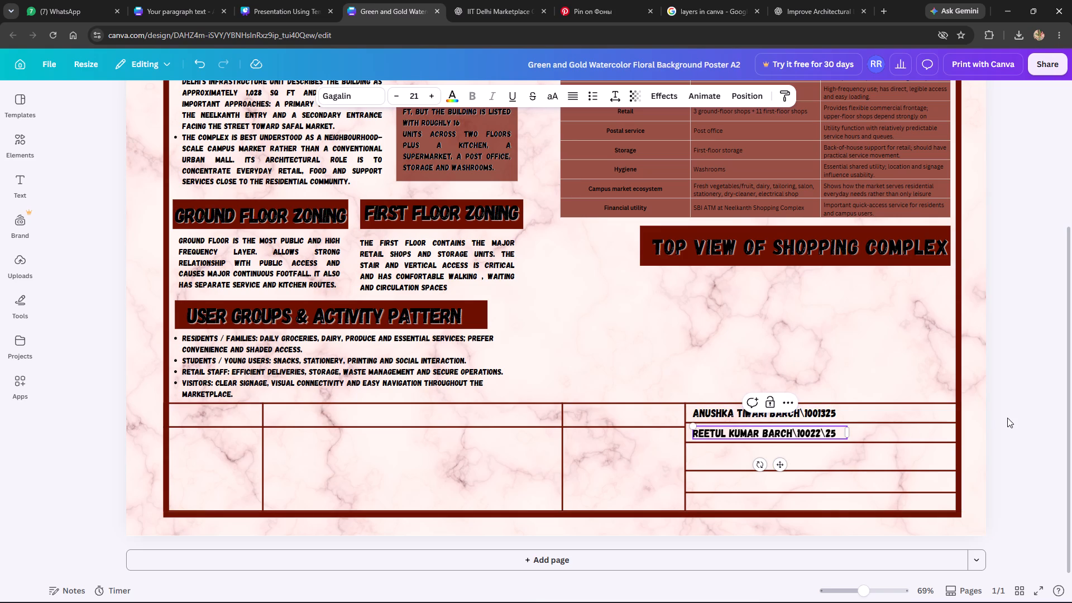
Duplicate the second student's text into the last column's third row.
{"action": "left_click", "coordinate": [814, 434]}
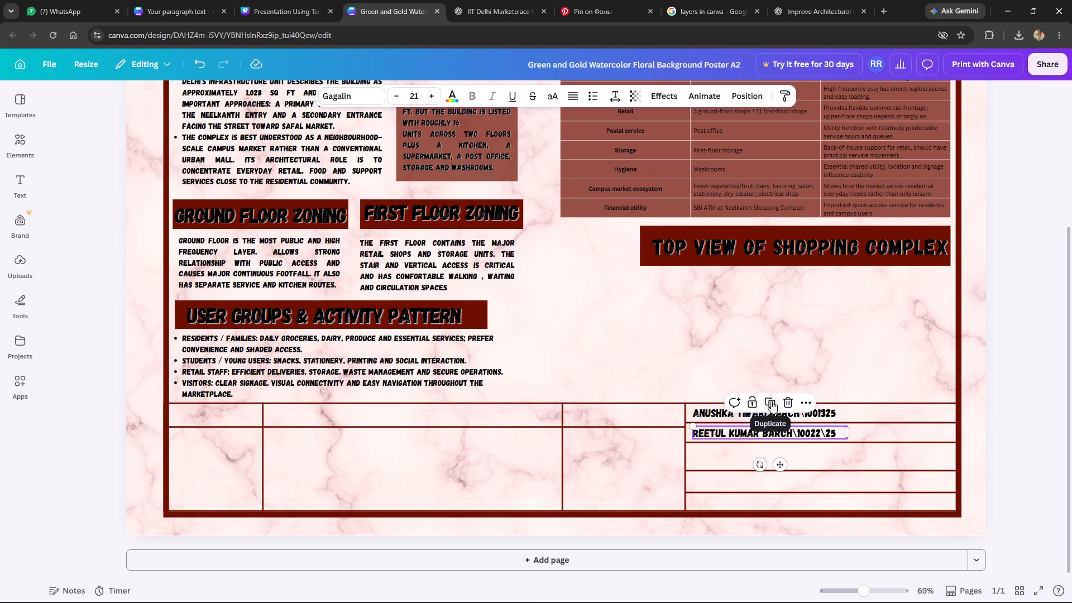
{"action": "left_click", "coordinate": [771, 401]}
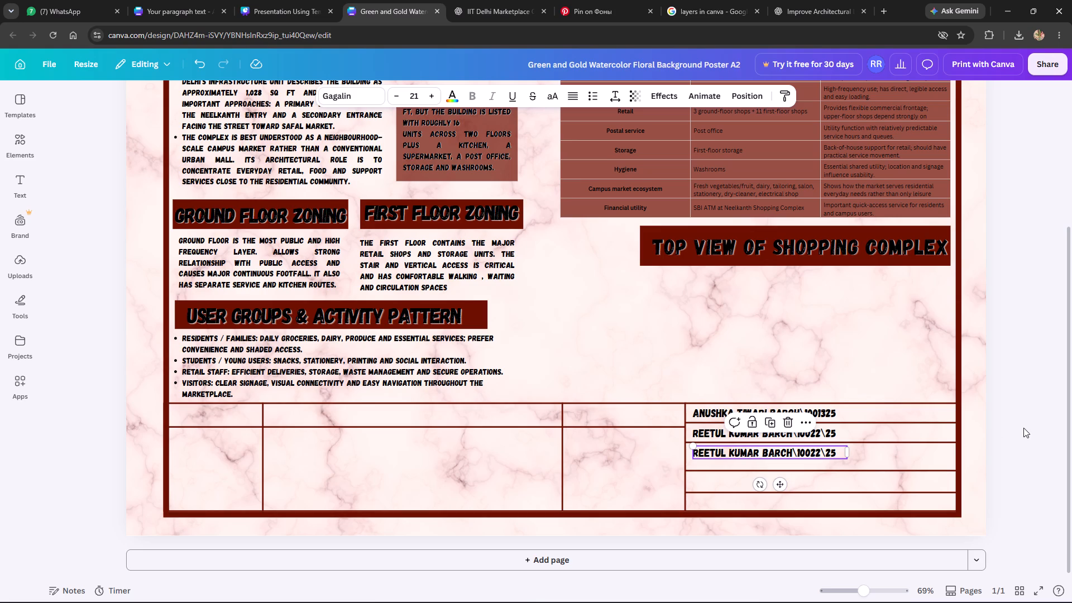
Replace the last column's third row text with the third student's name, BARCH and roll number, separated by backslashes.
{"action": "left_click", "coordinate": [802, 452]}
{"action": "left_click", "coordinate": [802, 452]}
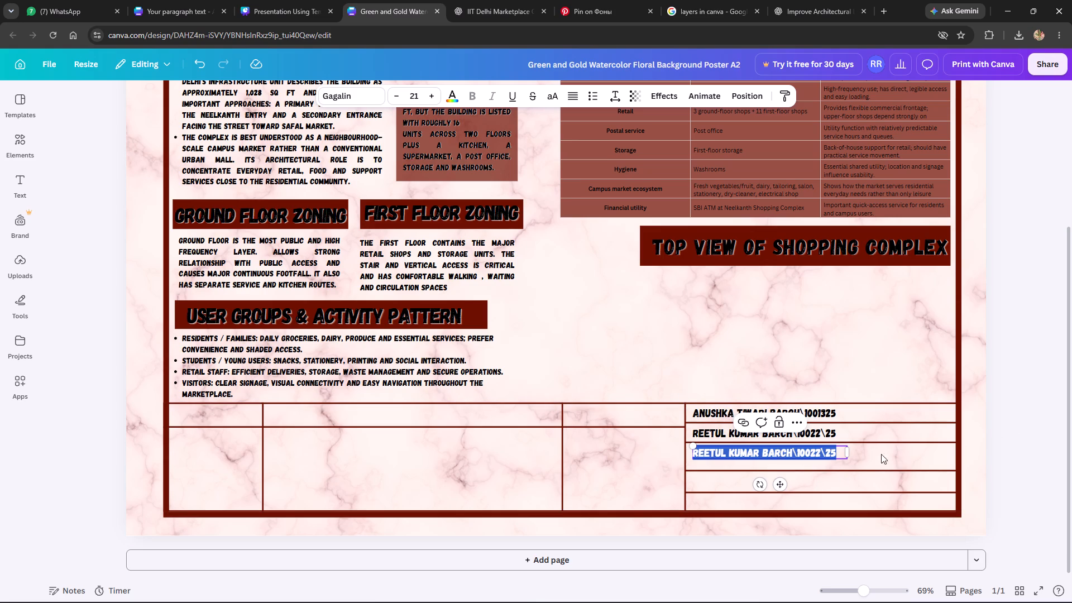
{"action": "key", "text": "BackSpace"}
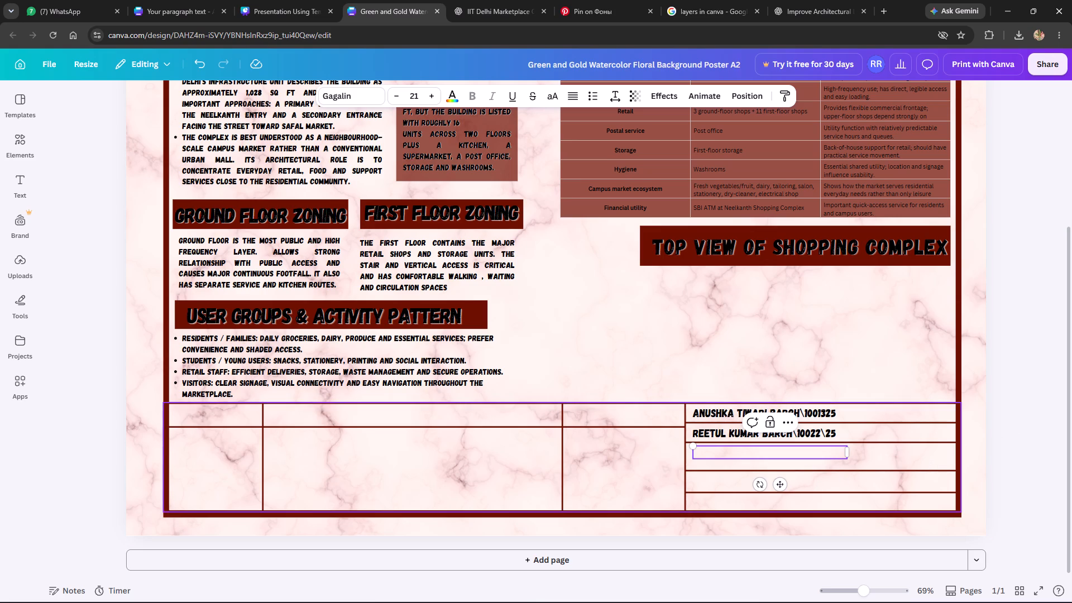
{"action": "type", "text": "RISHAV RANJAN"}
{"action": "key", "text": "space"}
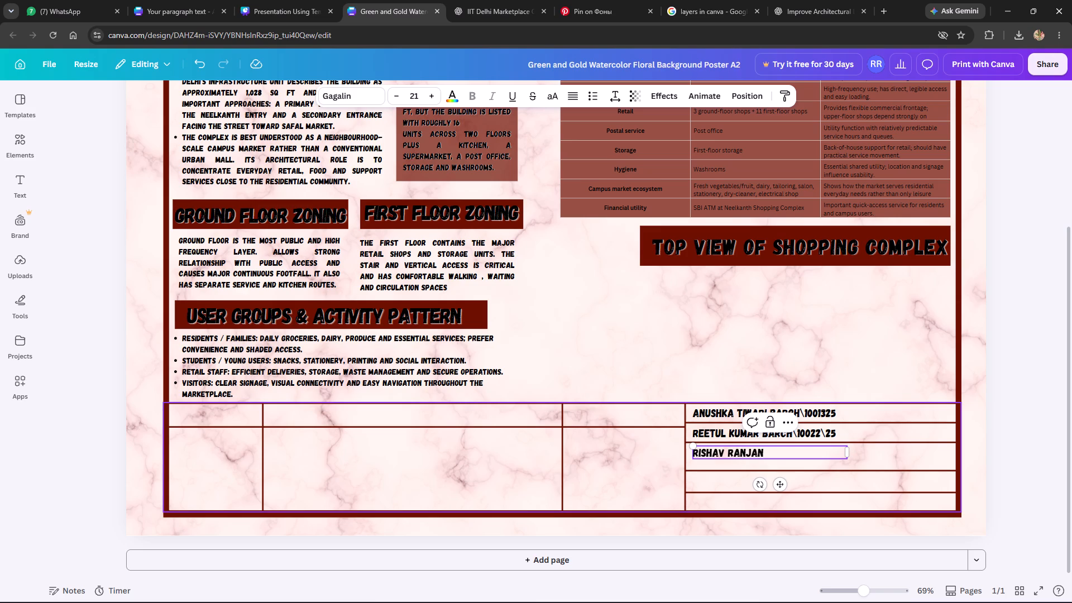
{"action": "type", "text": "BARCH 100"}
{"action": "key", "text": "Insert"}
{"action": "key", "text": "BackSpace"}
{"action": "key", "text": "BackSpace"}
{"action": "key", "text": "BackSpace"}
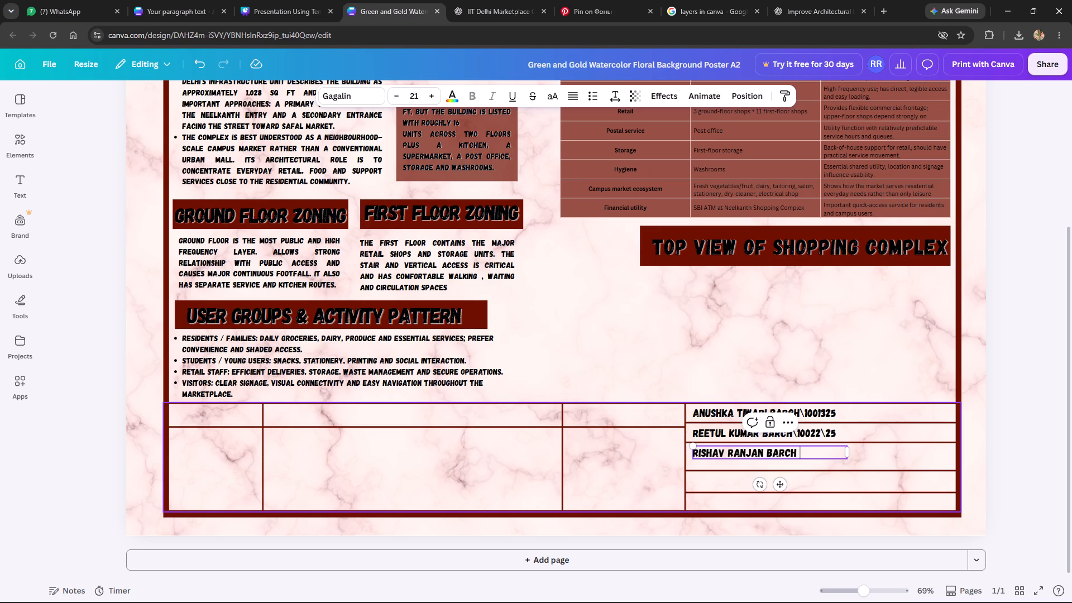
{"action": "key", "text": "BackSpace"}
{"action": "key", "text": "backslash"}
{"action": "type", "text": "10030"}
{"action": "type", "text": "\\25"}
{"action": "left_click", "coordinate": [1012, 452]}
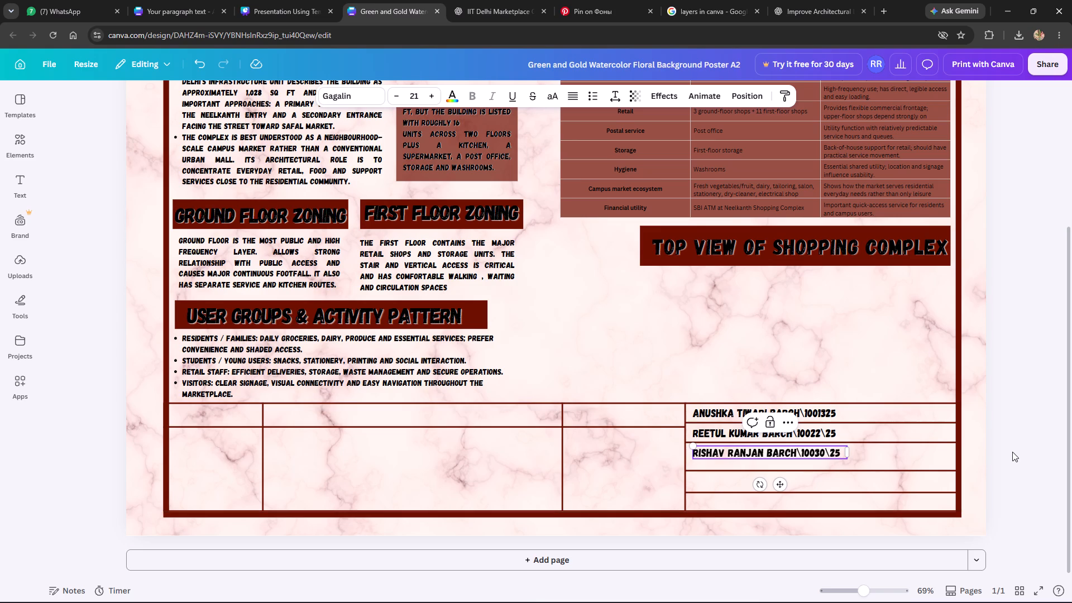
Raise the last column's third row line to just below the third student's text.
{"action": "left_click", "coordinate": [859, 469]}
{"action": "left_click_drag", "start_coordinate": [831, 499], "coordinate": [832, 491]}
{"action": "left_click", "coordinate": [1022, 467]}
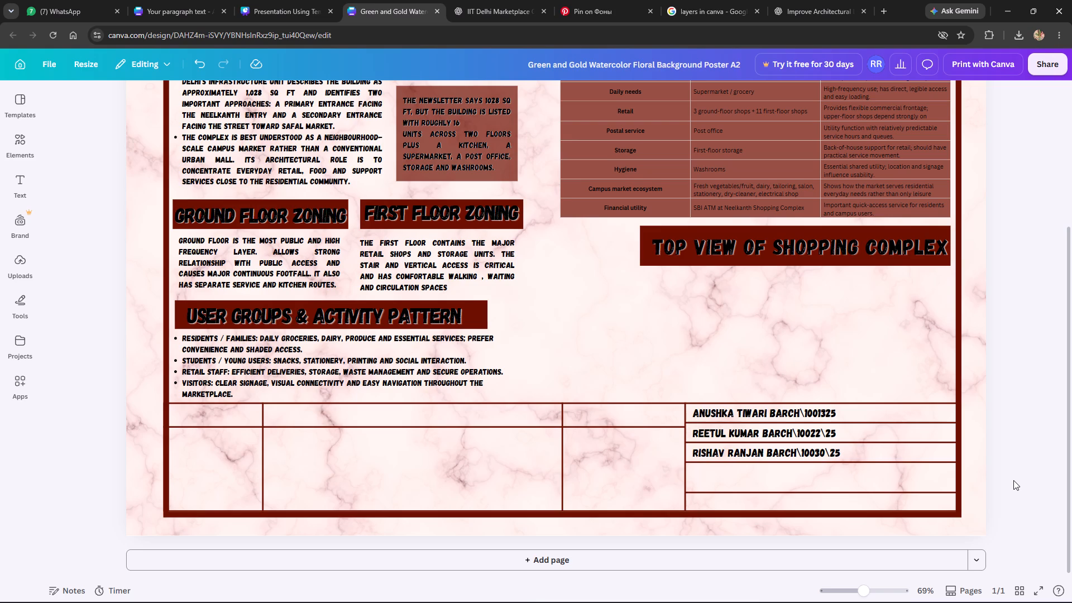
Raise the last column's fourth row line slightly, leaving a text-height row under the third row line, and lock it.
{"action": "left_click", "coordinate": [900, 491]}
{"action": "left_click_drag", "start_coordinate": [833, 519], "coordinate": [832, 513]}
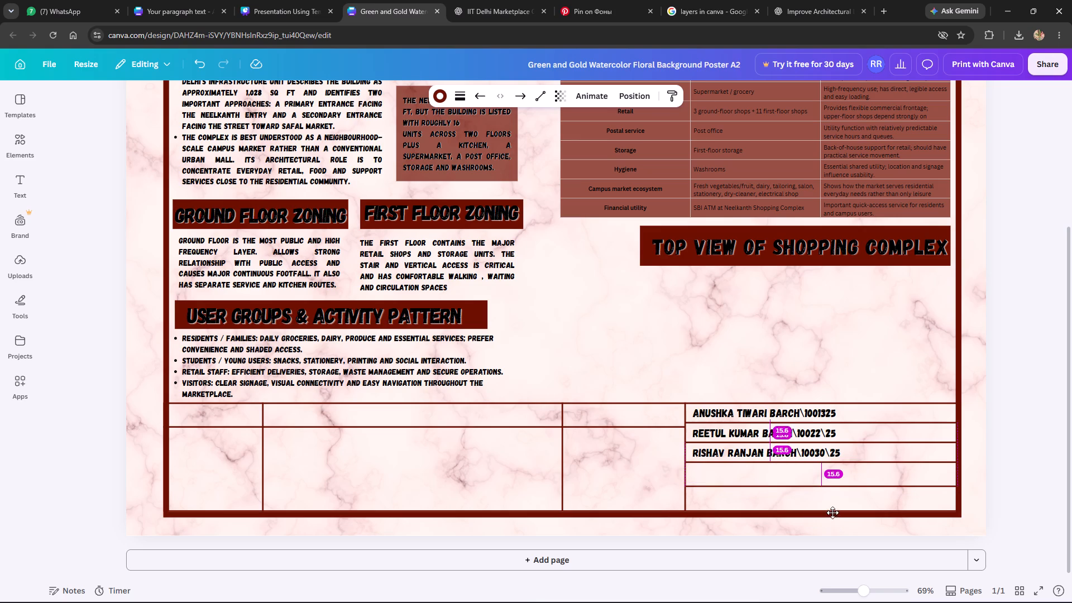
{"action": "left_click_drag", "start_coordinate": [832, 513], "coordinate": [832, 504]}
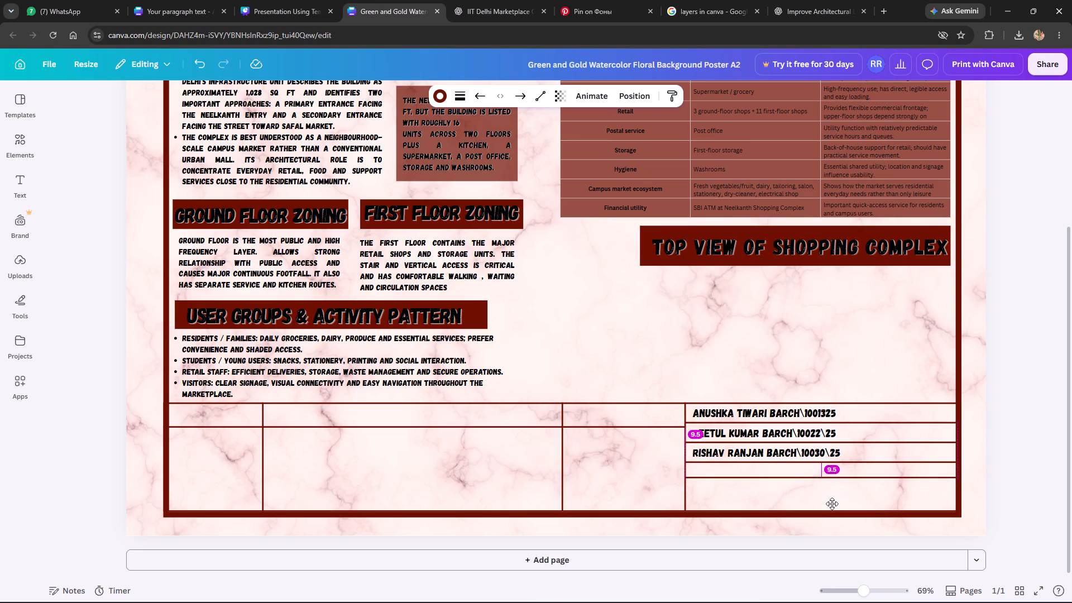
{"action": "left_click_drag", "start_coordinate": [832, 504], "coordinate": [832, 509]}
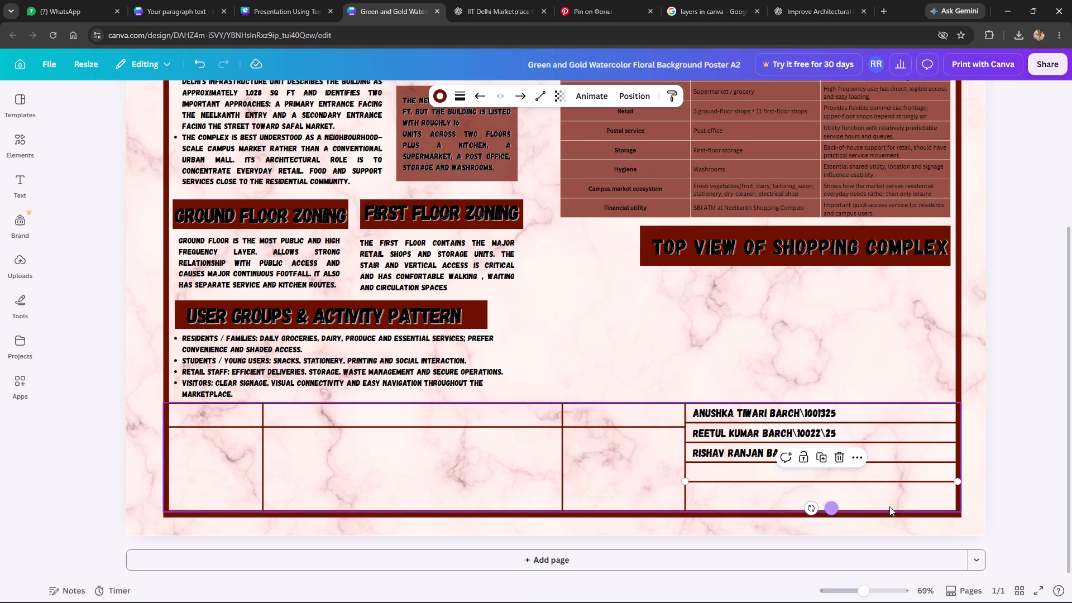
{"action": "left_click", "coordinate": [1037, 480]}
{"action": "left_click_drag", "start_coordinate": [873, 476], "coordinate": [874, 482]}
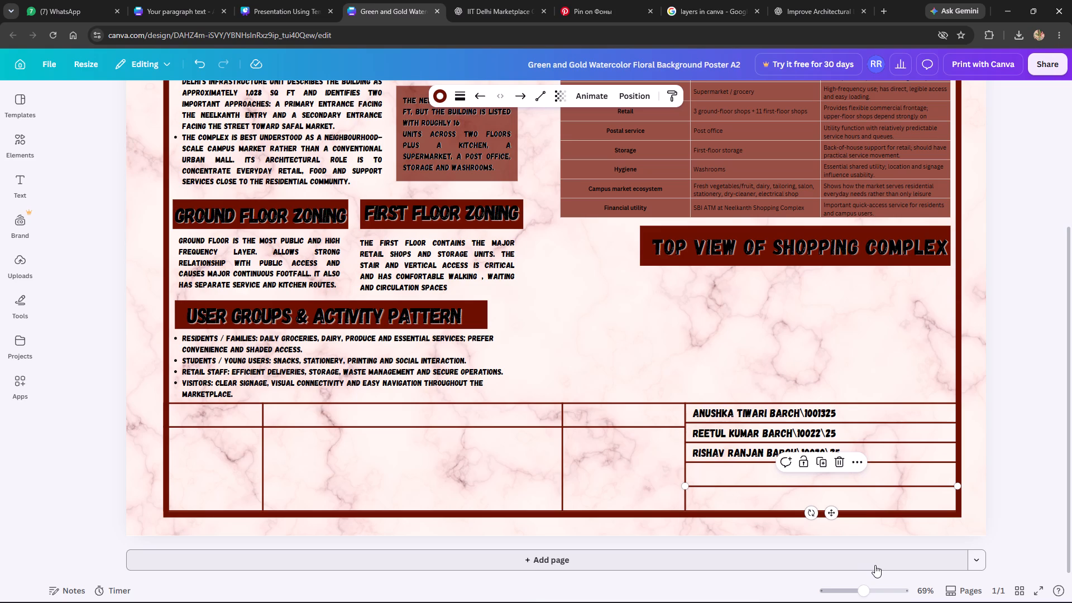
{"action": "left_click", "coordinate": [806, 464]}
{"action": "left_click", "coordinate": [1049, 466]}
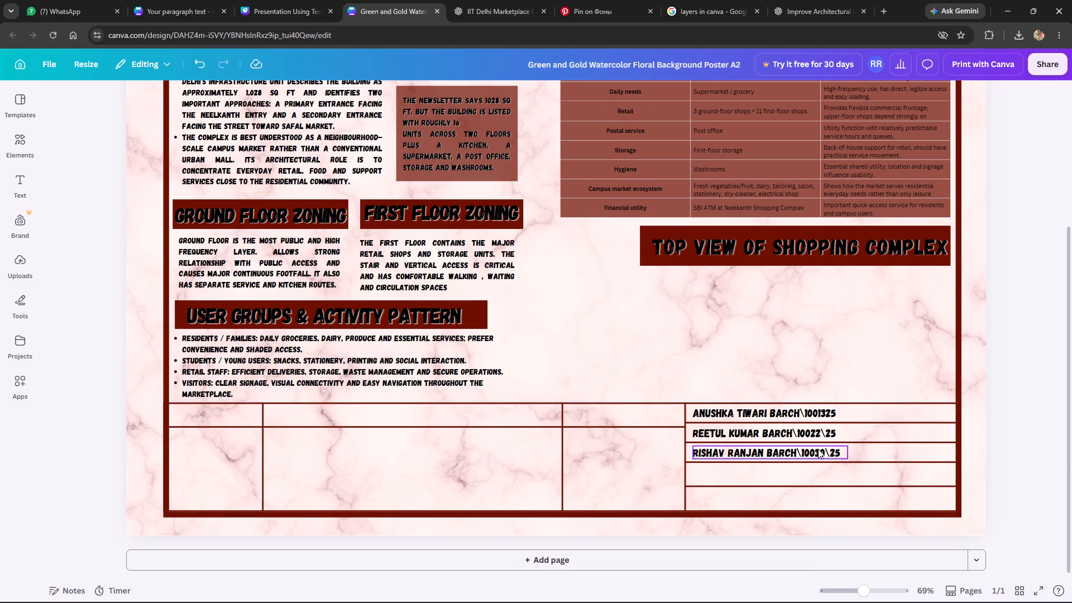
Duplicate the third student's text into the last column's fourth row.
{"action": "left_click", "coordinate": [818, 449]}
{"action": "left_click", "coordinate": [770, 424]}
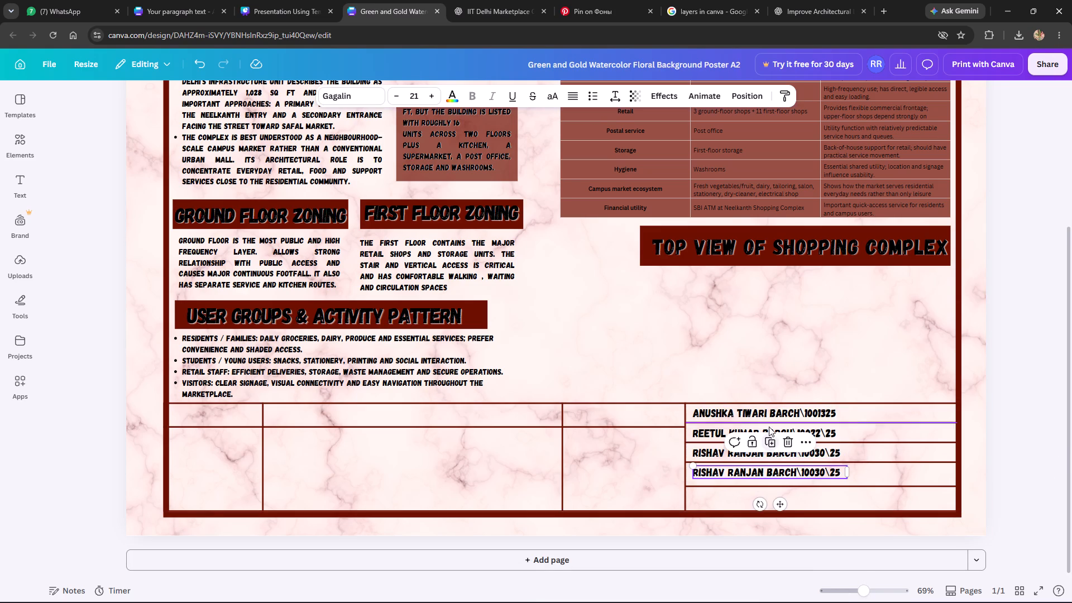
Replace the fourth row's text with "SEMESTER - III".
{"action": "double_click", "coordinate": [795, 472]}
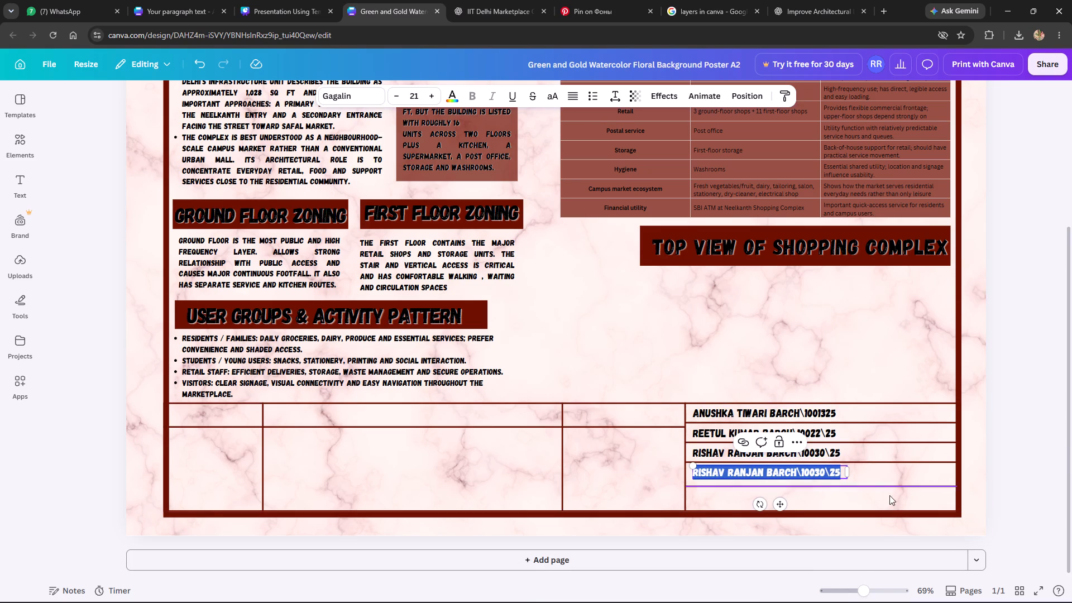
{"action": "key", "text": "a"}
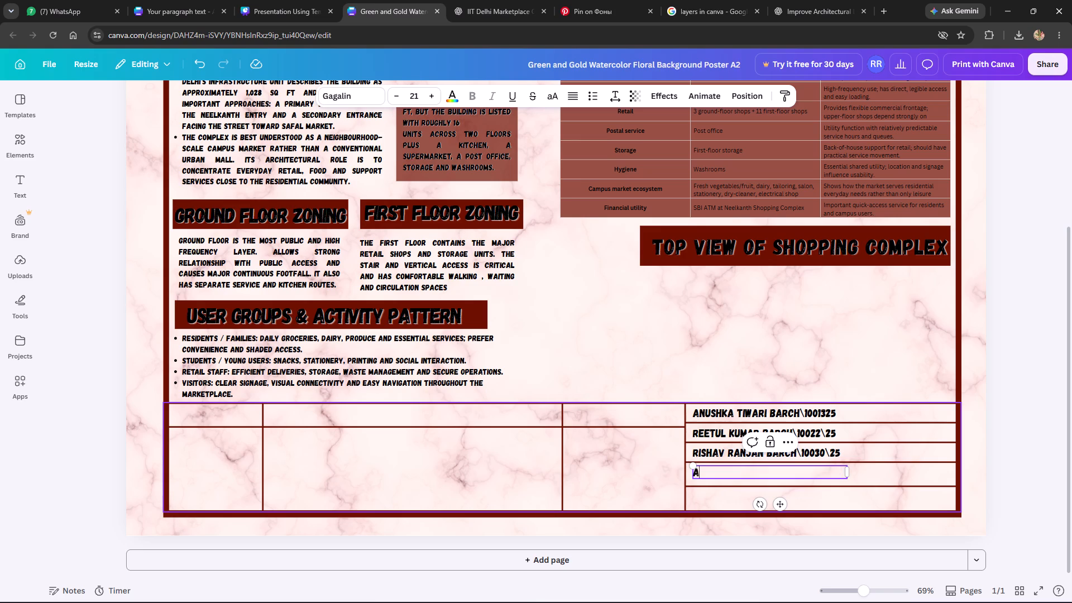
{"action": "key", "text": "Print"}
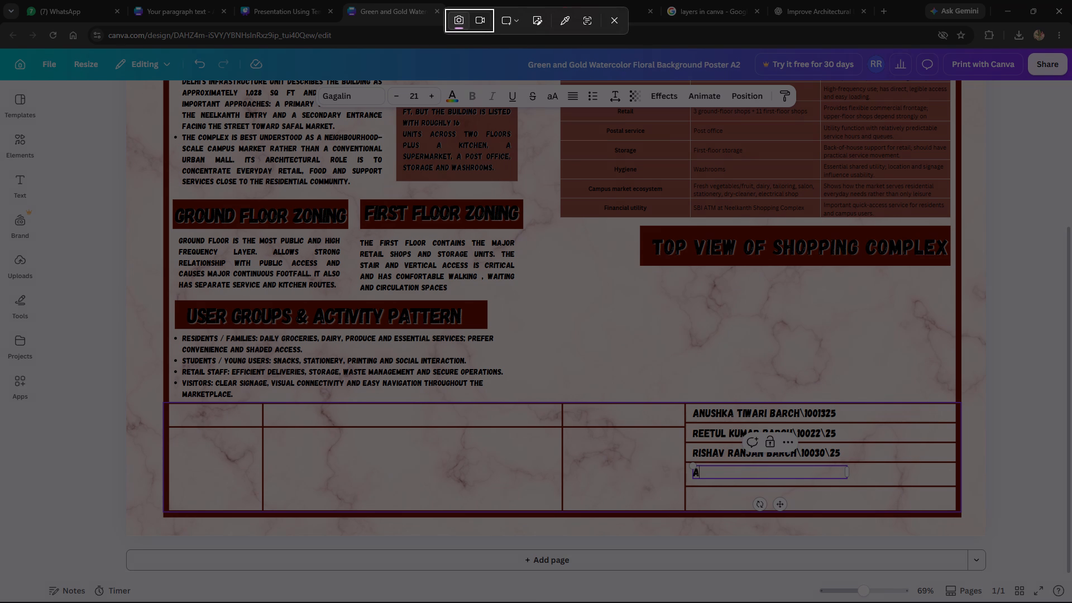
{"action": "left_click", "coordinate": [620, 22]}
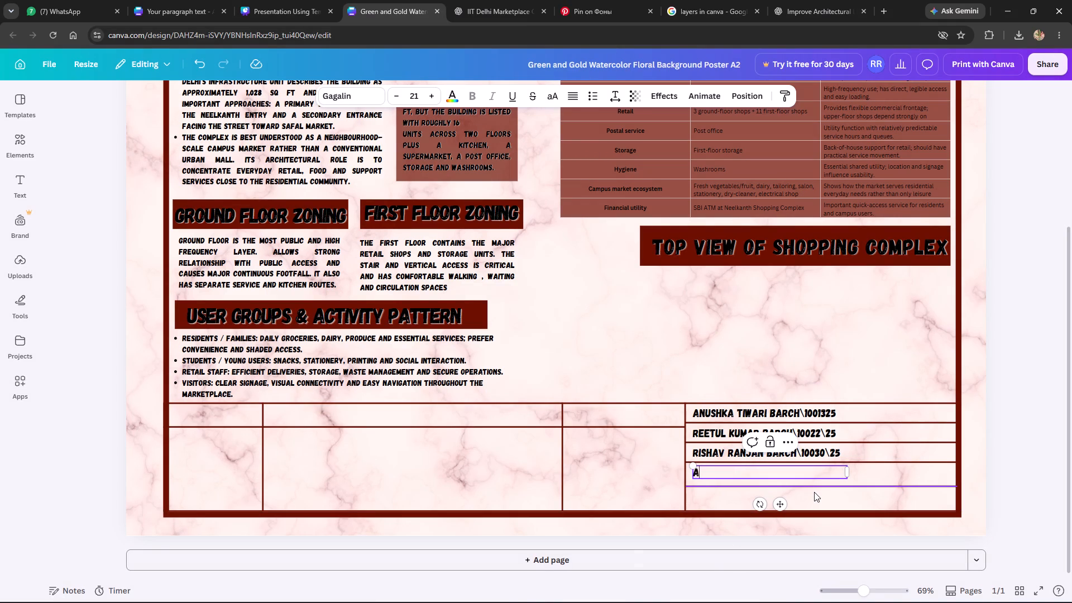
{"action": "key", "text": "BackSpace"}
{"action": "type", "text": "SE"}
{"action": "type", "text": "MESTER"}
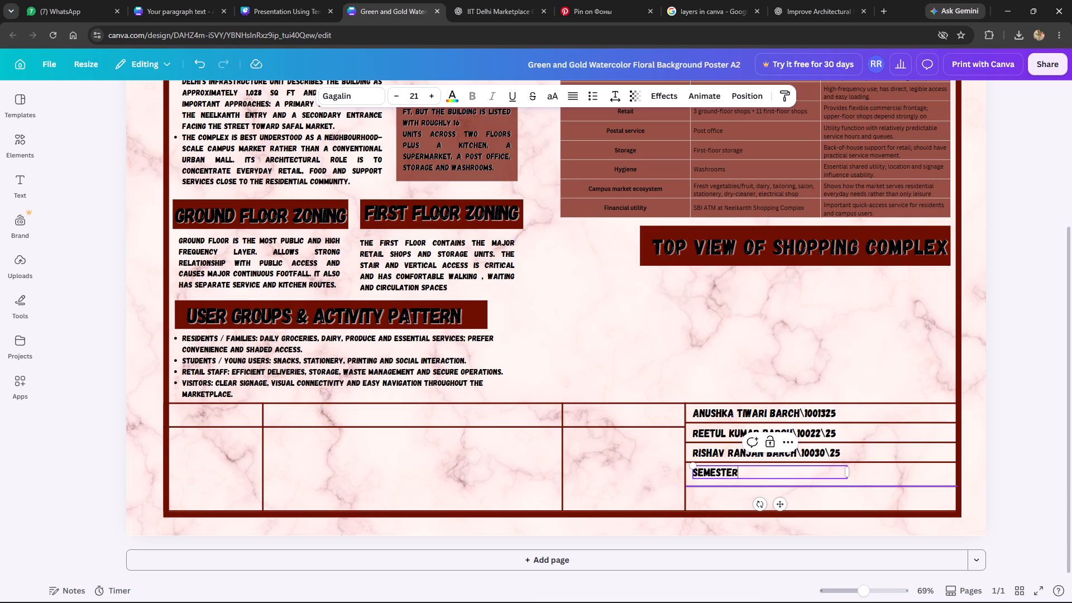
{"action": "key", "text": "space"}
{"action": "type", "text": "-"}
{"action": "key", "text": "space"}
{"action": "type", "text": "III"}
{"action": "left_click", "coordinate": [1051, 461]}
Unlock the last column's fourth row line and raise it to just below the SEMESTER - III text, matching the spacing above.
{"action": "left_click", "coordinate": [786, 485]}
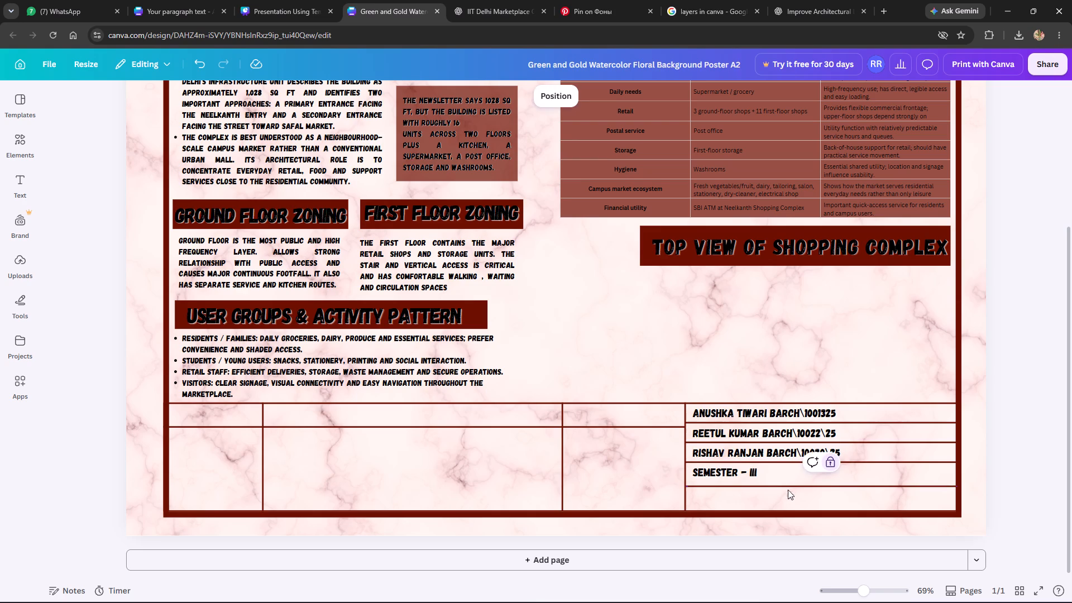
{"action": "left_click", "coordinate": [827, 485]}
{"action": "left_click", "coordinate": [851, 487]}
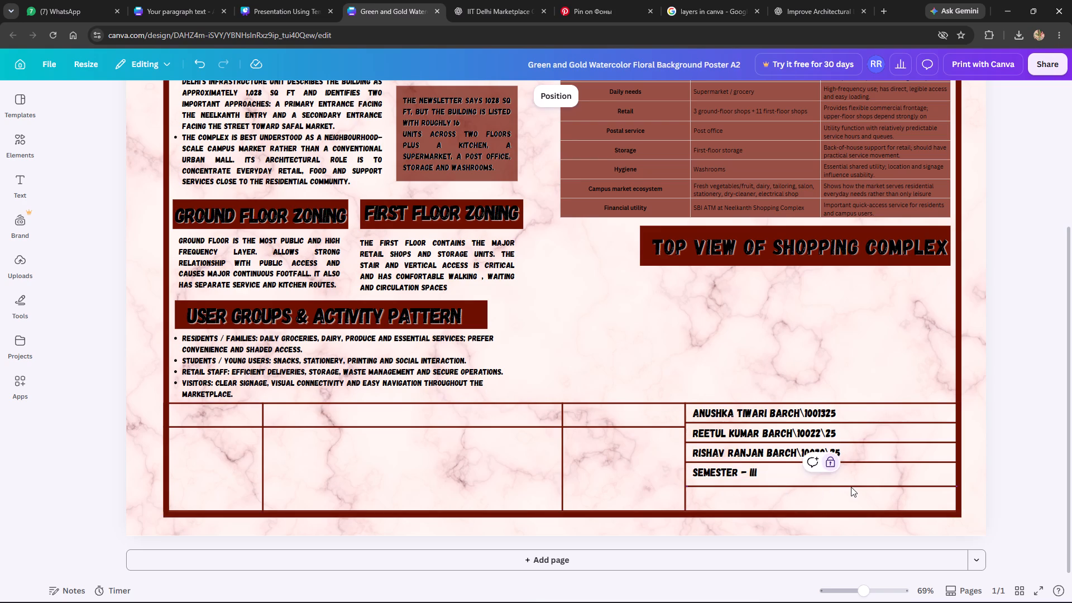
{"action": "left_click", "coordinate": [853, 488]}
{"action": "left_click", "coordinate": [832, 488]}
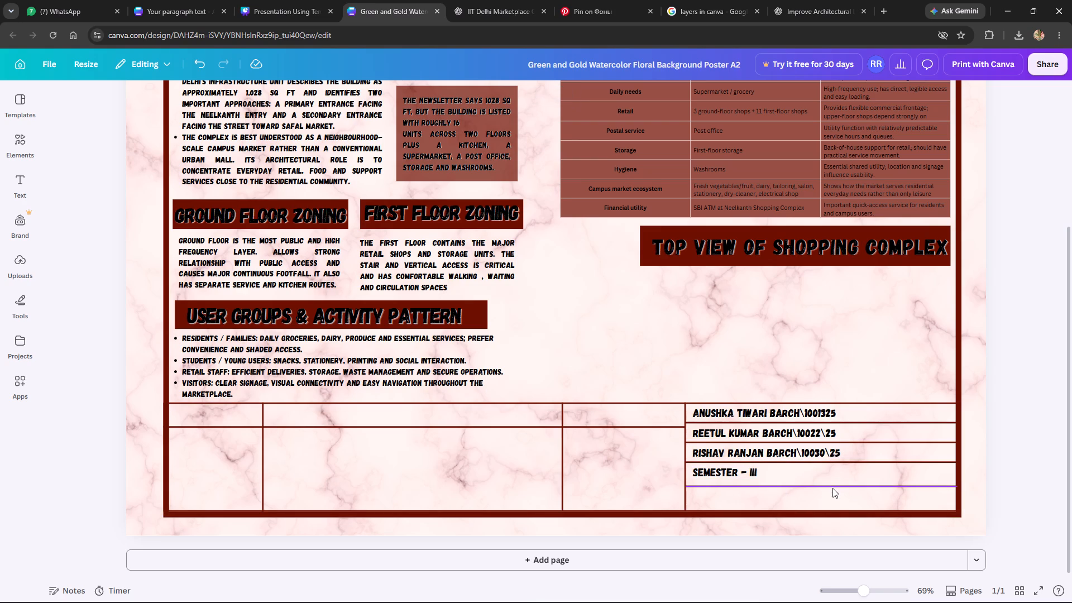
{"action": "left_click", "coordinate": [831, 463]}
{"action": "left_click", "coordinate": [834, 517]}
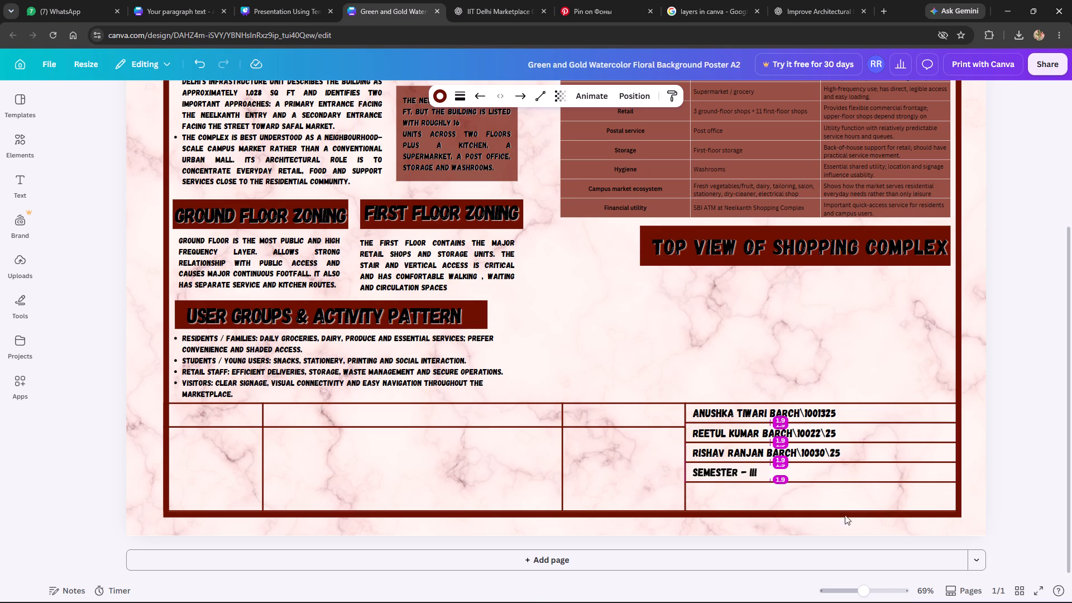
{"action": "left_click", "coordinate": [1032, 443]}
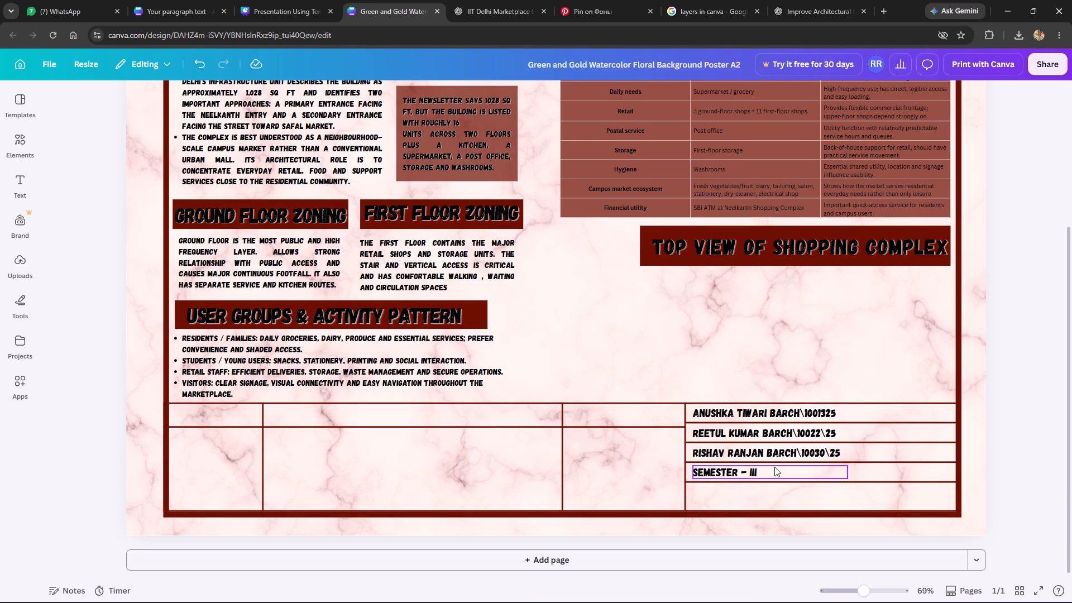
Move the first student's text up close to the title block's top line.
{"action": "left_click", "coordinate": [783, 418]}
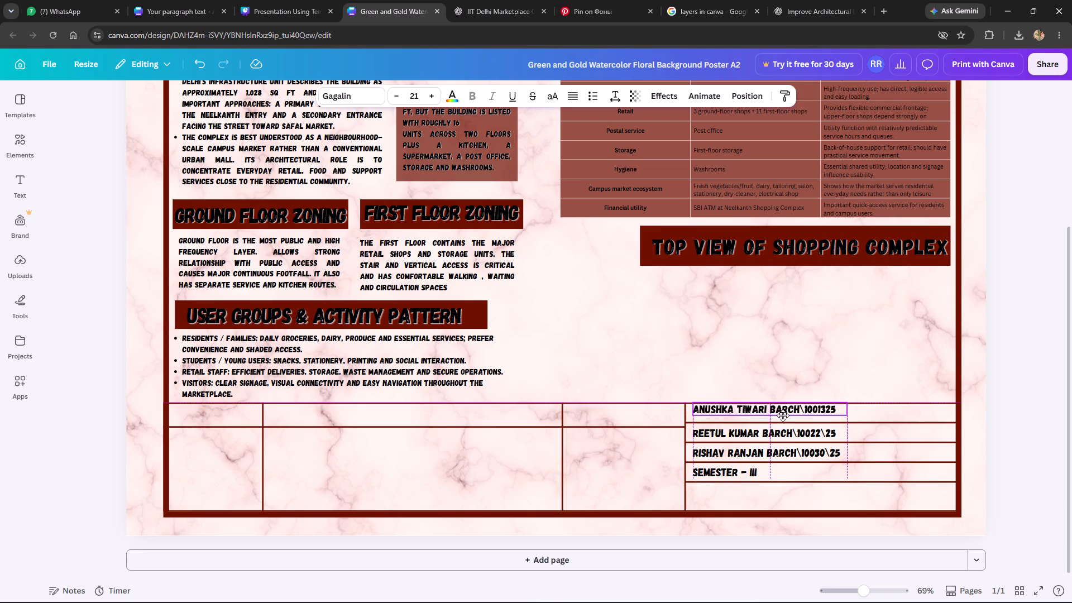
{"action": "left_click", "coordinate": [1035, 395]}
Raise the last column's first row line to just below the first student's text.
{"action": "left_click", "coordinate": [851, 424]}
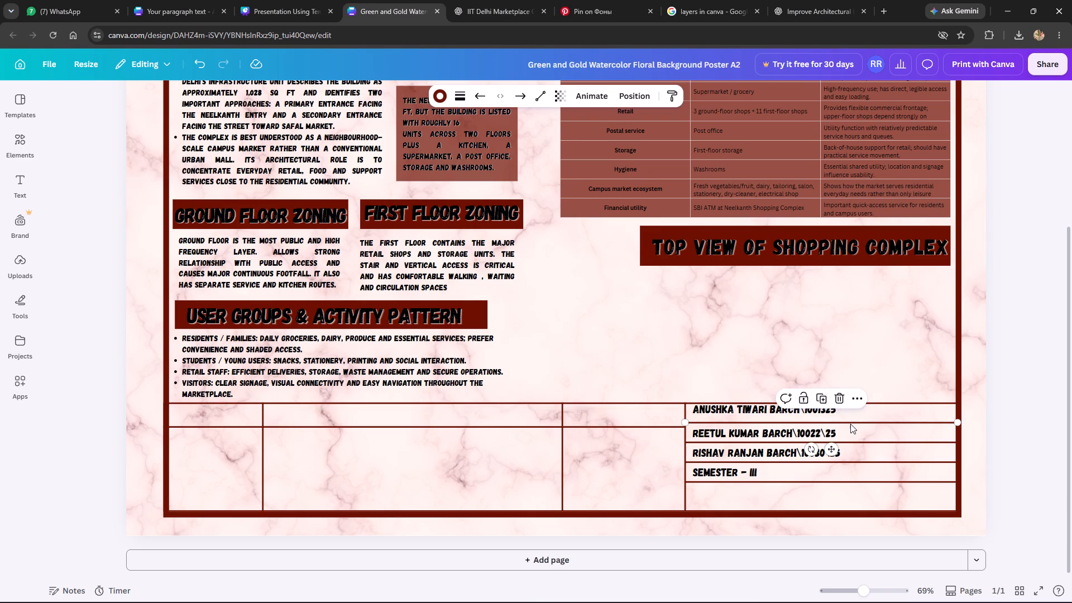
{"action": "left_click_drag", "start_coordinate": [831, 452], "coordinate": [831, 446]}
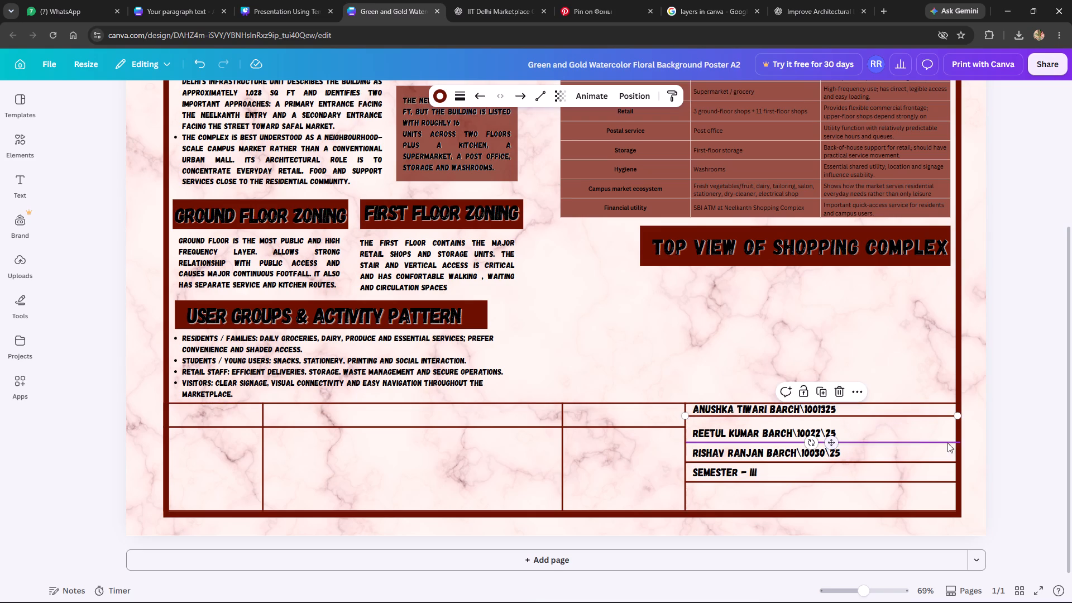
{"action": "left_click", "coordinate": [994, 436]}
Move the second student's text up close beneath the last column's first row line, keeping it left-aligned with the first student's text.
{"action": "left_click_drag", "start_coordinate": [797, 430], "coordinate": [796, 425]}
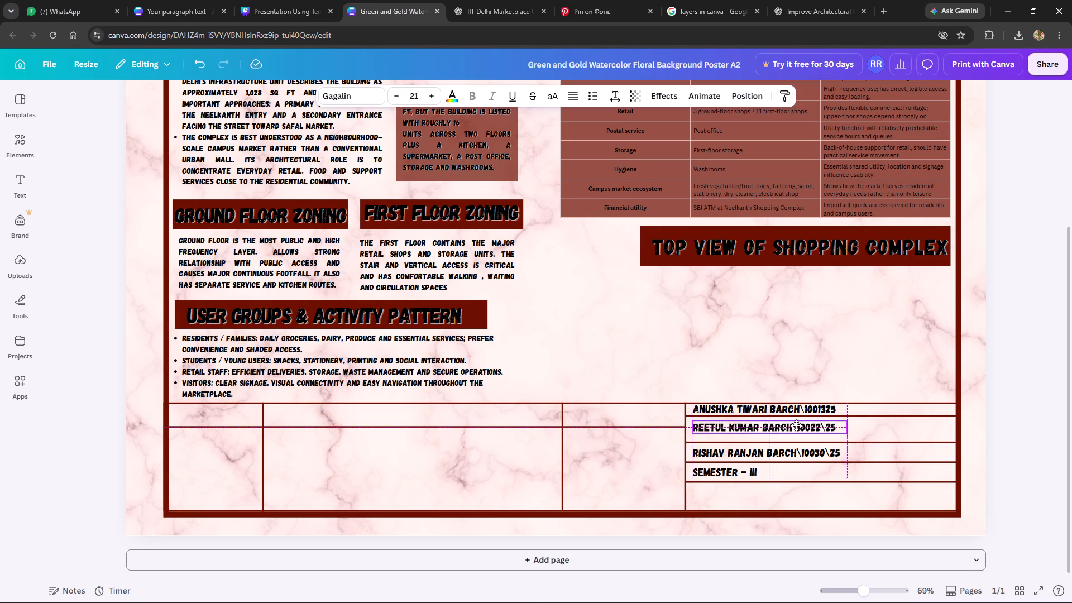
{"action": "left_click_drag", "start_coordinate": [796, 425], "coordinate": [793, 424]}
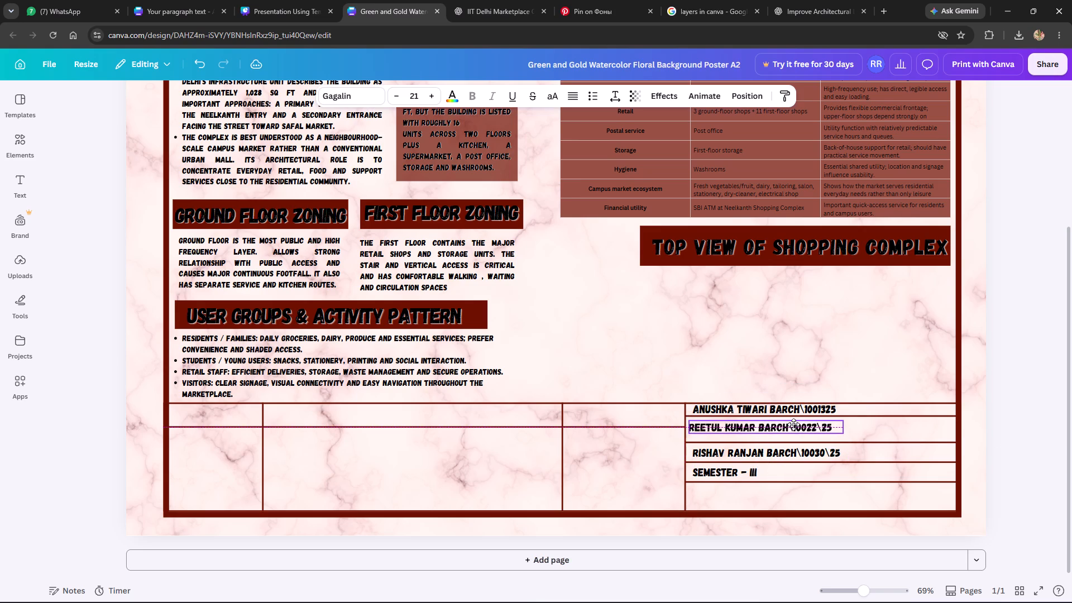
{"action": "left_click_drag", "start_coordinate": [793, 424], "coordinate": [796, 424]}
{"action": "left_click", "coordinate": [797, 426]}
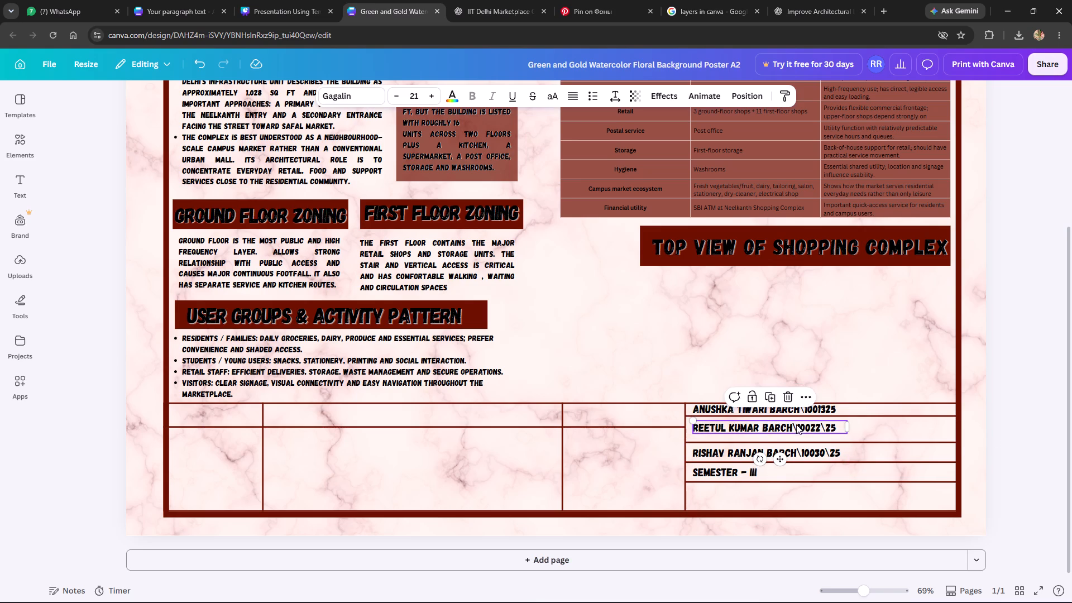
{"action": "left_click", "coordinate": [1013, 422]}
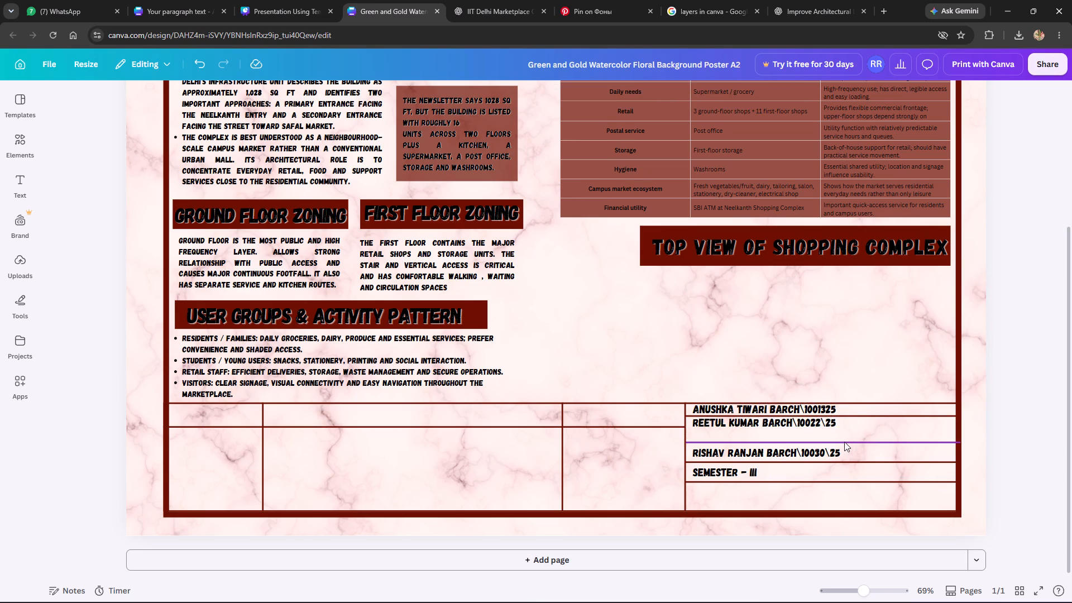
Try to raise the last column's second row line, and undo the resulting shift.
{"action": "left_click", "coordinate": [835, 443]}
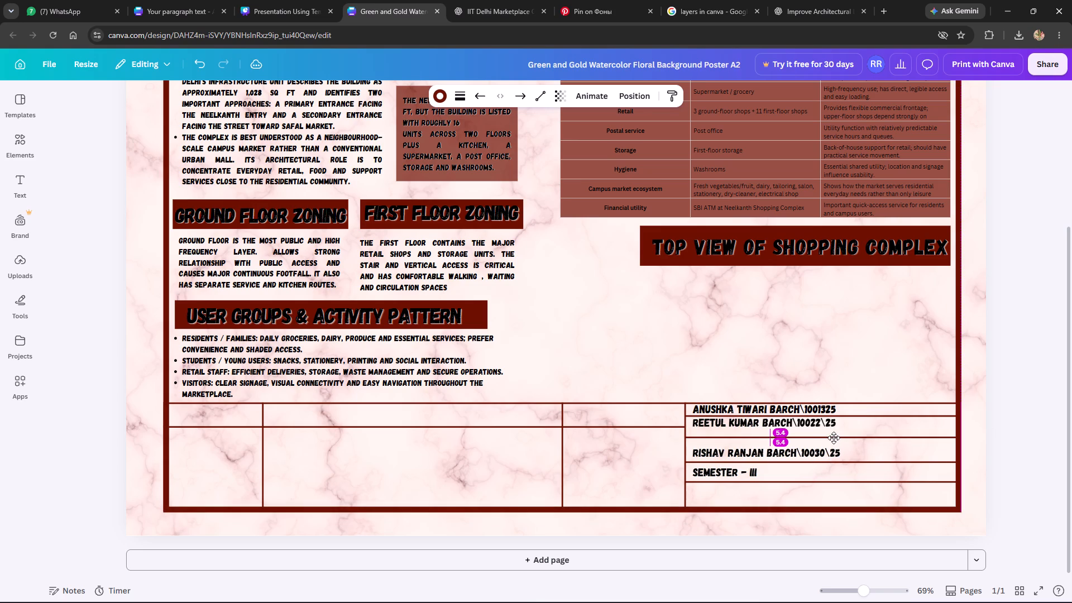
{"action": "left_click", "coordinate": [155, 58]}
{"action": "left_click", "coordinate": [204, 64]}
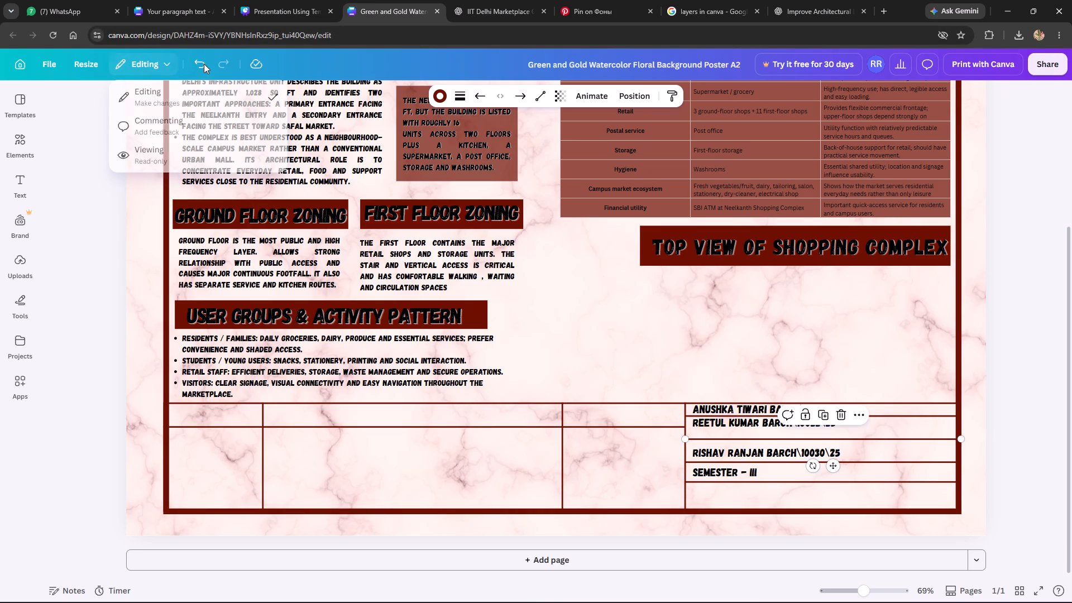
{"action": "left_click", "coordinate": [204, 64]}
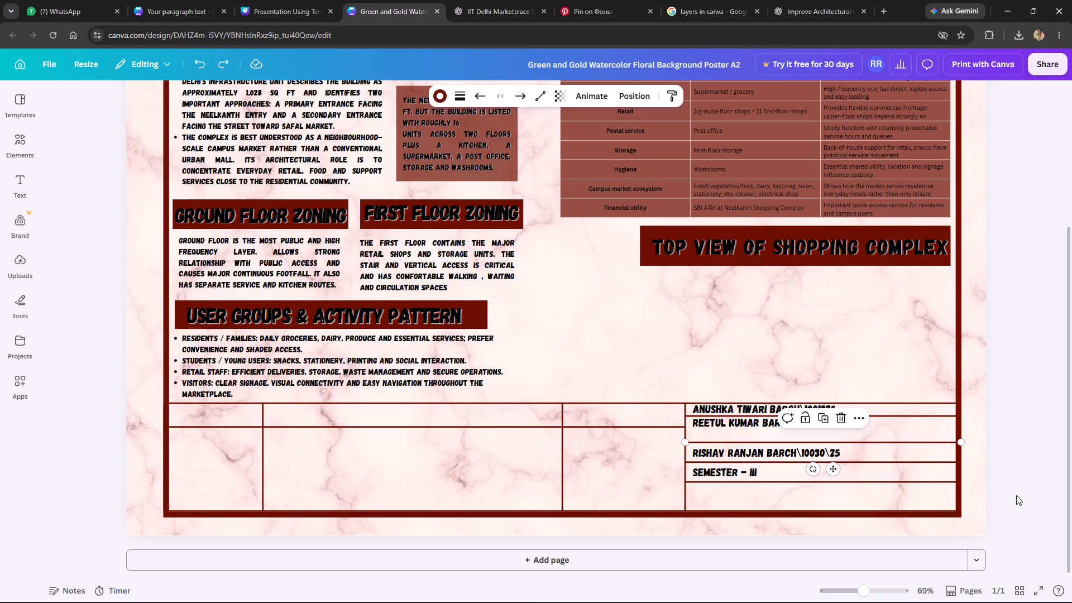
Pull the second row line's end clear of the border frame and raise the line to just below the second student's text.
{"action": "left_click_drag", "start_coordinate": [961, 443], "coordinate": [953, 441]}
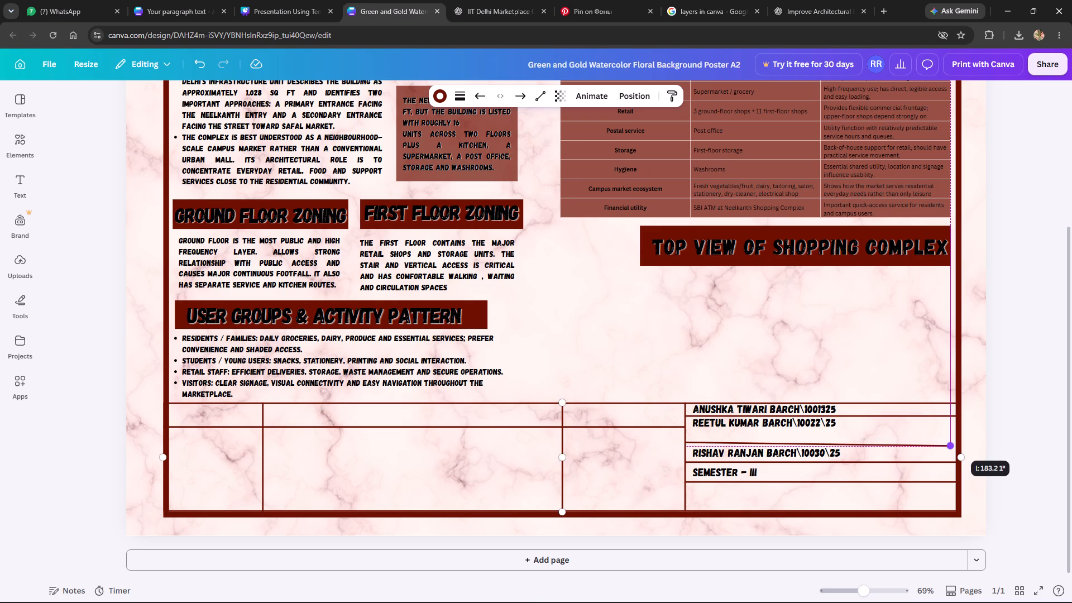
{"action": "left_click_drag", "start_coordinate": [953, 441], "coordinate": [954, 439]}
{"action": "left_click", "coordinate": [1037, 433]}
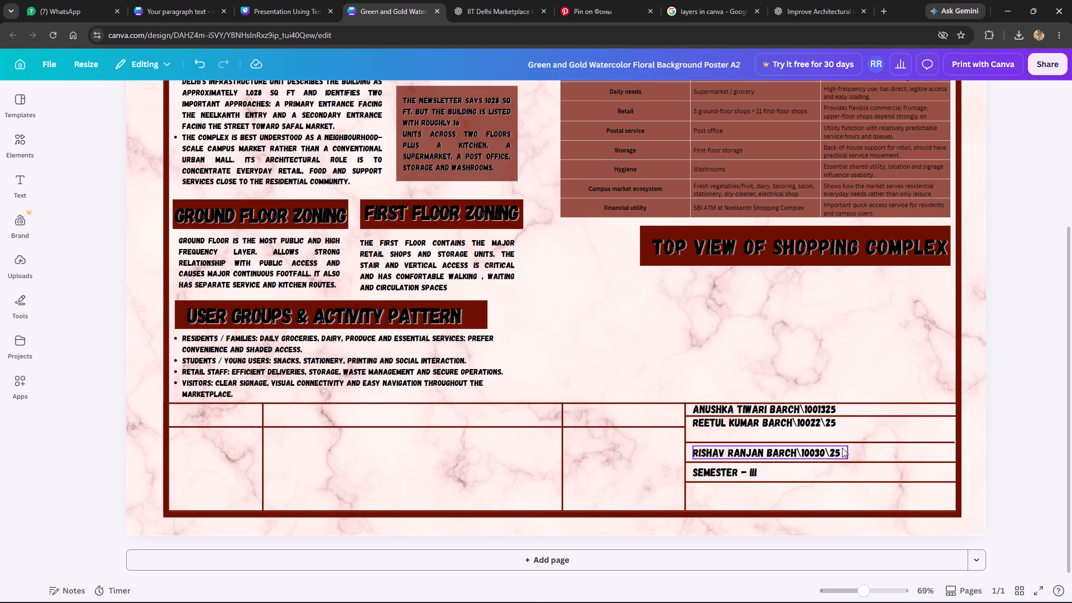
{"action": "left_click_drag", "start_coordinate": [846, 441], "coordinate": [846, 430]}
{"action": "left_click", "coordinate": [1010, 424]}
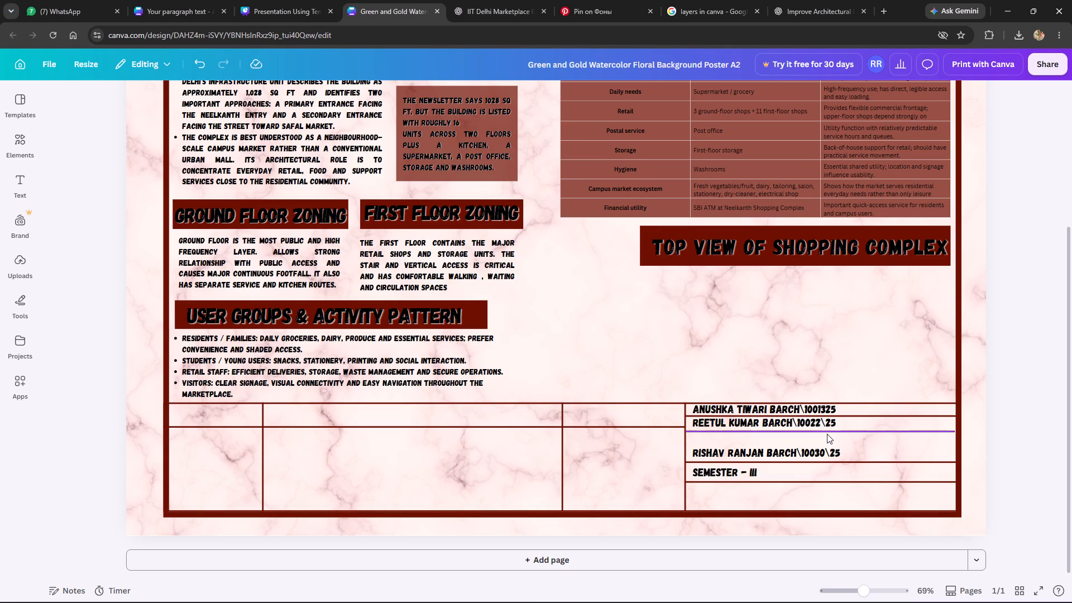
{"action": "left_click", "coordinate": [829, 430]}
{"action": "left_click", "coordinate": [829, 430]}
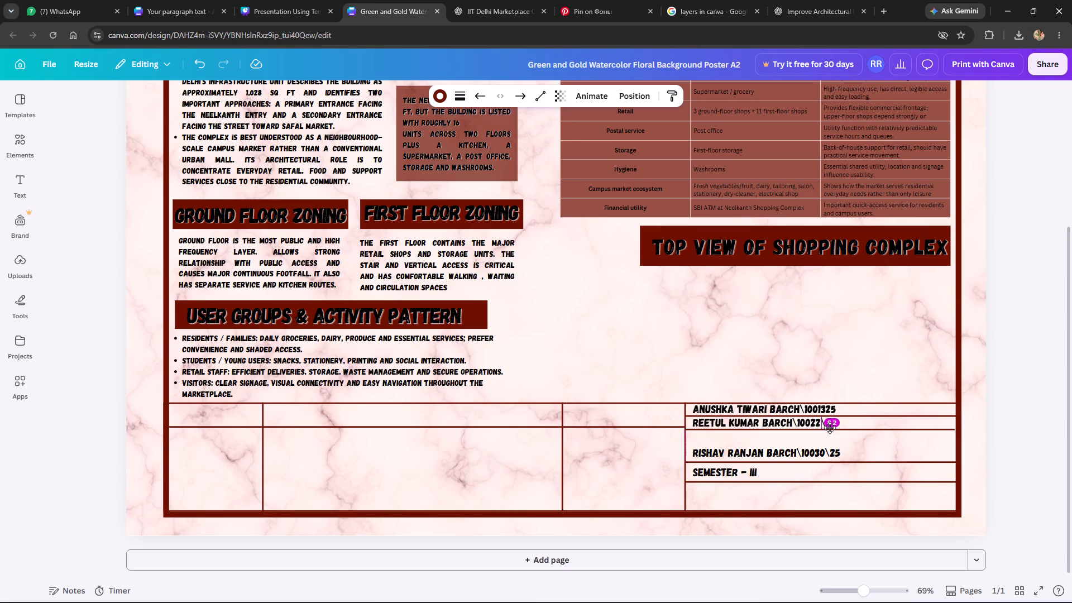
{"action": "left_click_drag", "start_coordinate": [954, 430], "coordinate": [955, 430]}
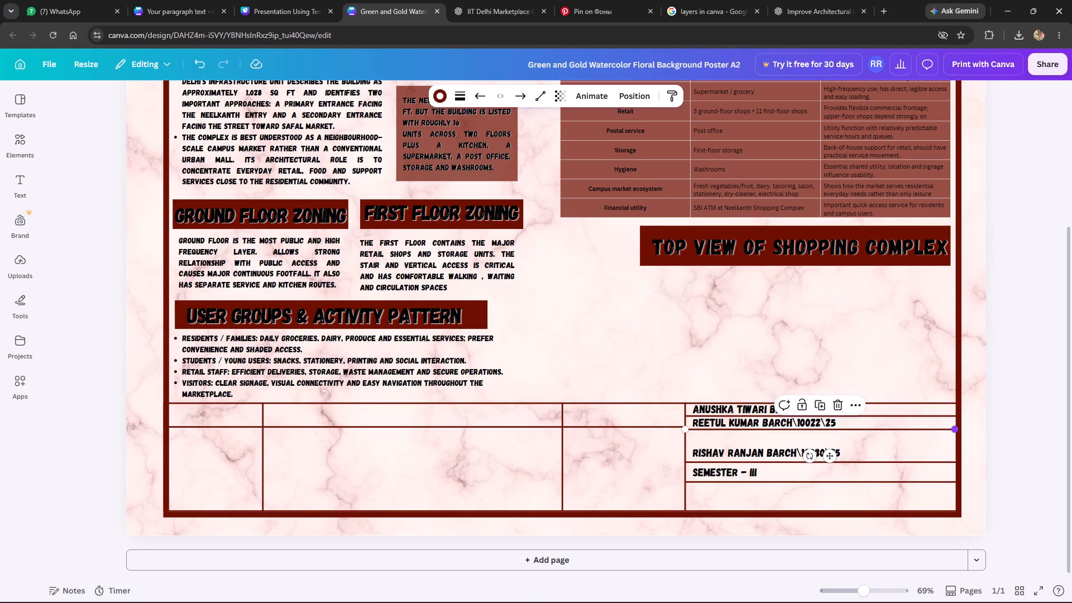
{"action": "left_click_drag", "start_coordinate": [955, 430], "coordinate": [960, 431]}
Move the third student's text up close beneath the last column's second row line, left-aligned with the names above.
{"action": "left_click", "coordinate": [768, 452]}
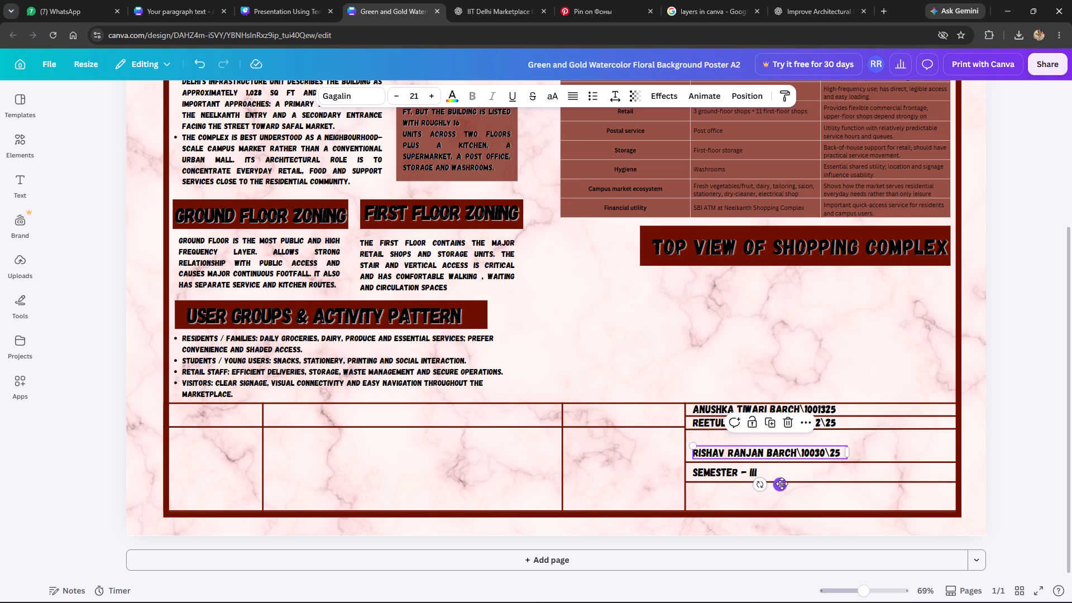
{"action": "left_click_drag", "start_coordinate": [783, 484], "coordinate": [781, 472]}
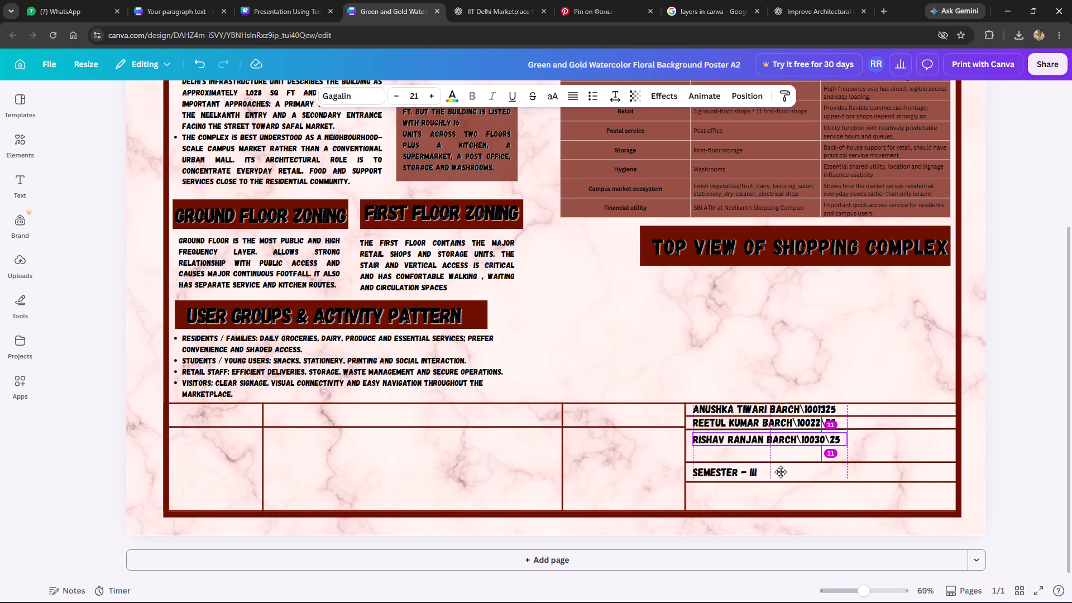
{"action": "left_click_drag", "start_coordinate": [781, 472], "coordinate": [781, 468]}
{"action": "left_click", "coordinate": [1034, 442]}
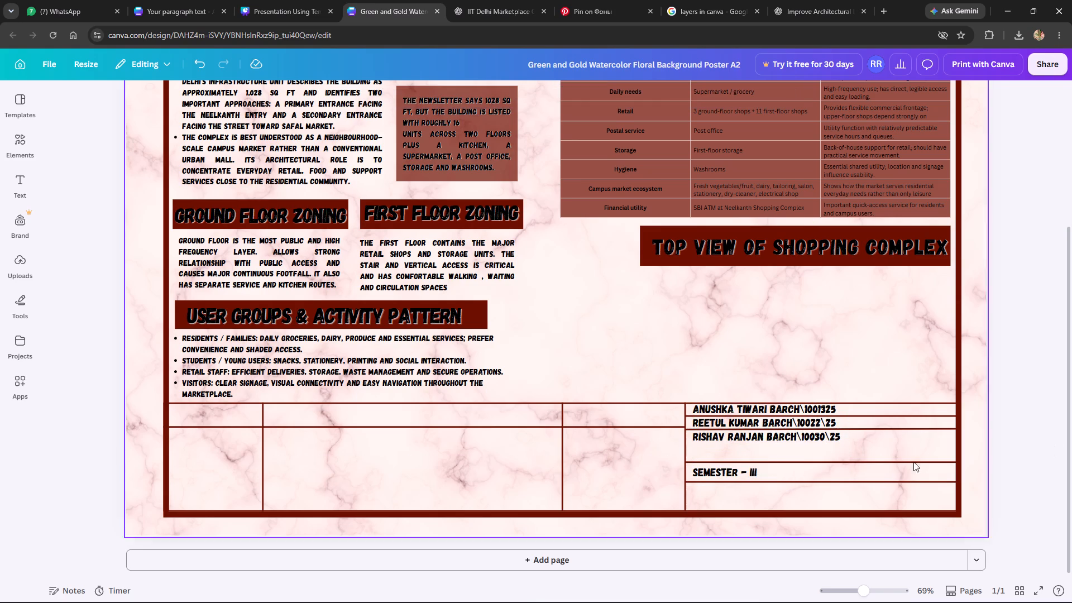
Raise the last column's third row line to just below the third student's text, matching the row spacing above.
{"action": "left_click", "coordinate": [815, 460]}
{"action": "left_click_drag", "start_coordinate": [831, 490], "coordinate": [830, 481]}
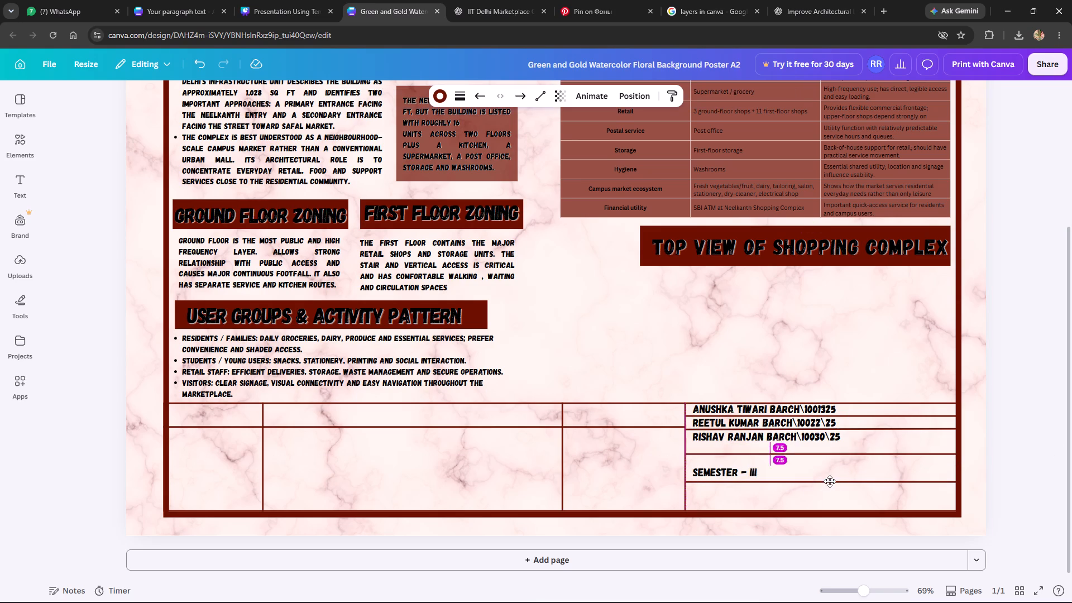
{"action": "left_click_drag", "start_coordinate": [830, 481], "coordinate": [828, 471]}
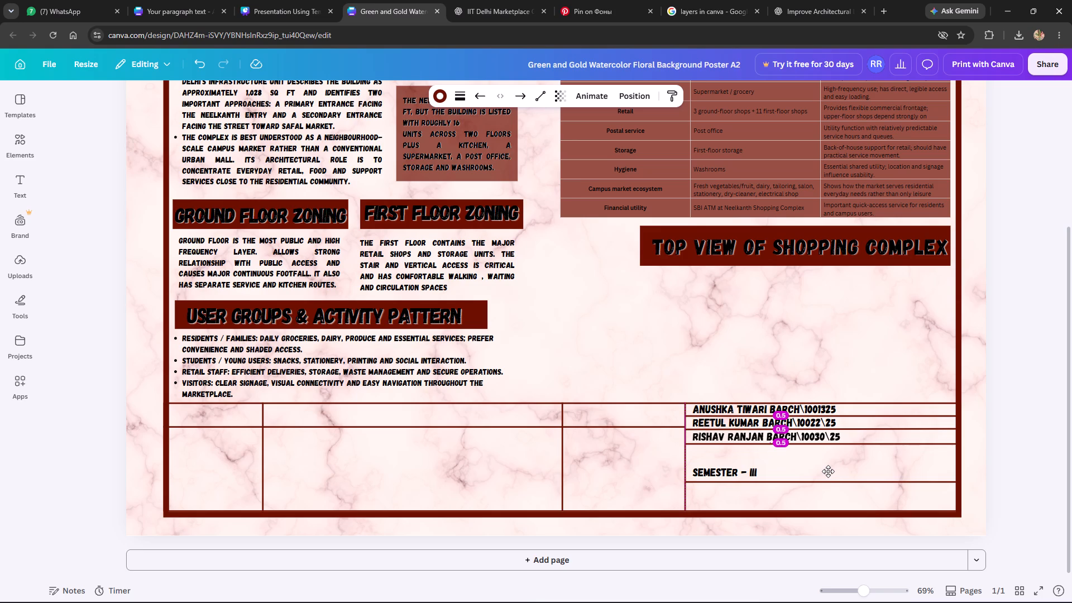
{"action": "left_click_drag", "start_coordinate": [828, 471], "coordinate": [829, 472]}
{"action": "left_click", "coordinate": [1029, 459]}
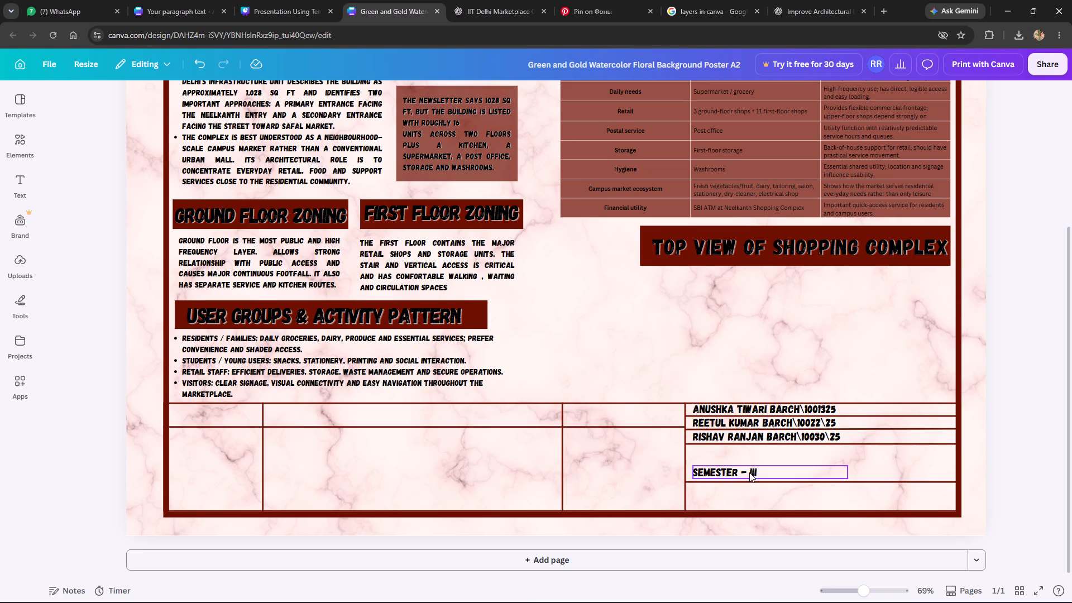
Move the SEMESTER - III text up close beneath the last column's third row line, left-aligned with the student names.
{"action": "left_click", "coordinate": [749, 472]}
{"action": "left_click_drag", "start_coordinate": [784, 506], "coordinate": [782, 492]}
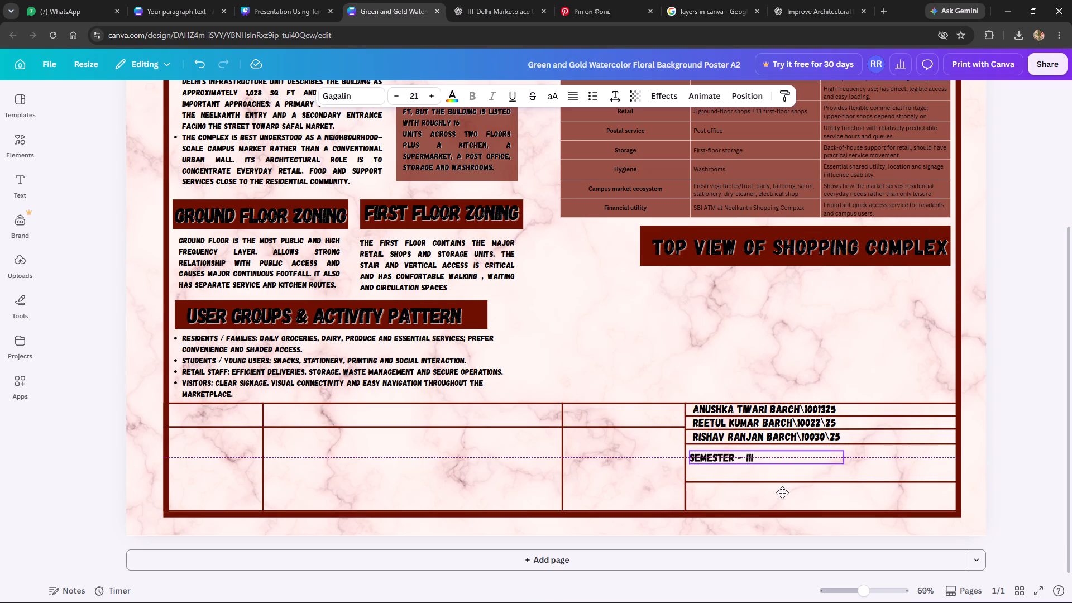
{"action": "left_click_drag", "start_coordinate": [782, 492], "coordinate": [783, 485]}
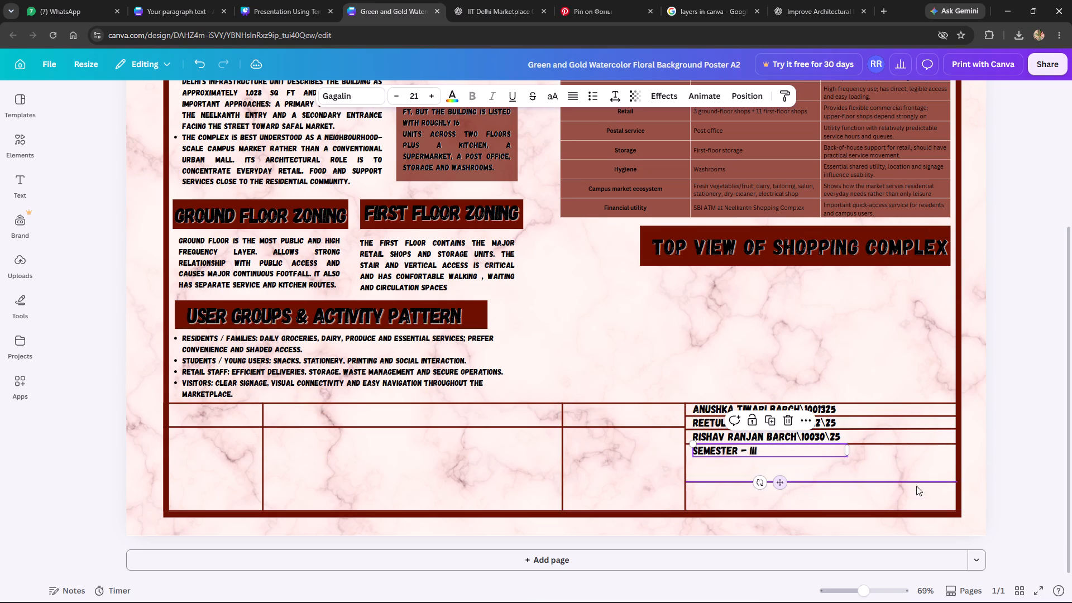
{"action": "left_click", "coordinate": [1030, 469]}
Raise the last column's fourth row line to just below the SEMESTER - III text.
{"action": "left_click", "coordinate": [793, 482]}
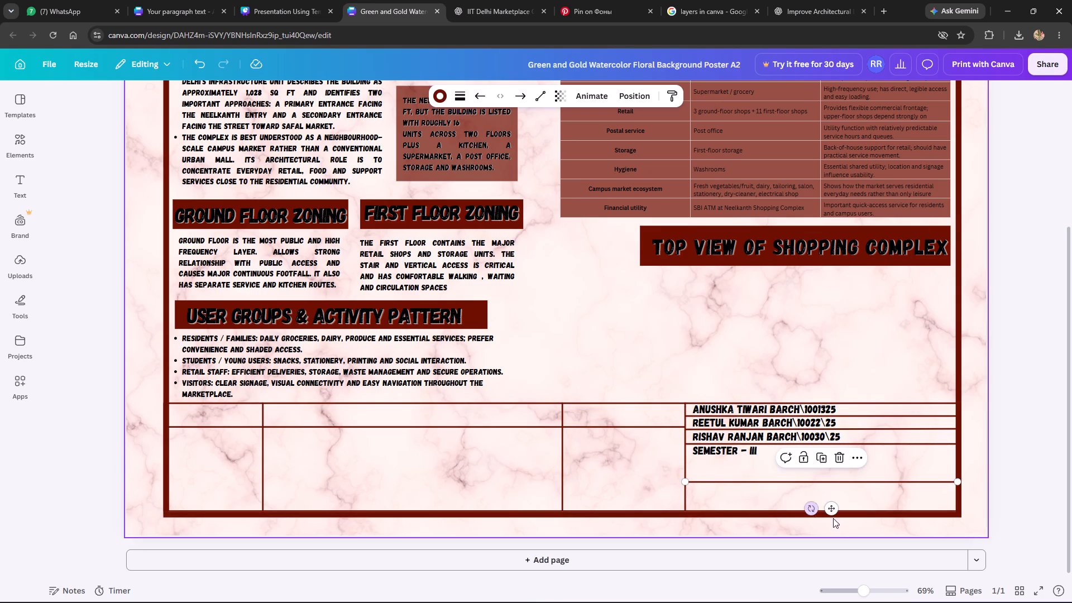
{"action": "left_click_drag", "start_coordinate": [831, 510], "coordinate": [830, 489]}
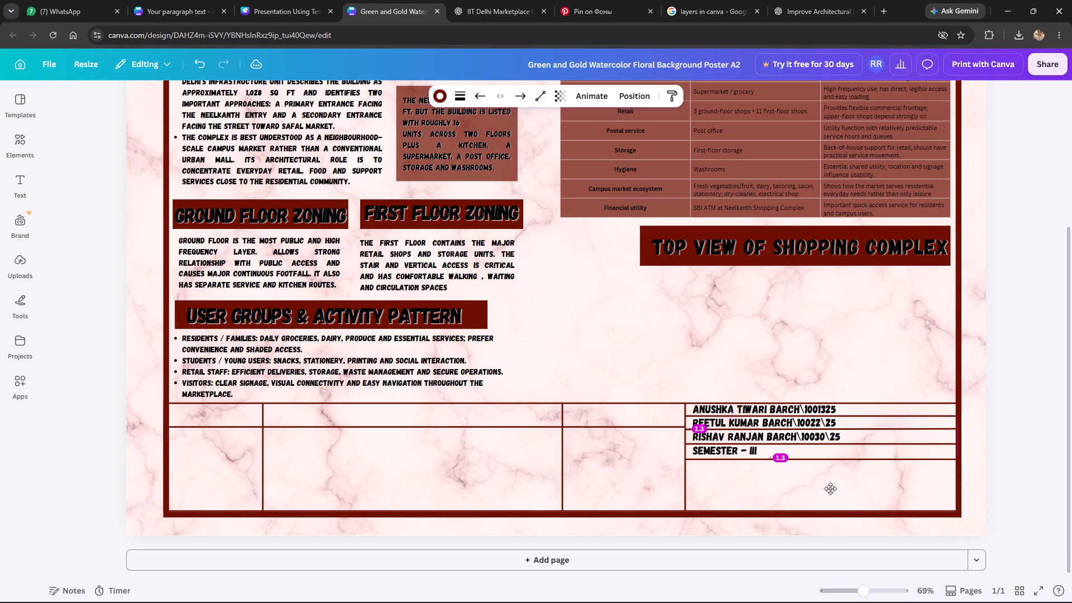
{"action": "left_click_drag", "start_coordinate": [830, 489], "coordinate": [830, 485]}
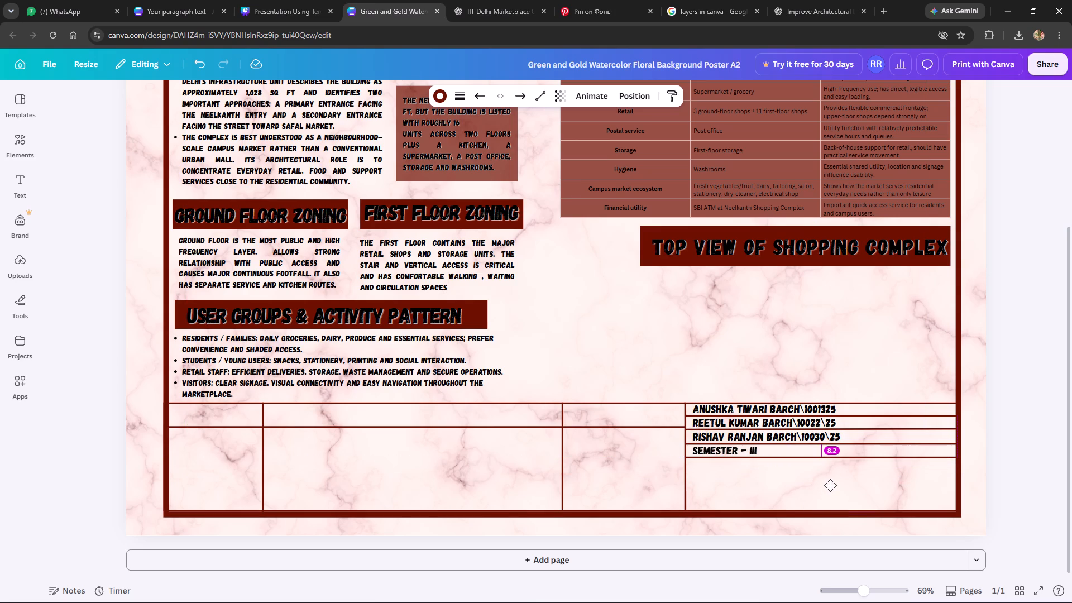
{"action": "left_click_drag", "start_coordinate": [830, 485], "coordinate": [830, 485]}
{"action": "left_click", "coordinate": [1020, 463]}
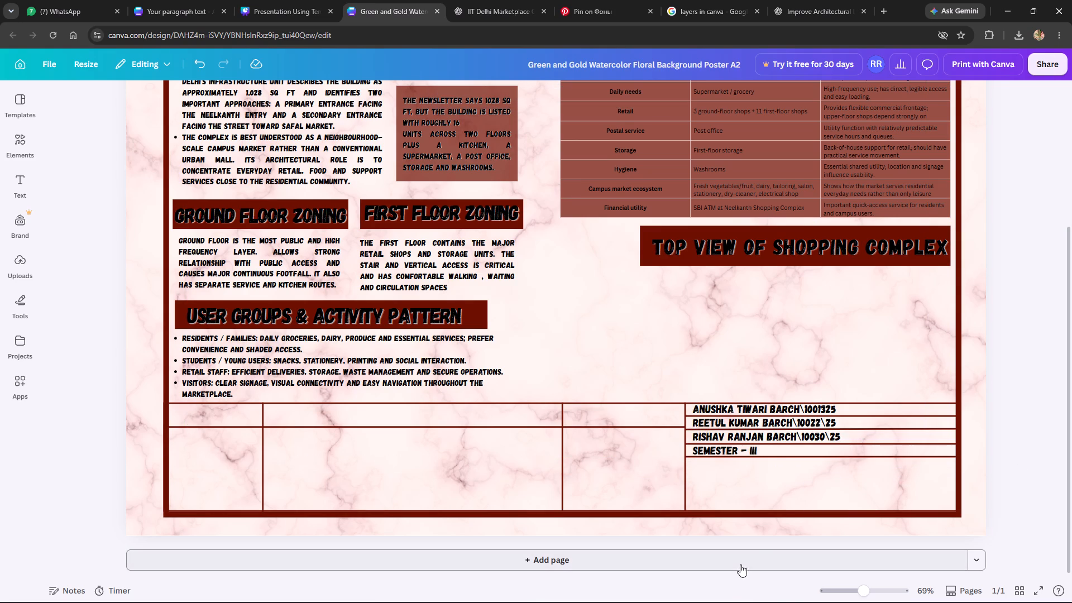
Duplicate the last column's fourth row line and place the copy about one row height below it, aligned to the column.
{"action": "left_click", "coordinate": [806, 456]}
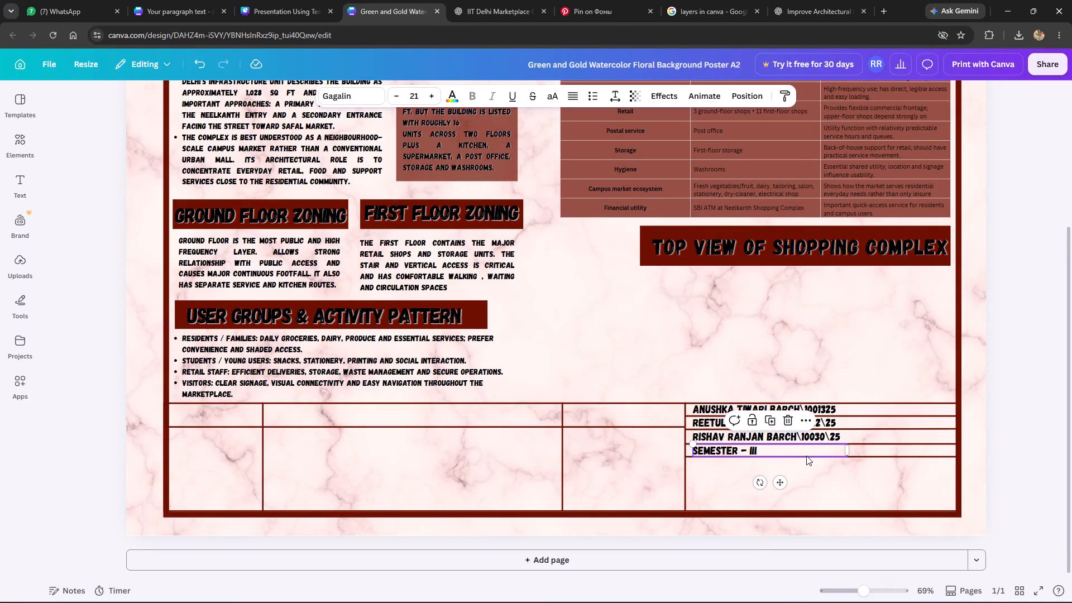
{"action": "left_click", "coordinate": [1039, 451]}
{"action": "left_click", "coordinate": [923, 458]}
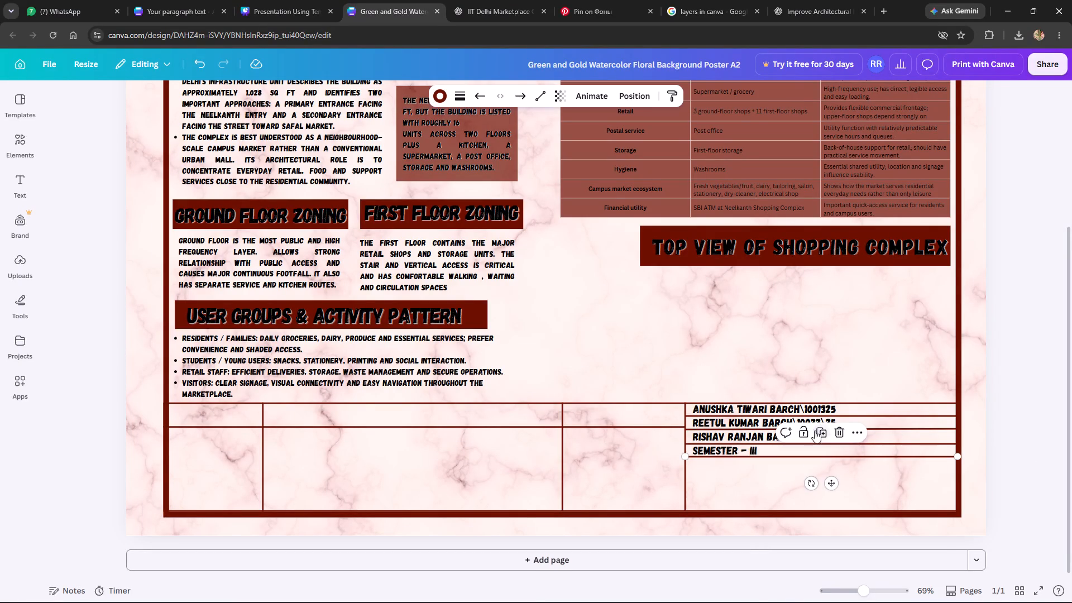
{"action": "left_click", "coordinate": [821, 432]}
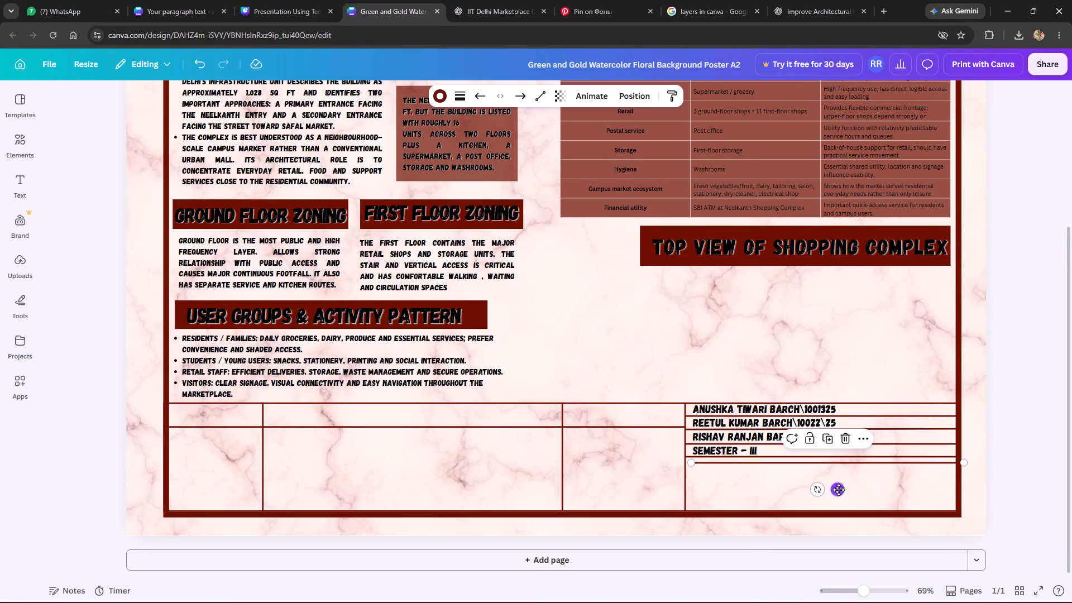
{"action": "left_click_drag", "start_coordinate": [839, 490], "coordinate": [830, 498]}
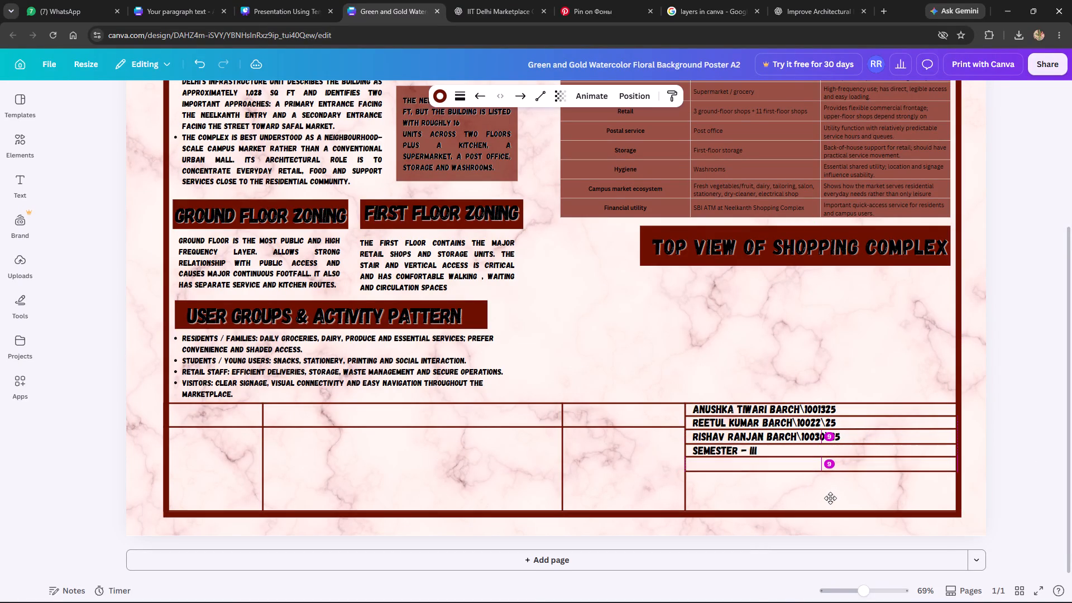
{"action": "left_click_drag", "start_coordinate": [830, 498], "coordinate": [830, 499]}
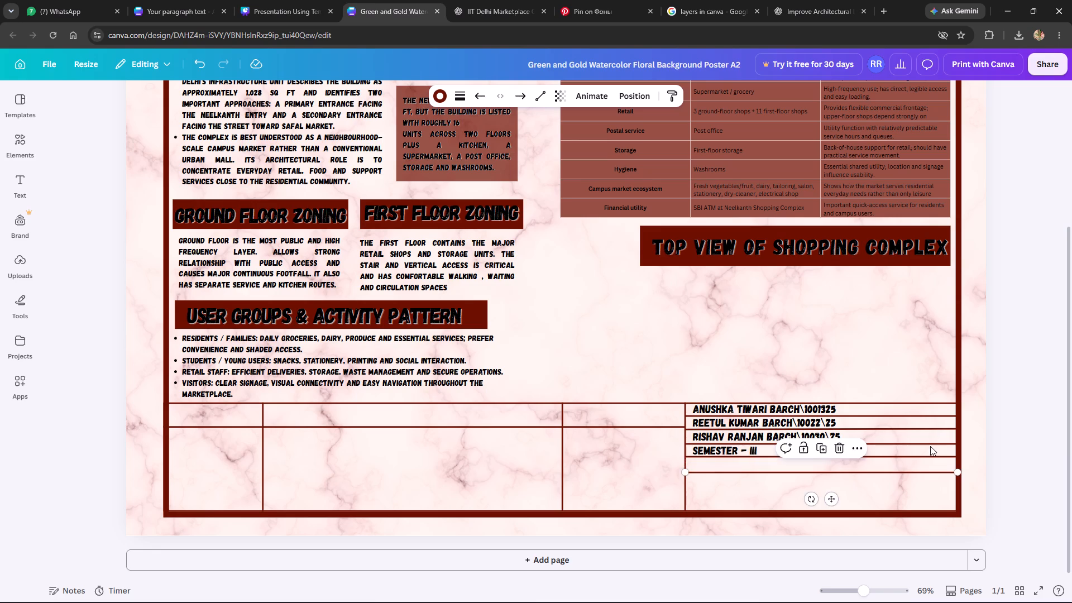
{"action": "left_click", "coordinate": [1014, 418]}
Duplicate the SEMESTER - III text, replace the copy's wording with "ARCHITECTURAL DESIGN", and place it left-aligned in the fifth row.
{"action": "left_click", "coordinate": [735, 449]}
{"action": "left_click", "coordinate": [773, 424]}
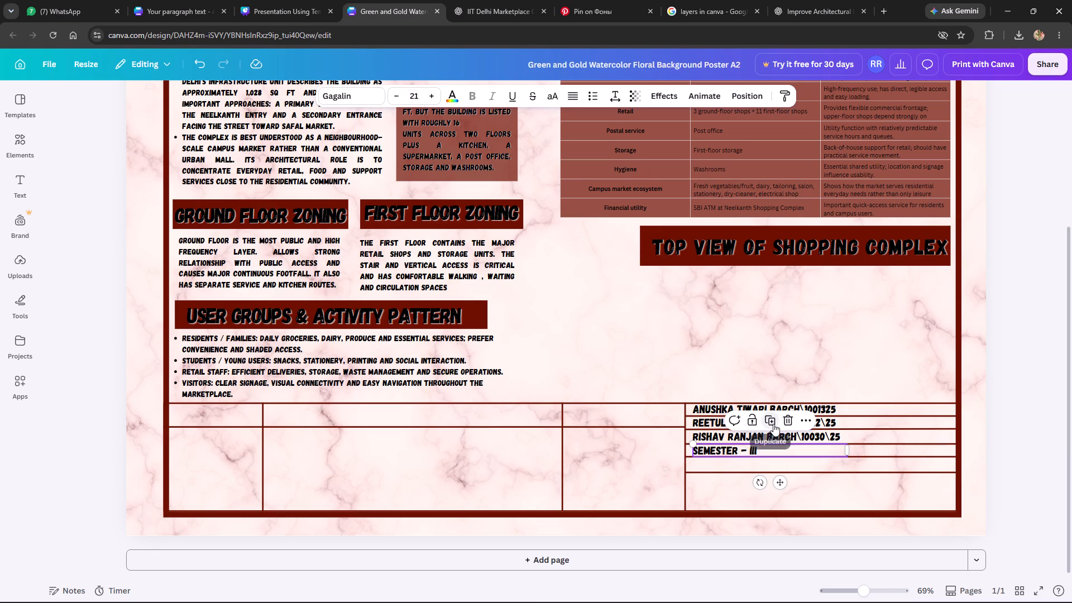
{"action": "double_click", "coordinate": [735, 456]}
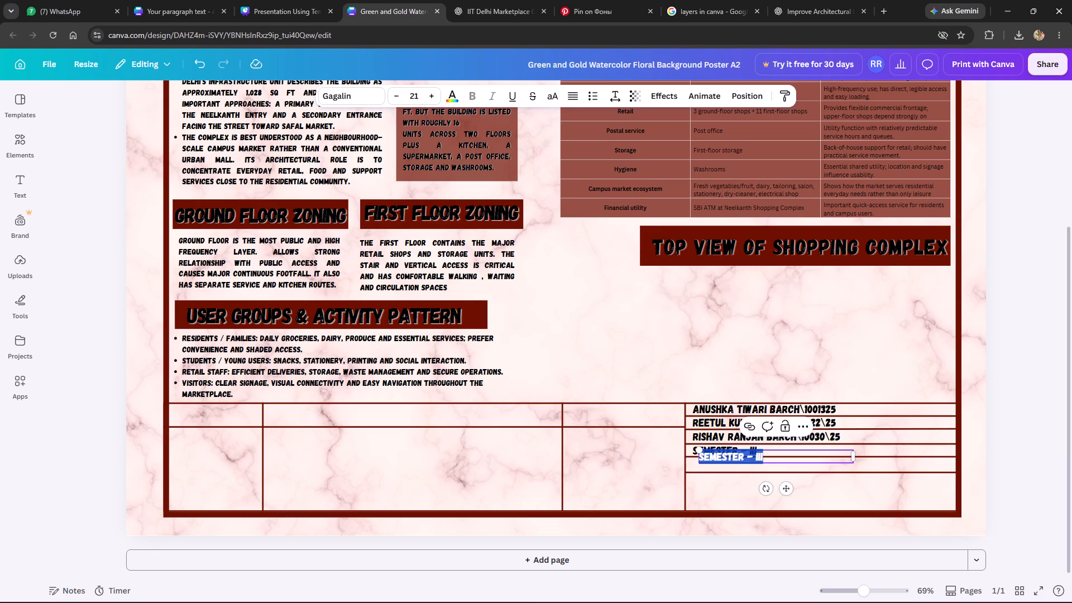
{"action": "key", "text": "BackSpace"}
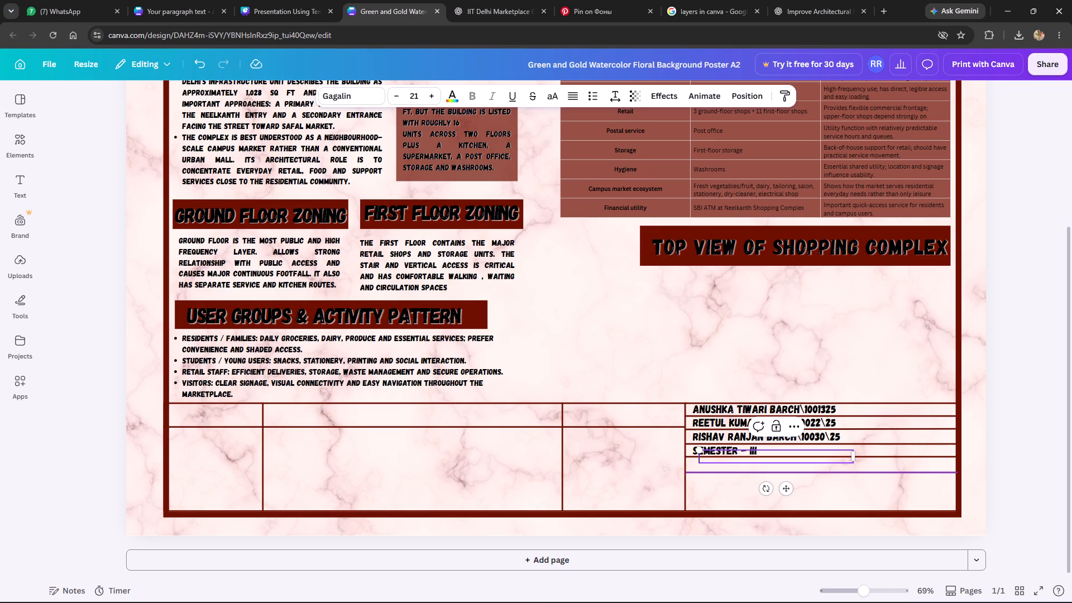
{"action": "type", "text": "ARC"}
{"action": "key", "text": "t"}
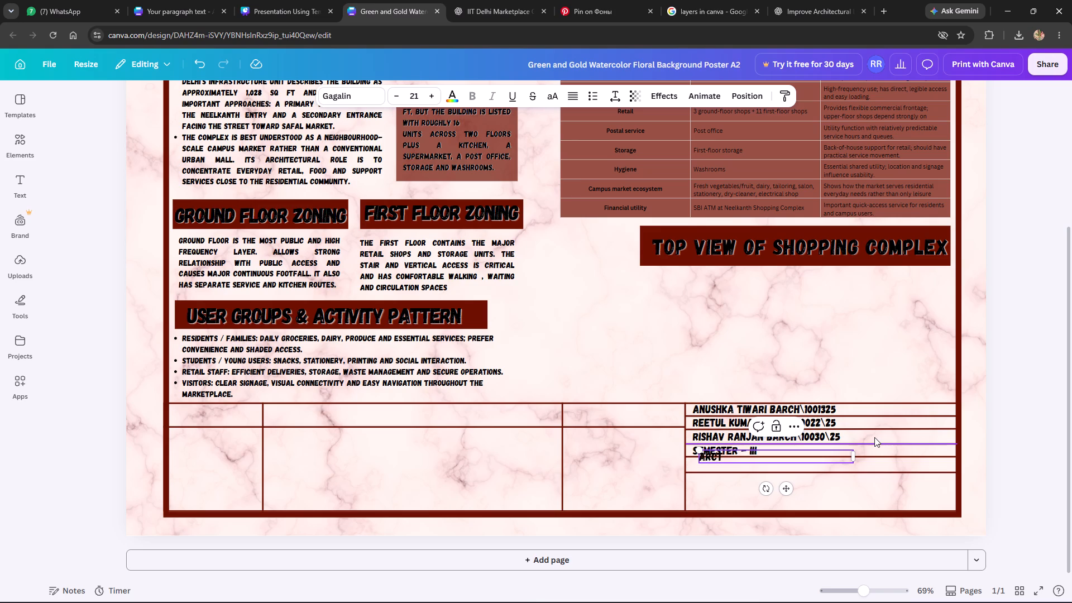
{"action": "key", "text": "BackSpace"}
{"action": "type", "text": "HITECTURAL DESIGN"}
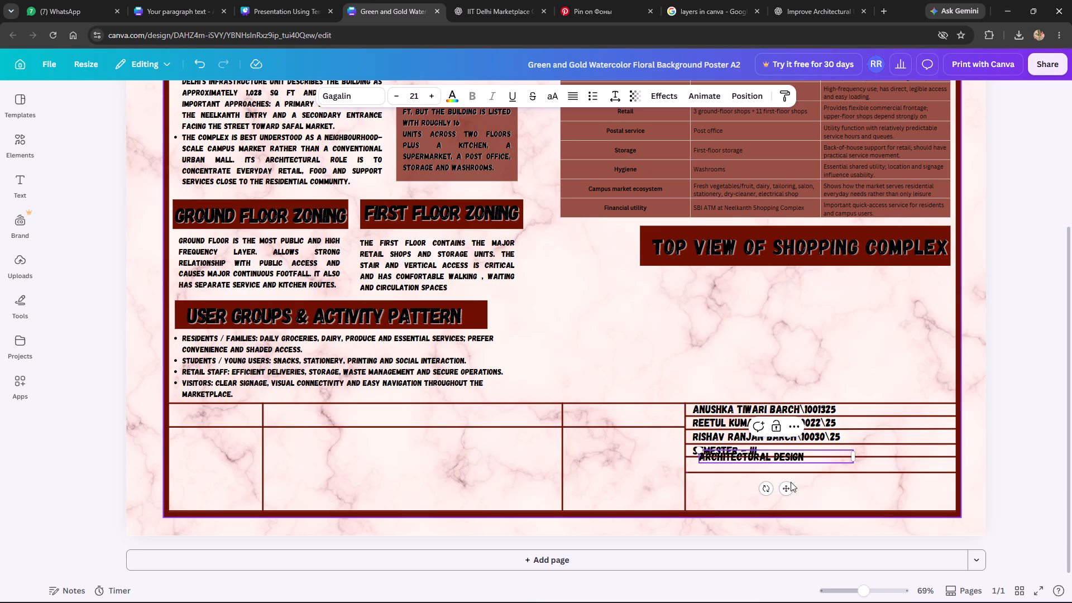
{"action": "left_click_drag", "start_coordinate": [787, 490], "coordinate": [781, 496]}
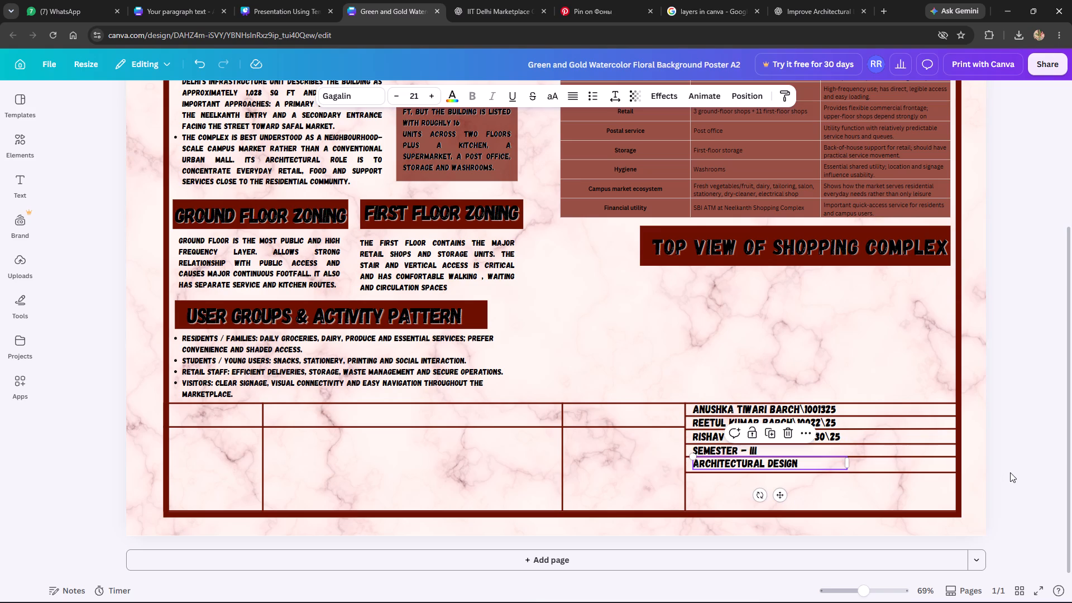
Raise the last column's fifth row line to just below the ARCHITECTURAL DESIGN text.
{"action": "left_click", "coordinate": [1010, 472]}
{"action": "left_click", "coordinate": [802, 471]}
{"action": "left_click", "coordinate": [834, 497]}
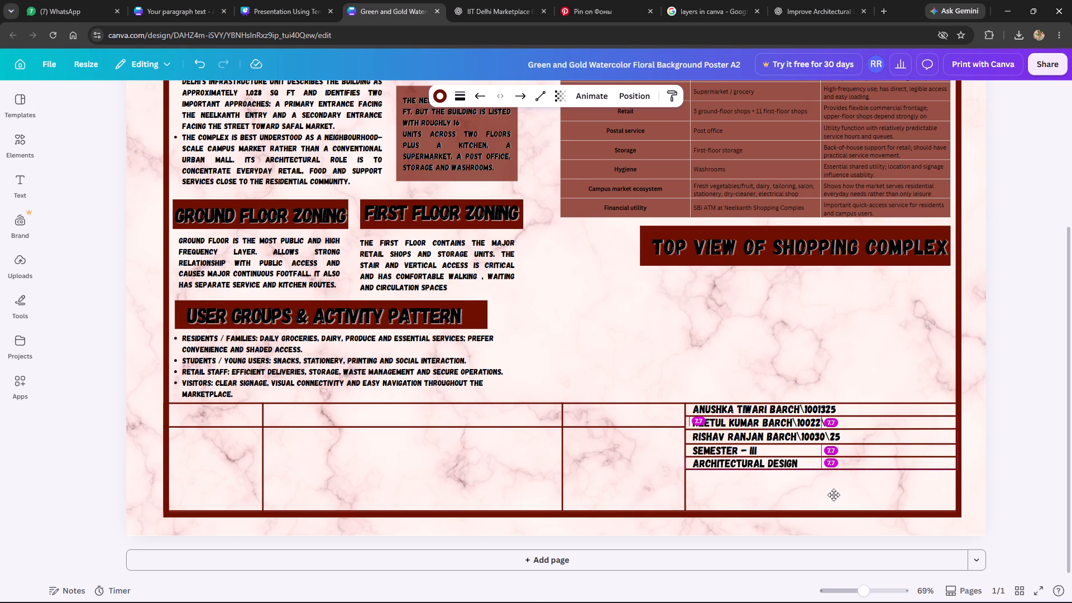
{"action": "left_click", "coordinate": [1023, 454]}
Duplicate the last column's fifth row line and place the copy about one row height below it, aligned to the column.
{"action": "left_click", "coordinate": [852, 467]}
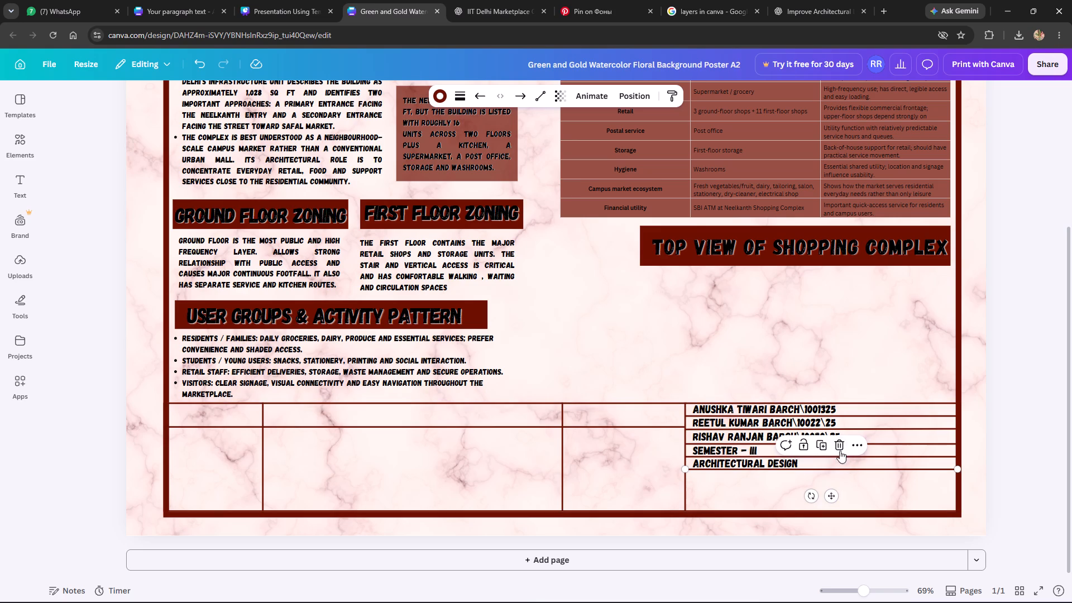
{"action": "left_click", "coordinate": [824, 446]}
{"action": "left_click_drag", "start_coordinate": [838, 502], "coordinate": [836, 508]}
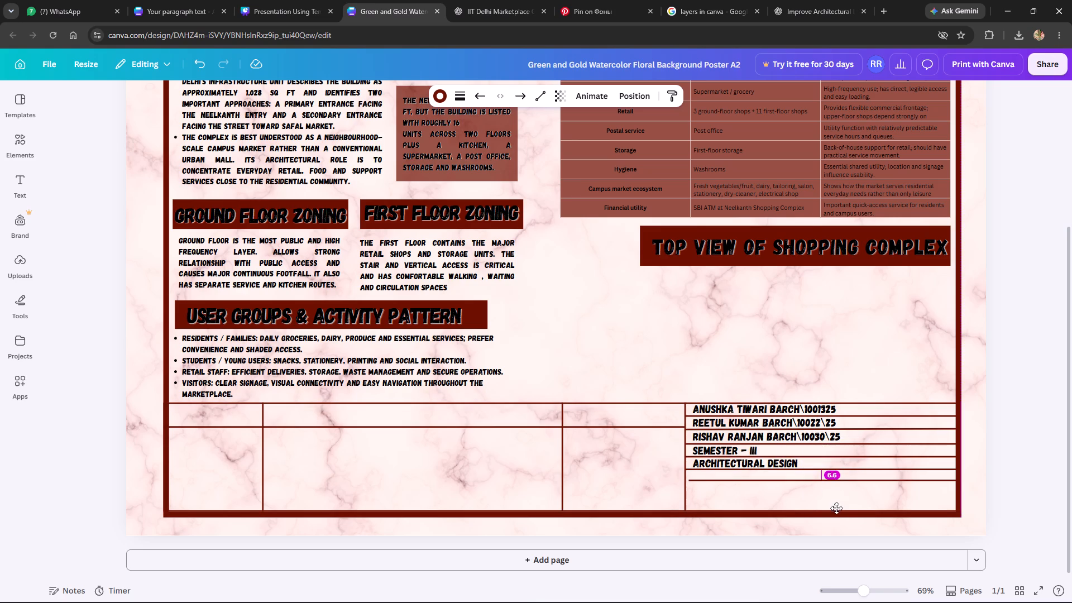
{"action": "left_click_drag", "start_coordinate": [836, 508], "coordinate": [832, 514]}
{"action": "left_click", "coordinate": [1011, 428]}
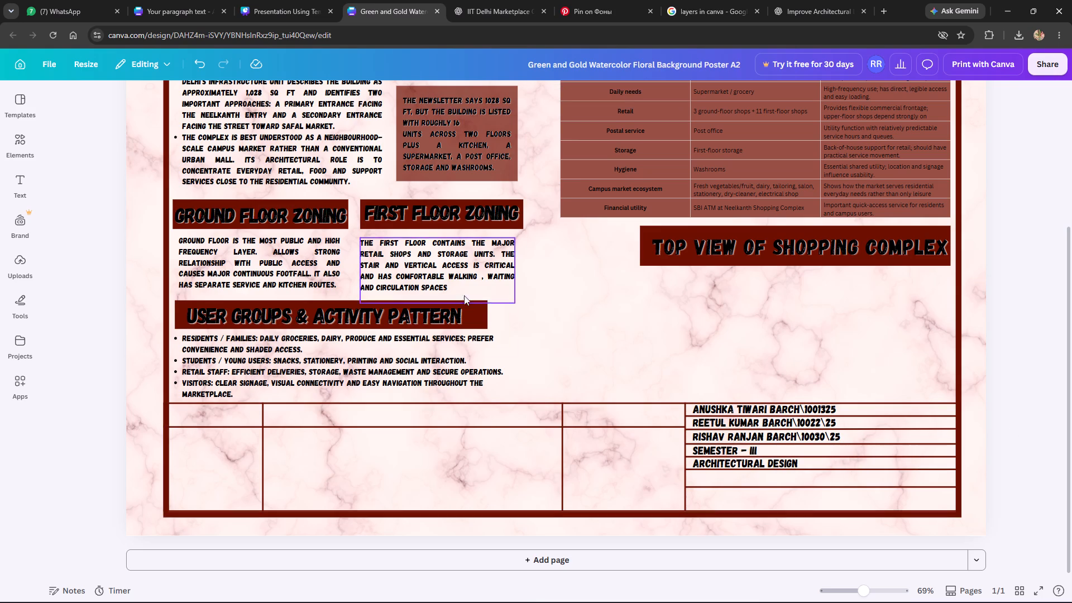
Duplicate the ARCHITECTURAL DESIGN text and replace the copy's wording with "DEPT. OF ARCHI".
{"action": "left_click", "coordinate": [755, 464]}
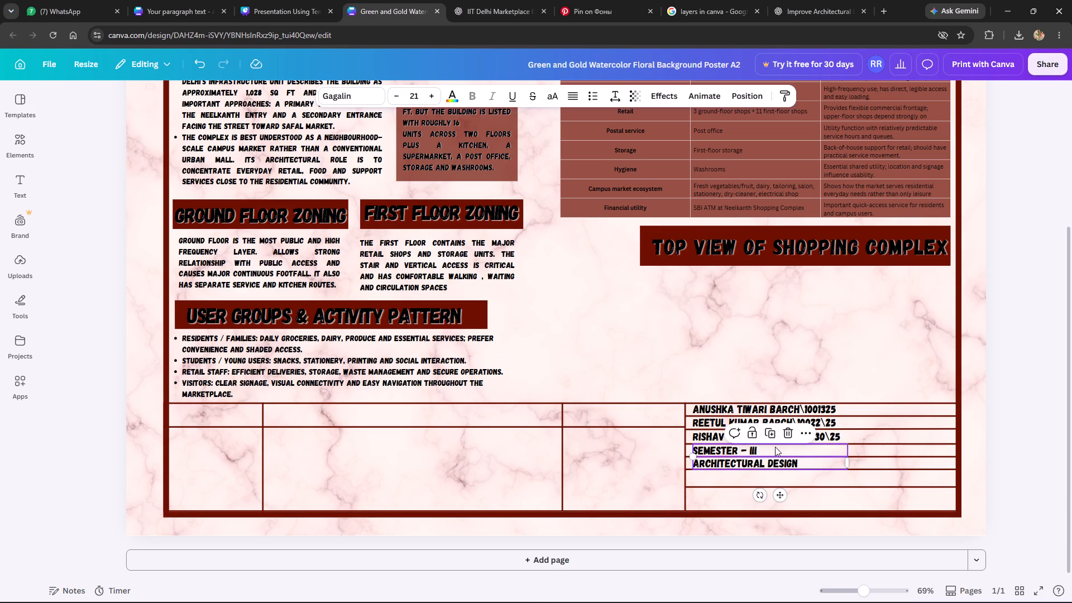
{"action": "left_click", "coordinate": [769, 430]}
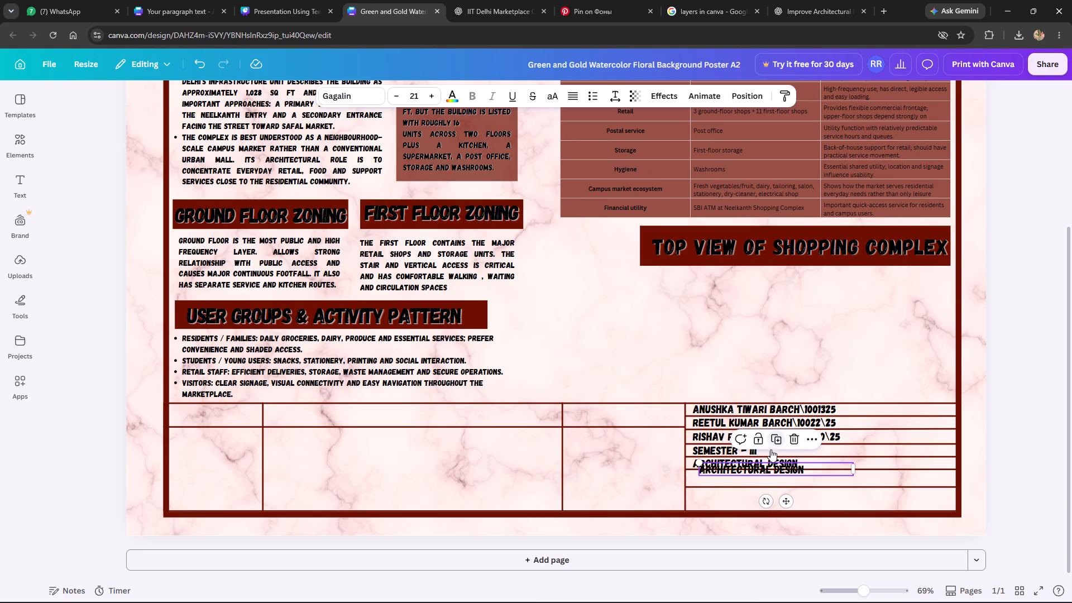
{"action": "double_click", "coordinate": [779, 470]}
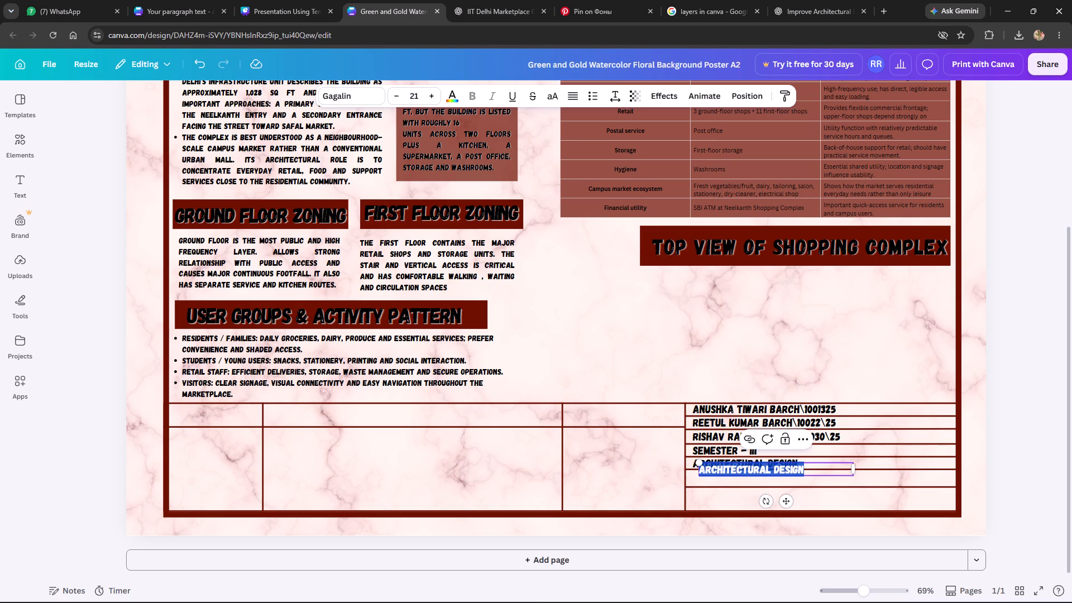
{"action": "key", "text": "BackSpace"}
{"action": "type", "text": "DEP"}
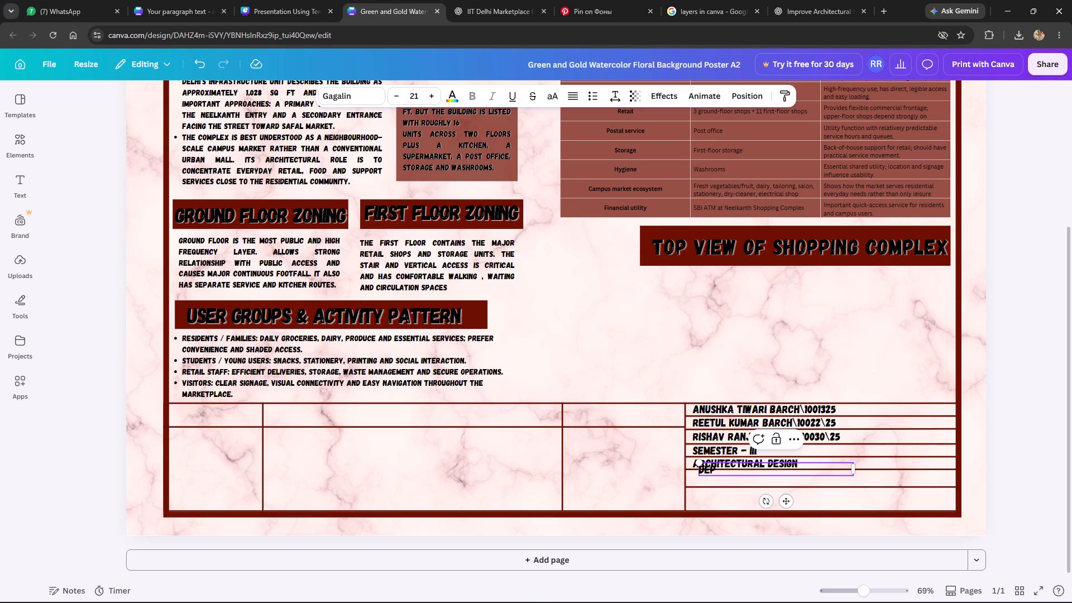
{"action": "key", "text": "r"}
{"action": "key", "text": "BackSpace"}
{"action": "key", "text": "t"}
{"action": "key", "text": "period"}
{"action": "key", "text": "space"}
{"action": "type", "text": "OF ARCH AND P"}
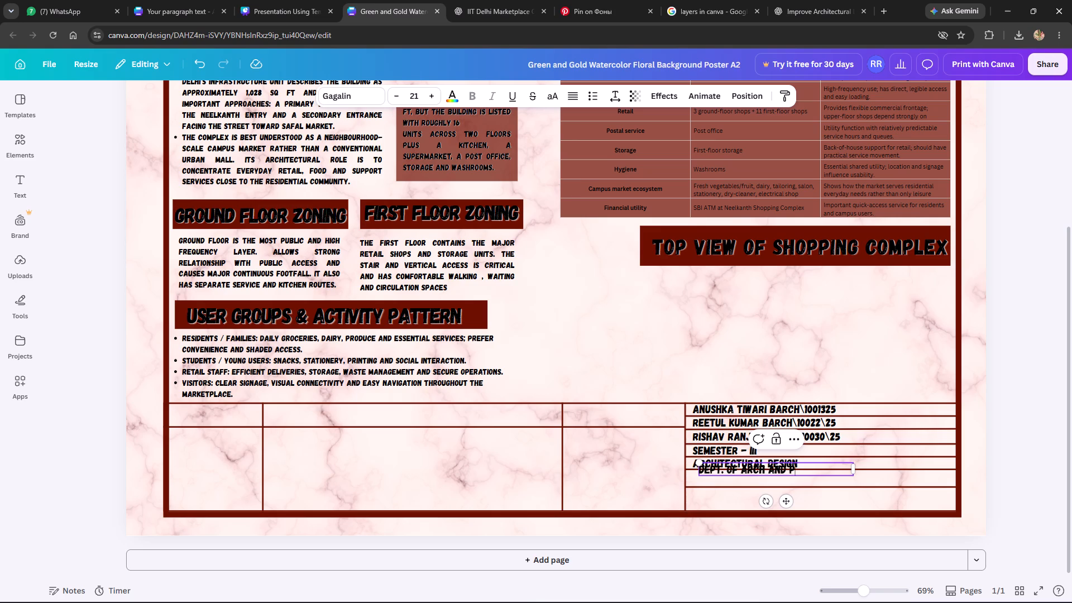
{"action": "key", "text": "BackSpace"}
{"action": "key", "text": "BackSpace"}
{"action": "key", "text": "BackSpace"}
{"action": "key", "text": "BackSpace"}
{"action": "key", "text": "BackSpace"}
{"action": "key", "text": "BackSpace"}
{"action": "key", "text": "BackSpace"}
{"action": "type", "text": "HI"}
Move the DEPT. OF ARCHI text down into the last column's sixth row.
{"action": "left_click_drag", "start_coordinate": [787, 499], "coordinate": [788, 509]}
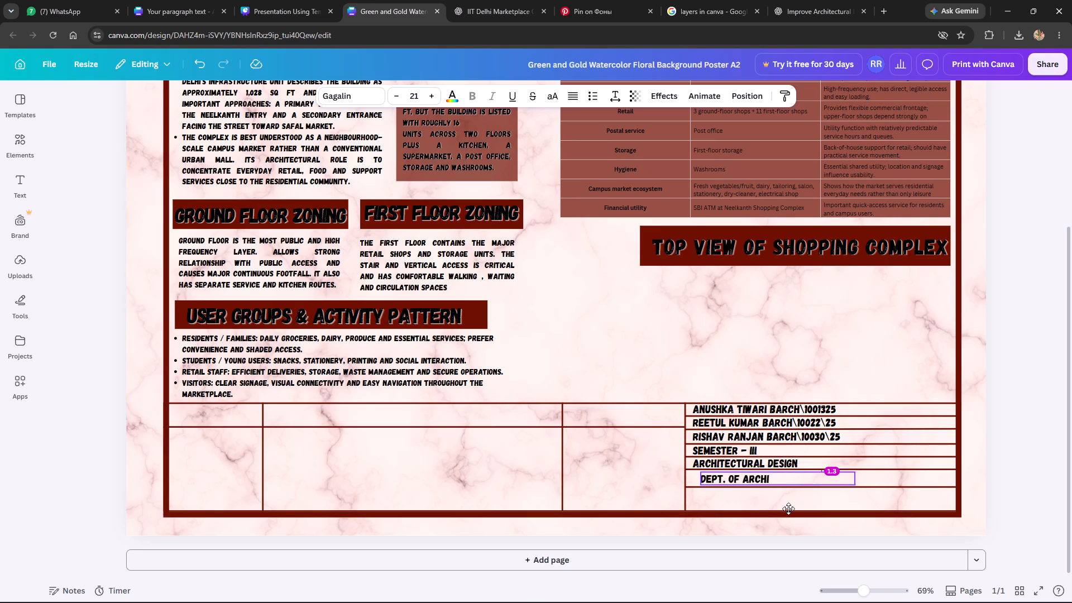
{"action": "left_click_drag", "start_coordinate": [788, 509], "coordinate": [789, 507]}
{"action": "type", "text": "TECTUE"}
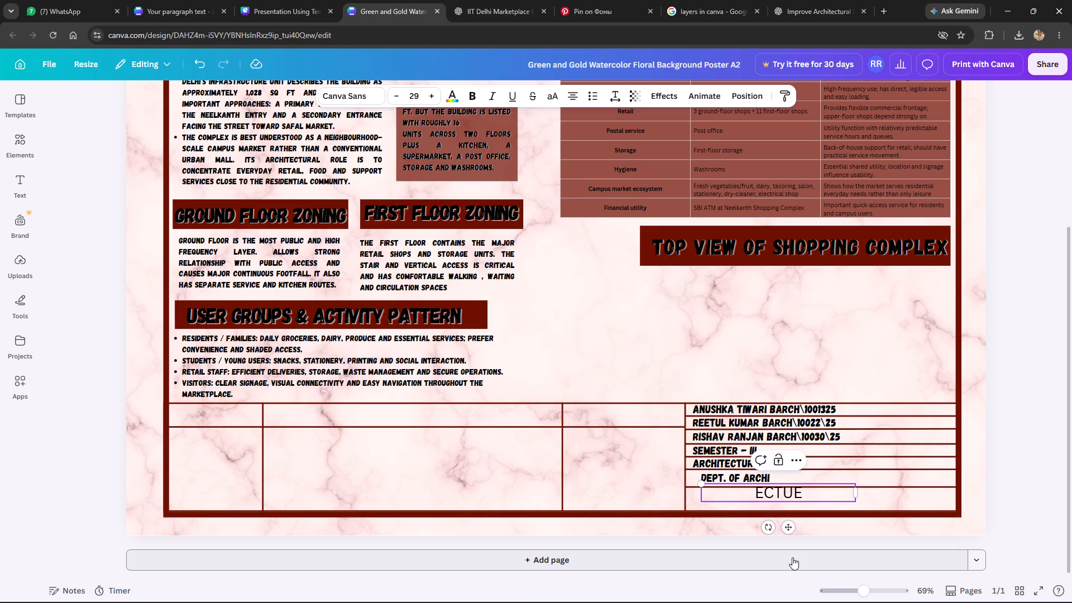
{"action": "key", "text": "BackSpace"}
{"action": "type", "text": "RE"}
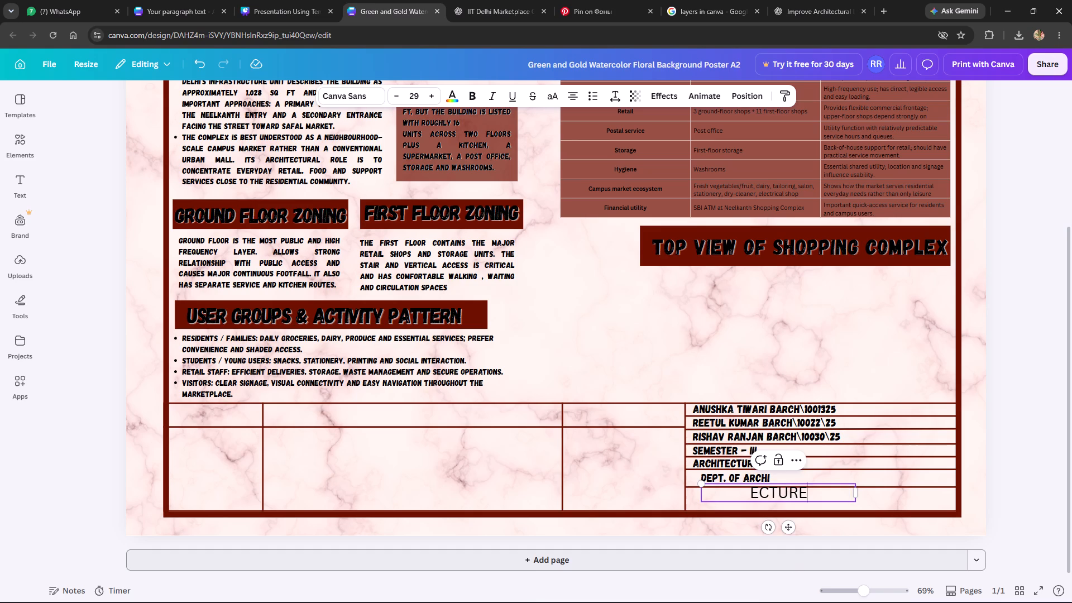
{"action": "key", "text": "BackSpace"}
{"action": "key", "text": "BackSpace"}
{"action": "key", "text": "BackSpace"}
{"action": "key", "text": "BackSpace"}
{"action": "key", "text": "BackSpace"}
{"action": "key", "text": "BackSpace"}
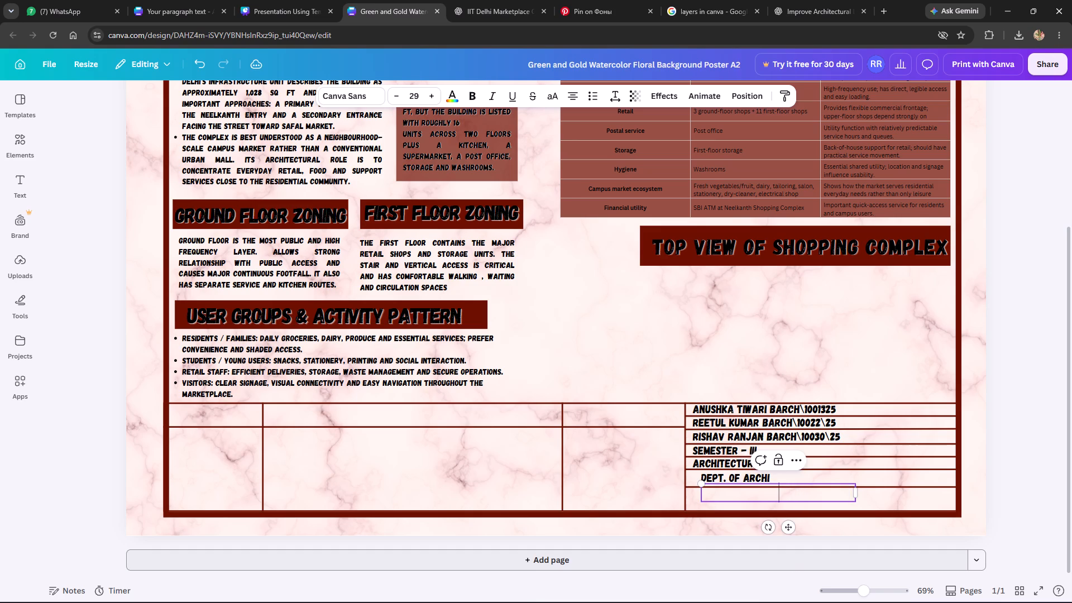
Complete the sixth row's text so it reads "DEPT. OF ARCHITECTURE AND PLANNING".
{"action": "left_click", "coordinate": [759, 478]}
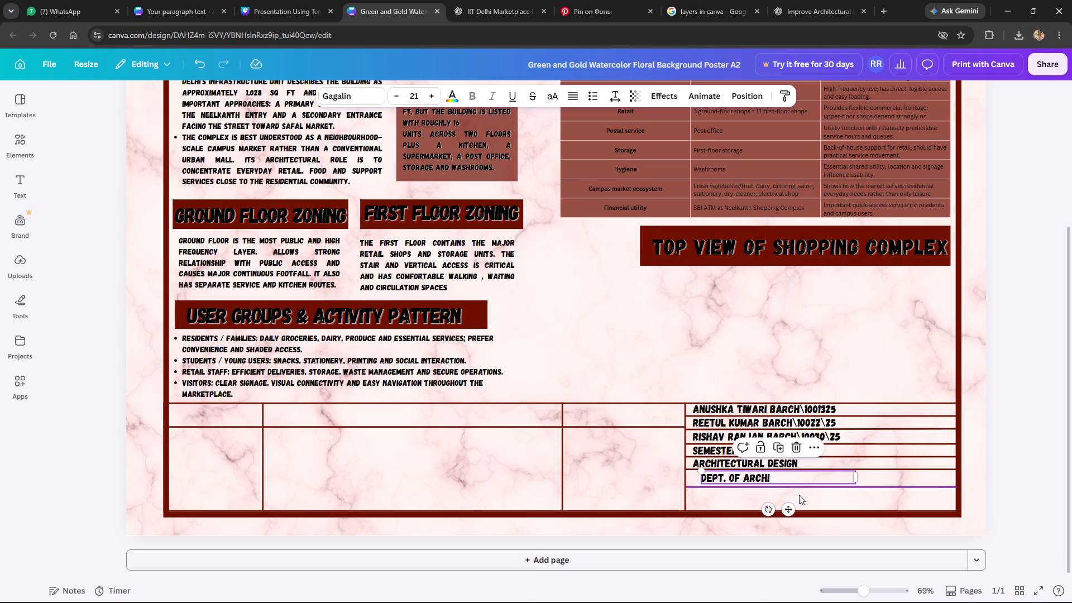
{"action": "left_click", "coordinate": [772, 476]}
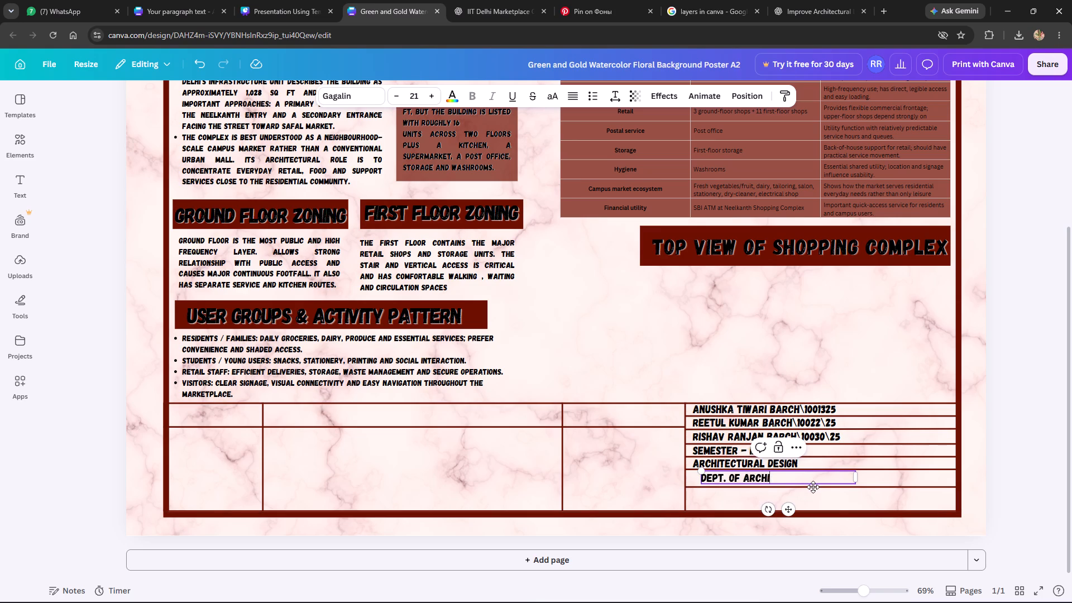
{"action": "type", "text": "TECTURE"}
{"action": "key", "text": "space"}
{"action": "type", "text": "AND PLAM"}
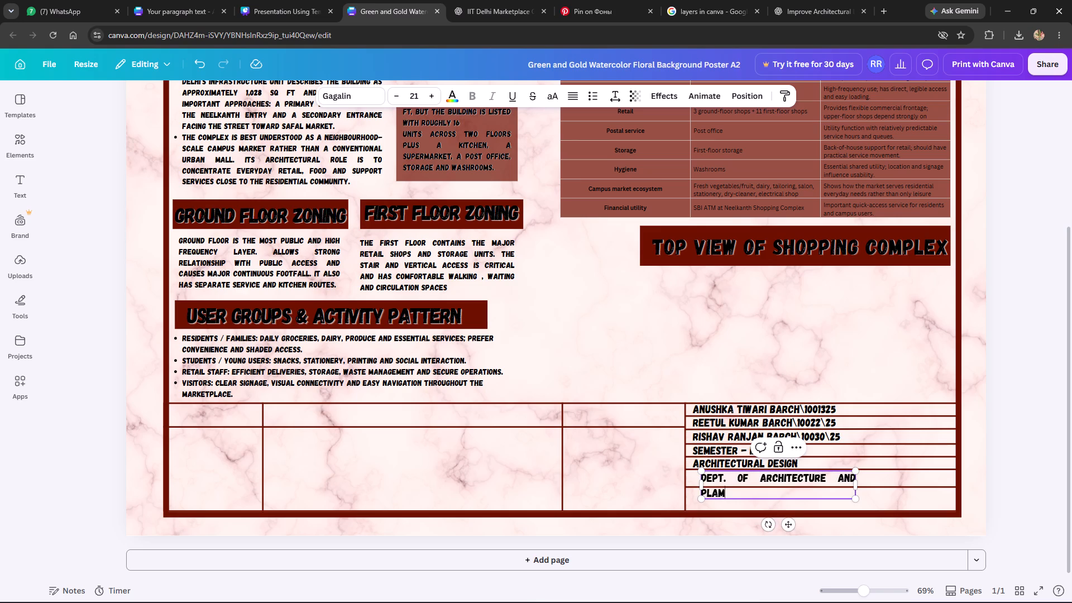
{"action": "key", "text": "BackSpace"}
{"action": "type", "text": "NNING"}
Left-align the department text with the rows above and widen its box so the wording fits on one line.
{"action": "left_click_drag", "start_coordinate": [855, 487], "coordinate": [851, 486]}
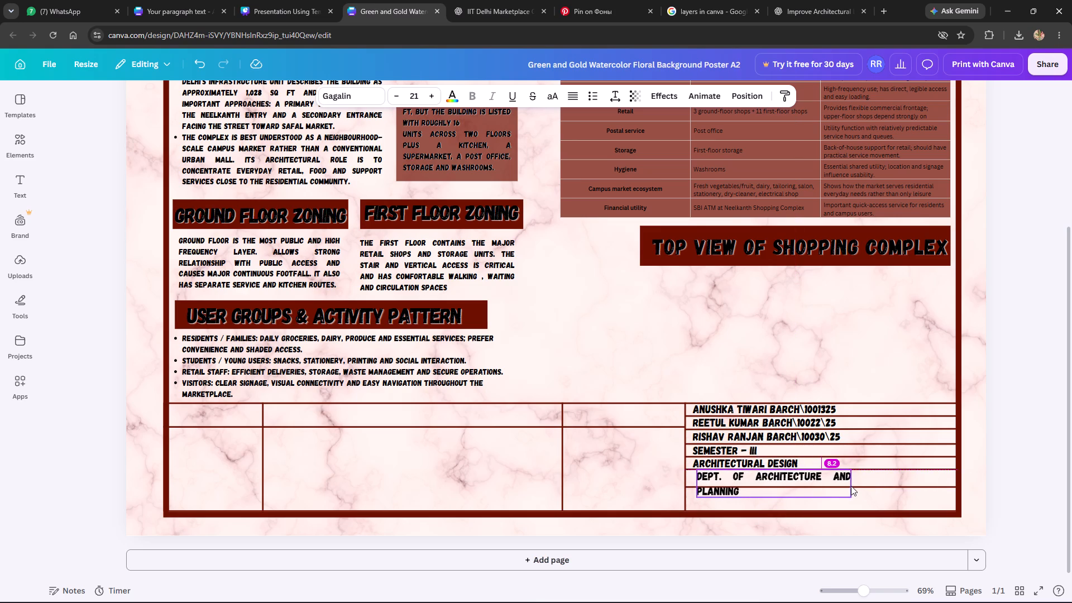
{"action": "left_click_drag", "start_coordinate": [851, 486], "coordinate": [849, 486]}
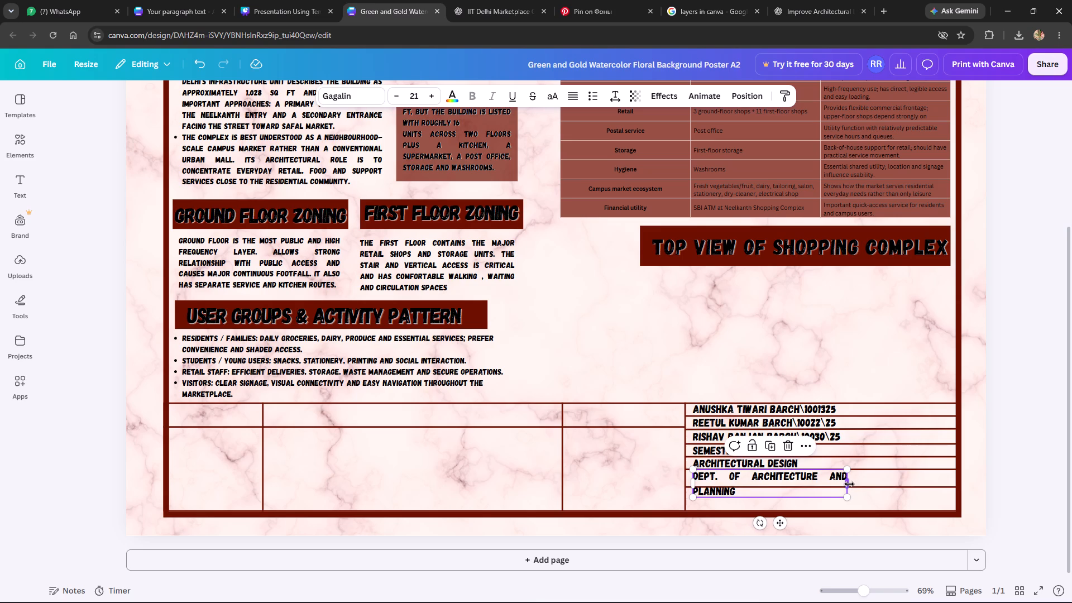
{"action": "left_click_drag", "start_coordinate": [848, 484], "coordinate": [887, 481]}
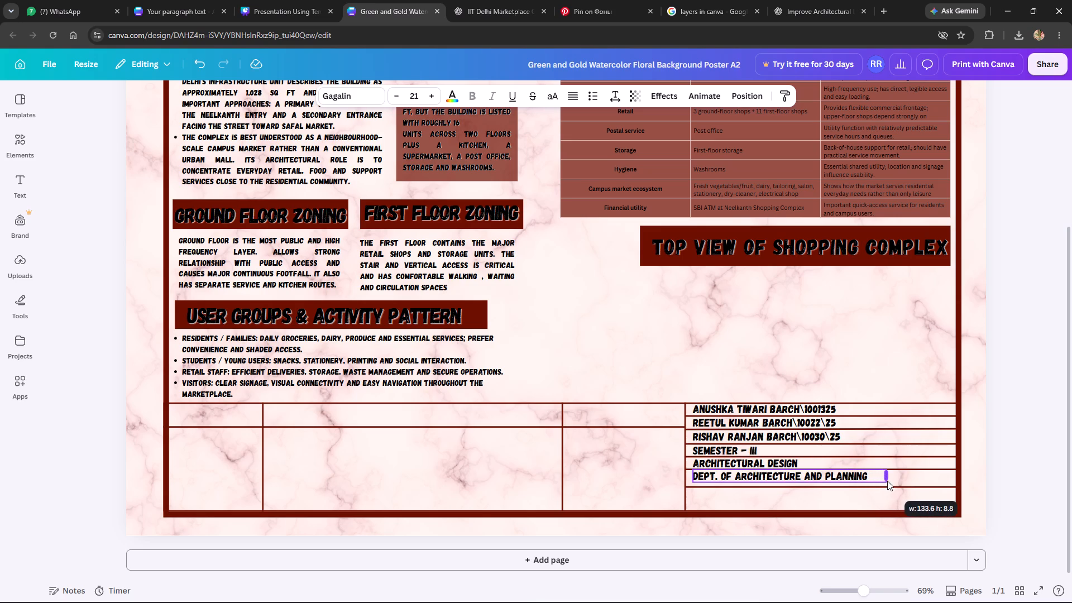
{"action": "left_click_drag", "start_coordinate": [887, 481], "coordinate": [895, 481]}
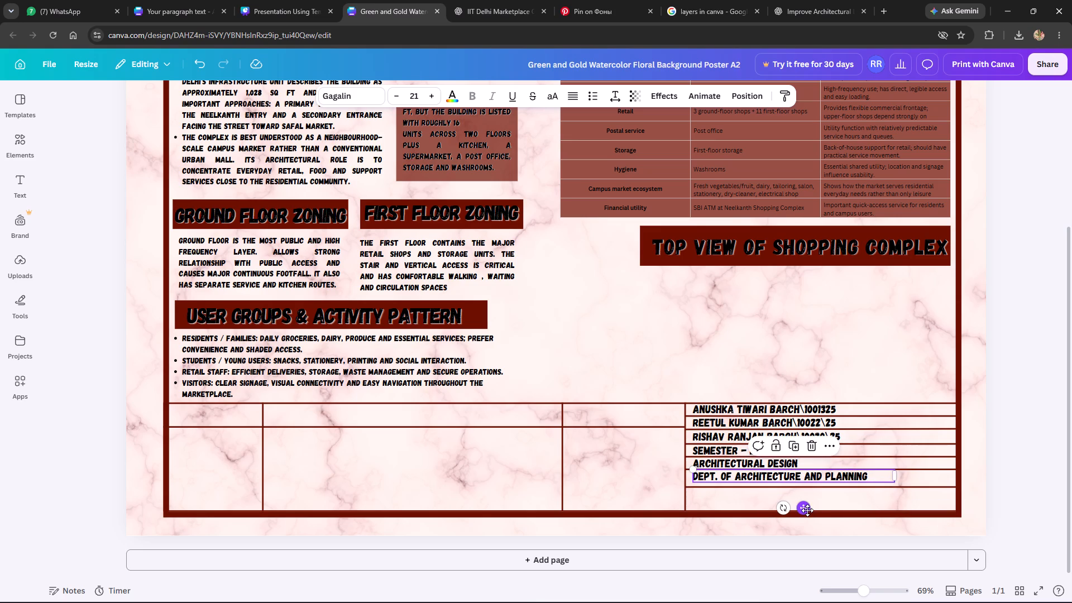
{"action": "left_click", "coordinate": [992, 476]}
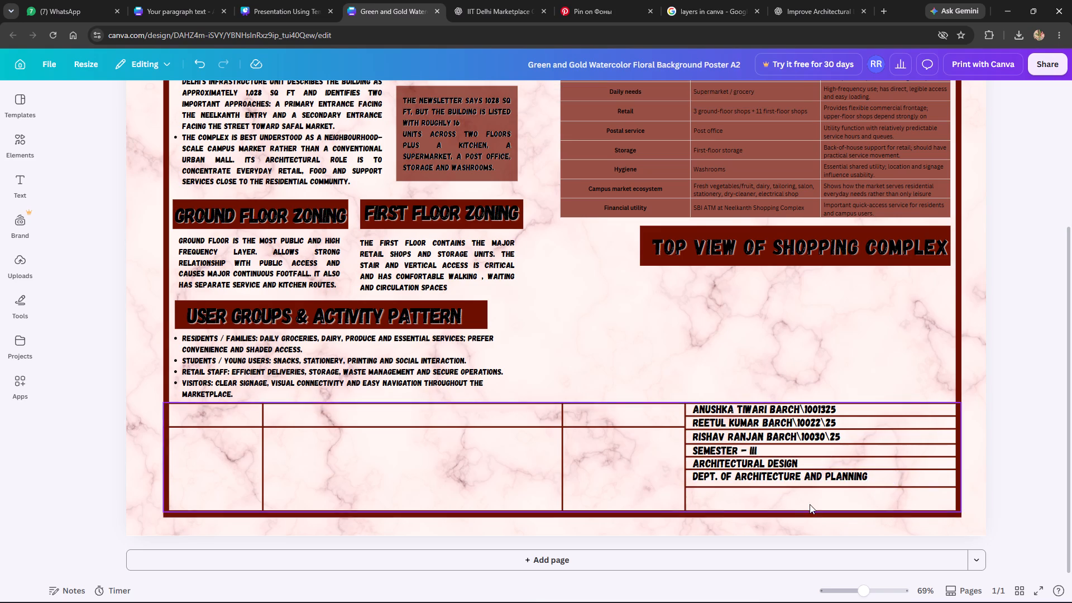
Raise the last column's sixth row line to just below the department text, at the 8.2 spacing of the rows above.
{"action": "left_click", "coordinate": [808, 484]}
{"action": "left_click", "coordinate": [833, 517]}
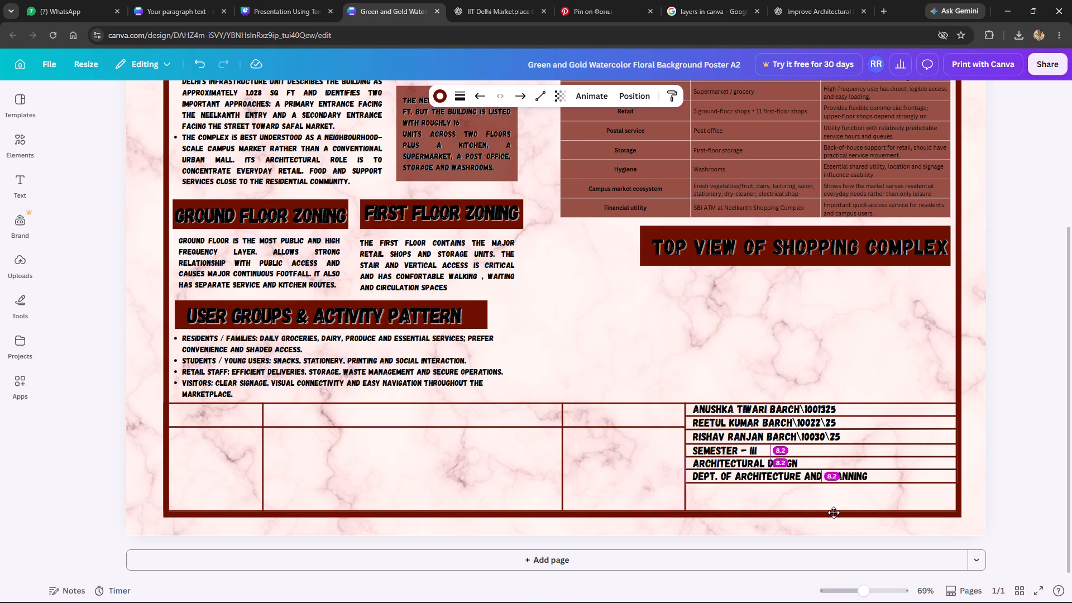
{"action": "left_click", "coordinate": [1030, 478]}
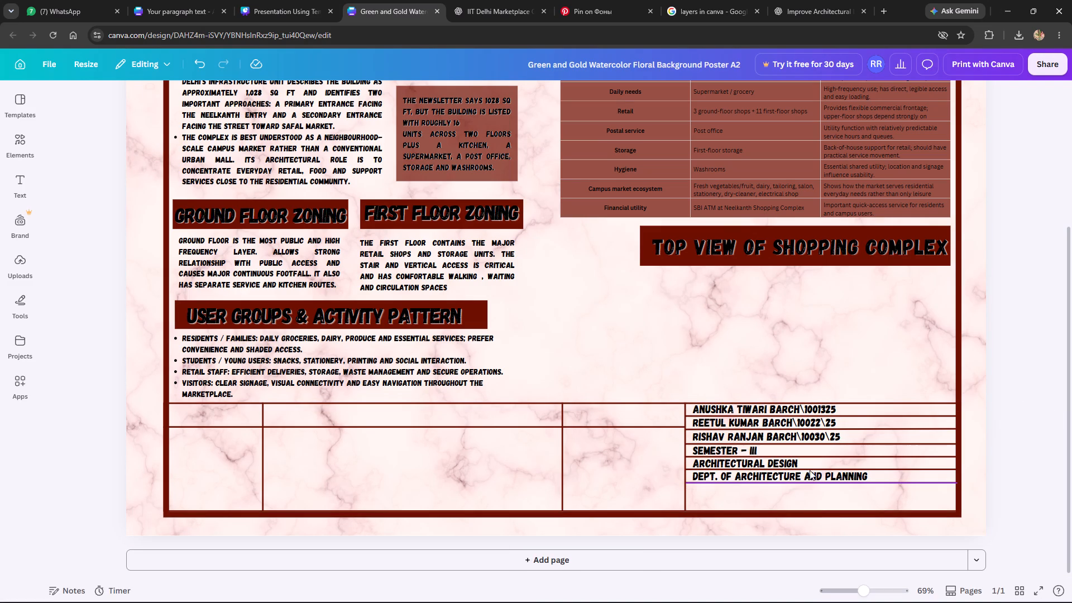
Duplicate the last column's sixth row line and place the copy below it at the same 8.2 spacing, aligned to the column.
{"action": "left_click", "coordinate": [926, 481]}
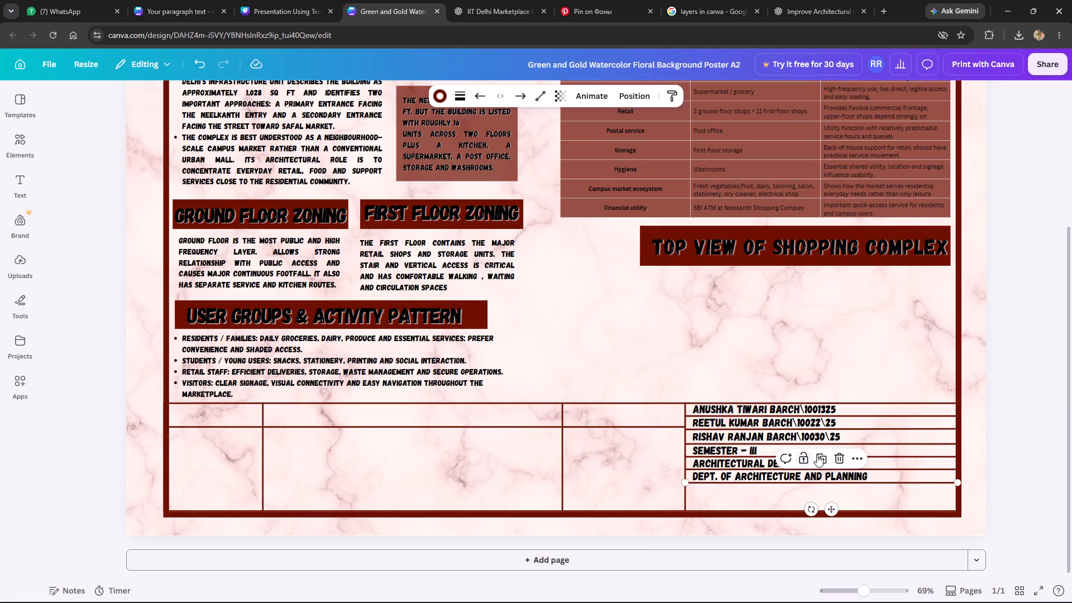
{"action": "left_click", "coordinate": [819, 454]}
{"action": "left_click_drag", "start_coordinate": [836, 518], "coordinate": [830, 524]}
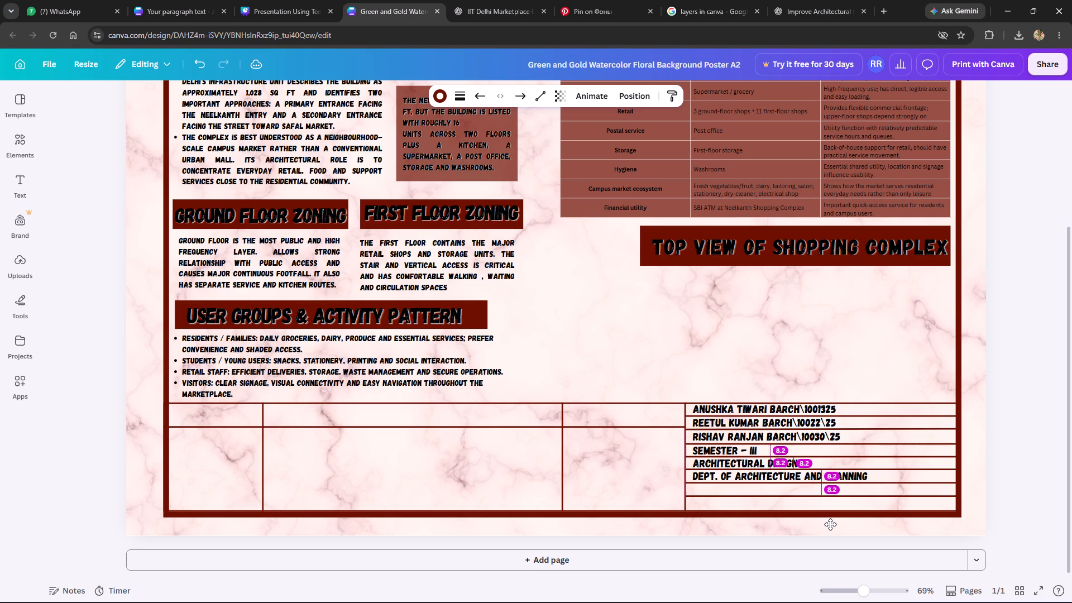
{"action": "left_click_drag", "start_coordinate": [830, 524], "coordinate": [830, 524]}
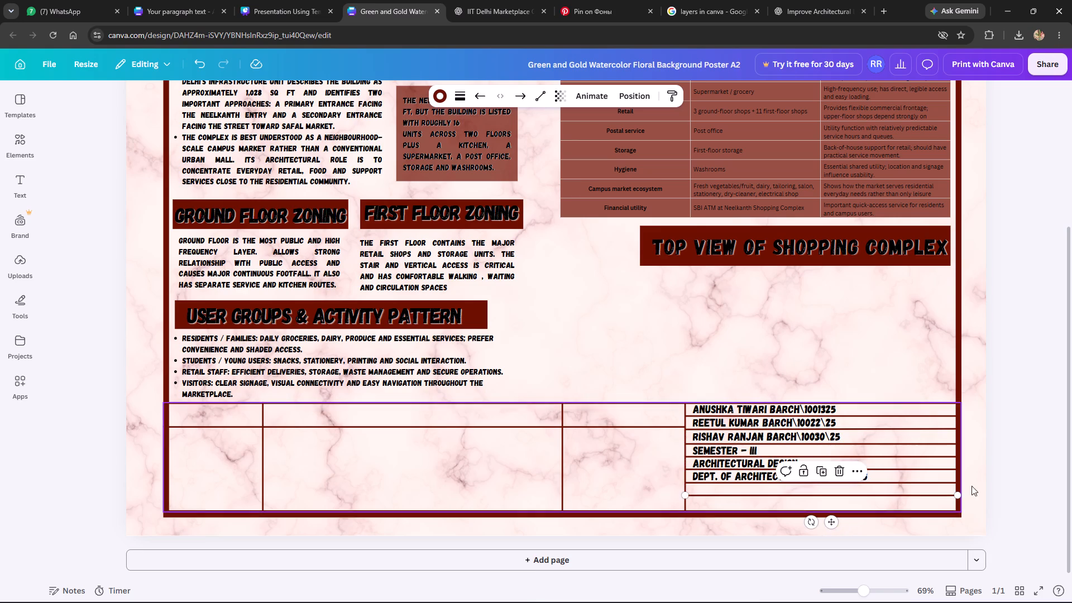
{"action": "left_click", "coordinate": [1022, 473]}
Delete the last column's two lowest row lines, both beneath the department text.
{"action": "left_click", "coordinate": [779, 468]}
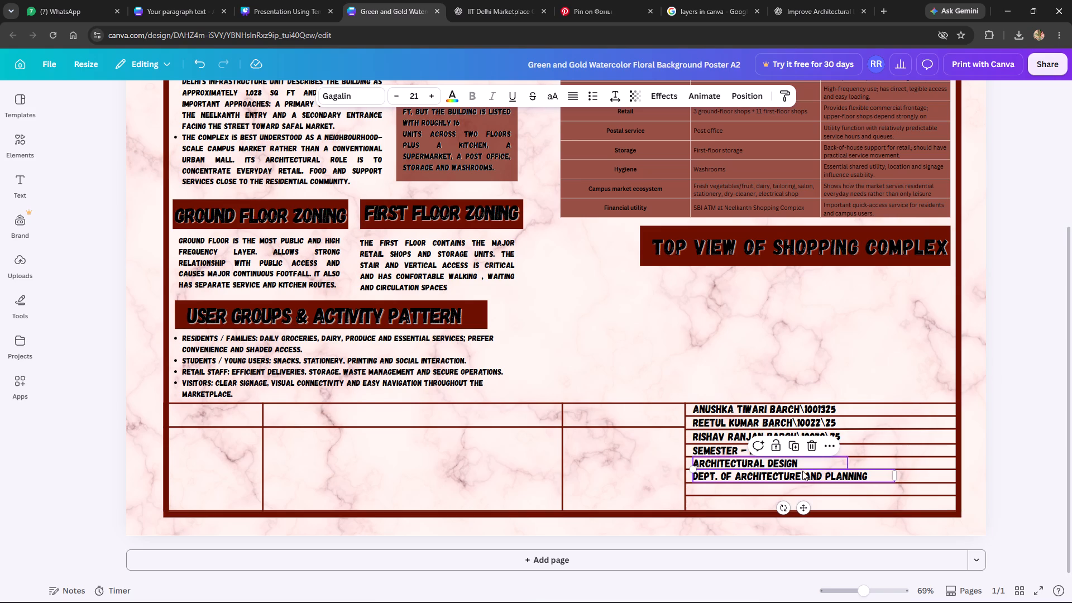
{"action": "left_click", "coordinate": [836, 494]}
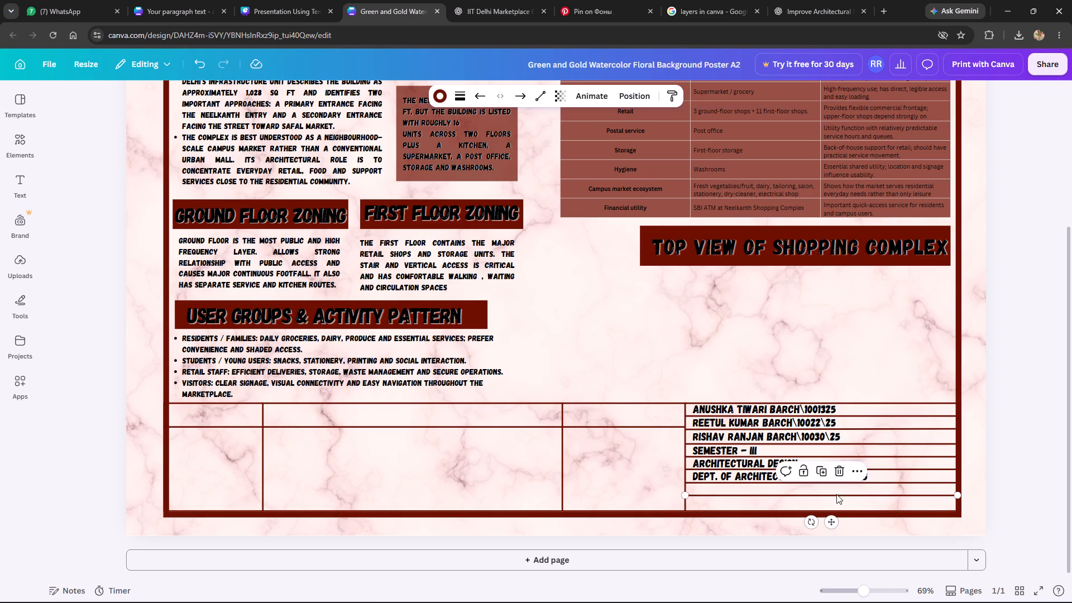
{"action": "left_click", "coordinate": [843, 471]}
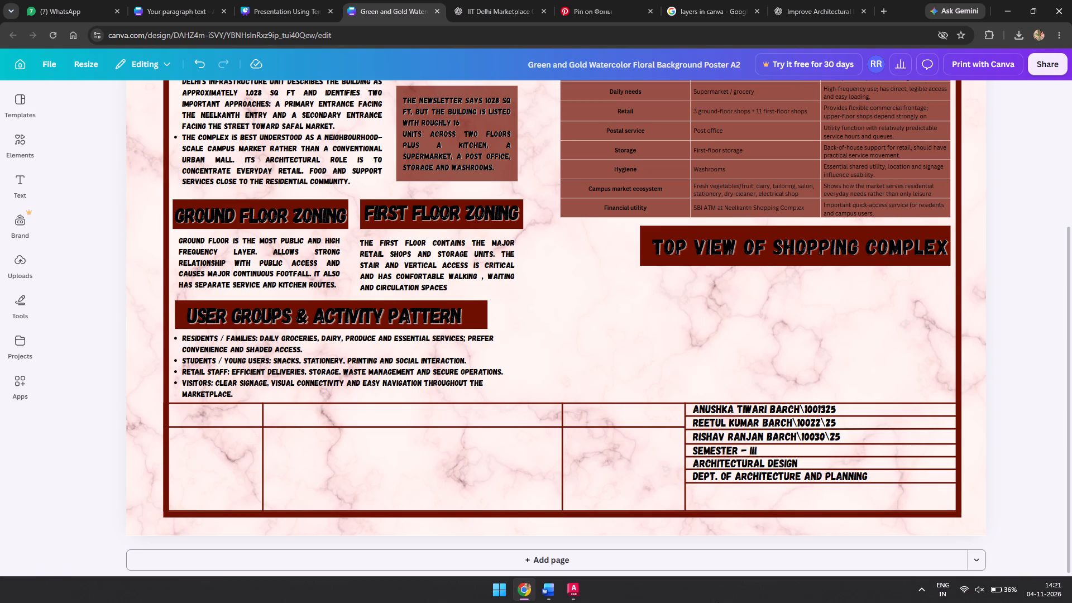
{"action": "left_click", "coordinate": [820, 482]}
{"action": "left_click", "coordinate": [1042, 449]}
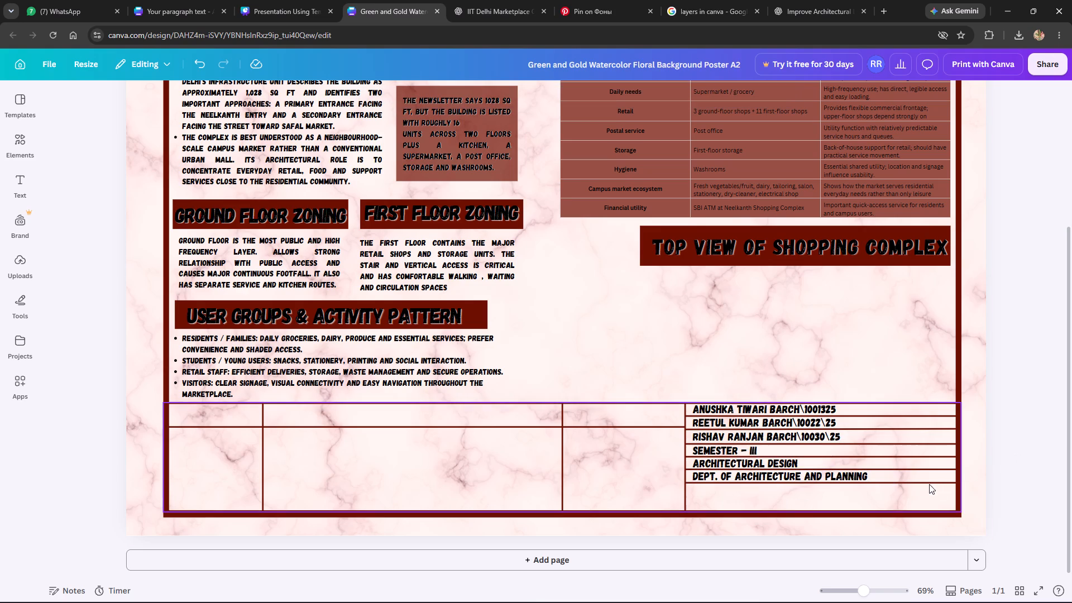
{"action": "left_click", "coordinate": [929, 483]}
{"action": "left_click", "coordinate": [841, 458]}
Move the department text down to the bottom of its column, set its font size to 25 and widen its box to fit one line.
{"action": "left_click_drag", "start_coordinate": [836, 473], "coordinate": [836, 497]}
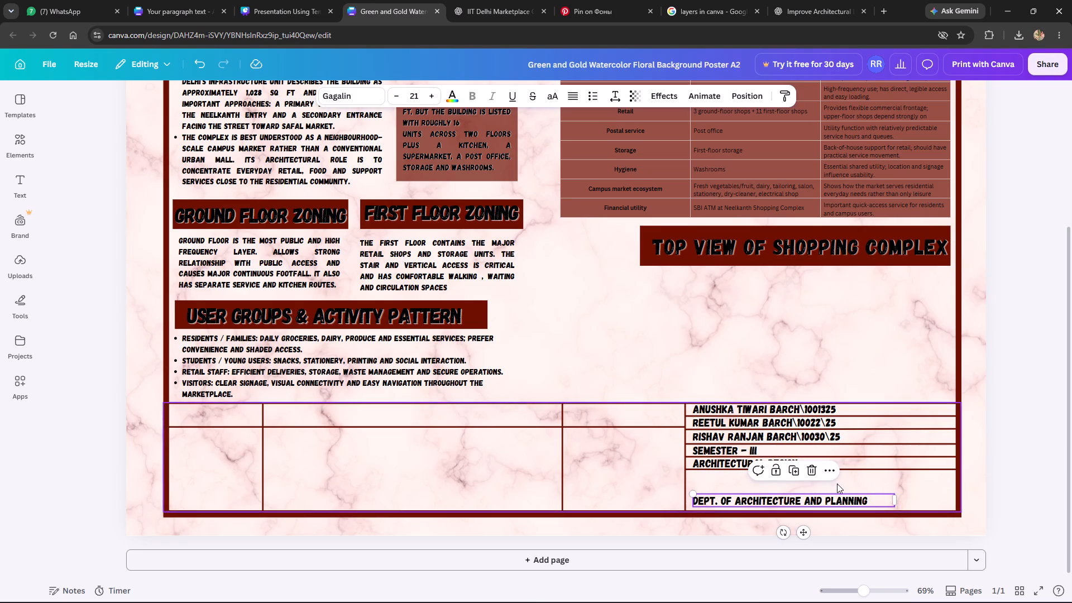
{"action": "triple_click", "coordinate": [430, 97]}
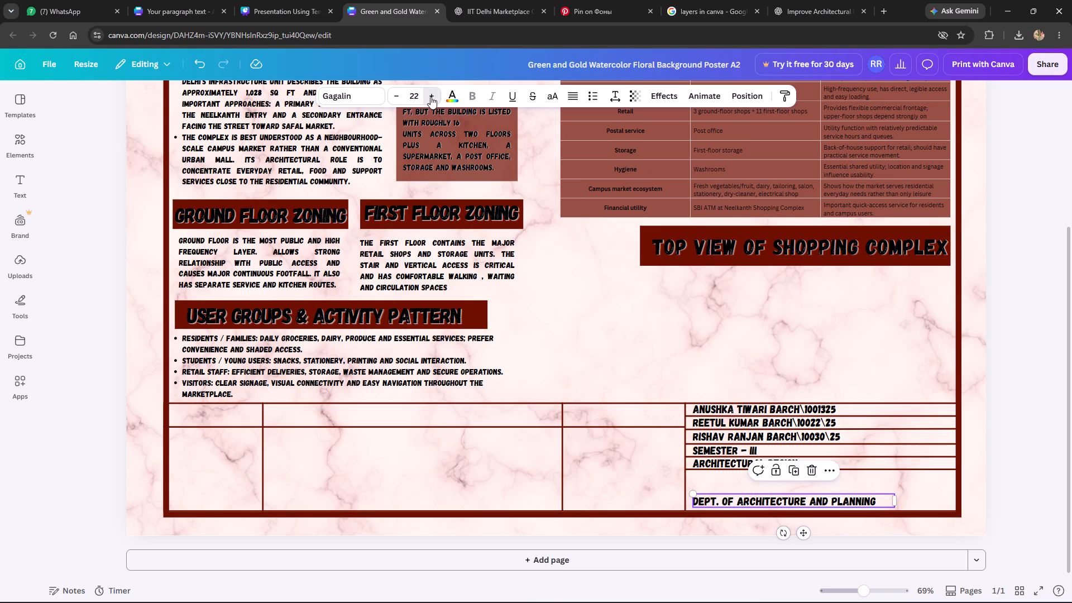
{"action": "left_click", "coordinate": [430, 97]}
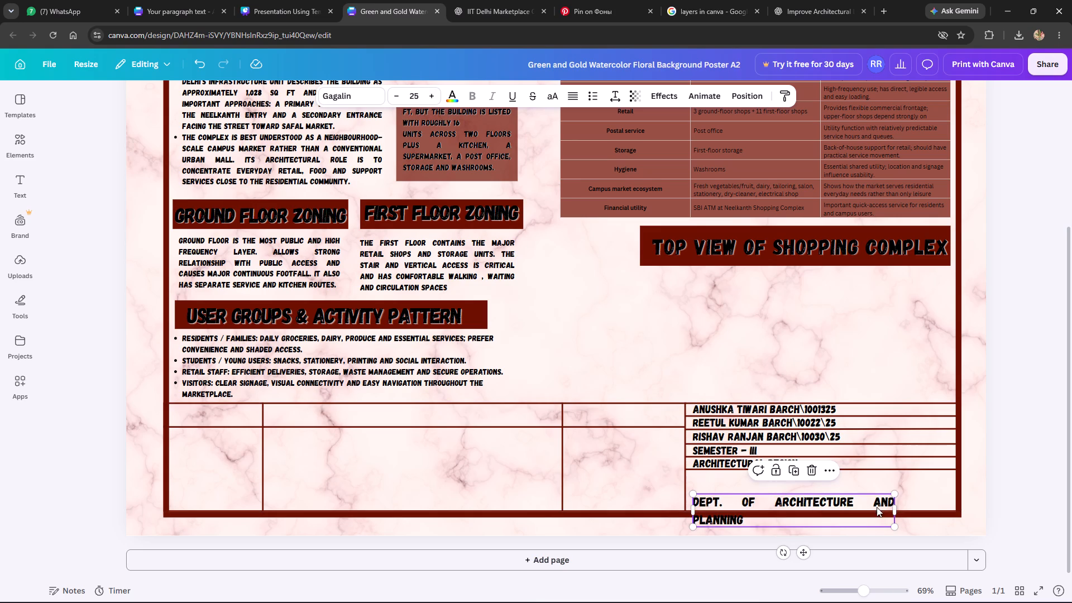
{"action": "left_click_drag", "start_coordinate": [896, 511], "coordinate": [917, 506]}
{"action": "left_click", "coordinate": [1038, 438]}
Lower the row line above the department text so it sits just above the enlarged wording.
{"action": "left_click_drag", "start_coordinate": [878, 468], "coordinate": [877, 489]}
{"action": "left_click", "coordinate": [1006, 456]}
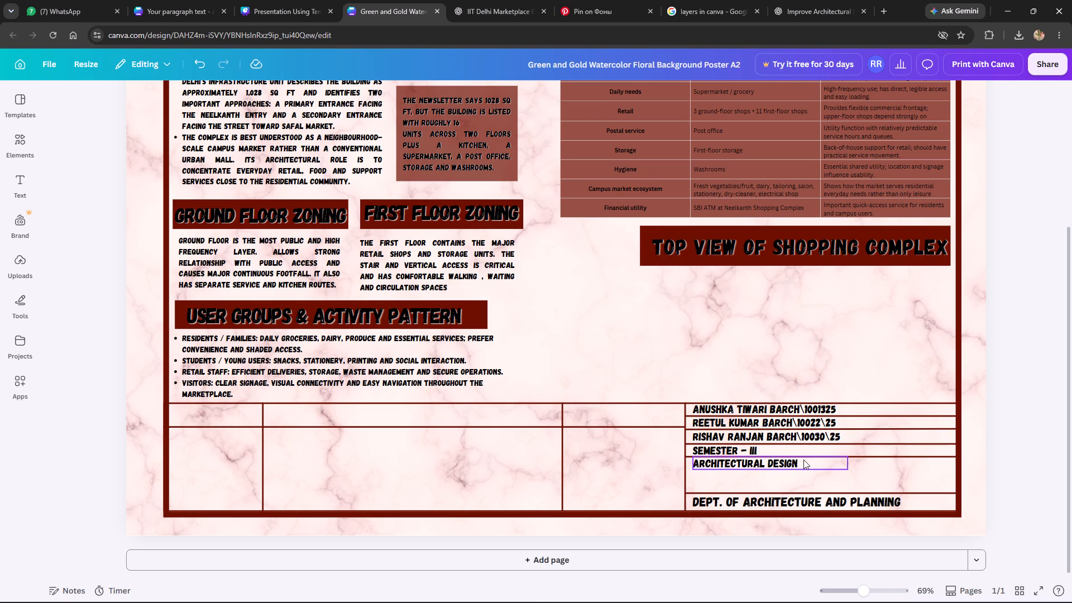
Move the "ARCHITECTURAL DESIGN" text down to just above the department row and set its font size to 25.
{"action": "left_click", "coordinate": [798, 463]}
{"action": "left_click_drag", "start_coordinate": [791, 463], "coordinate": [793, 481]}
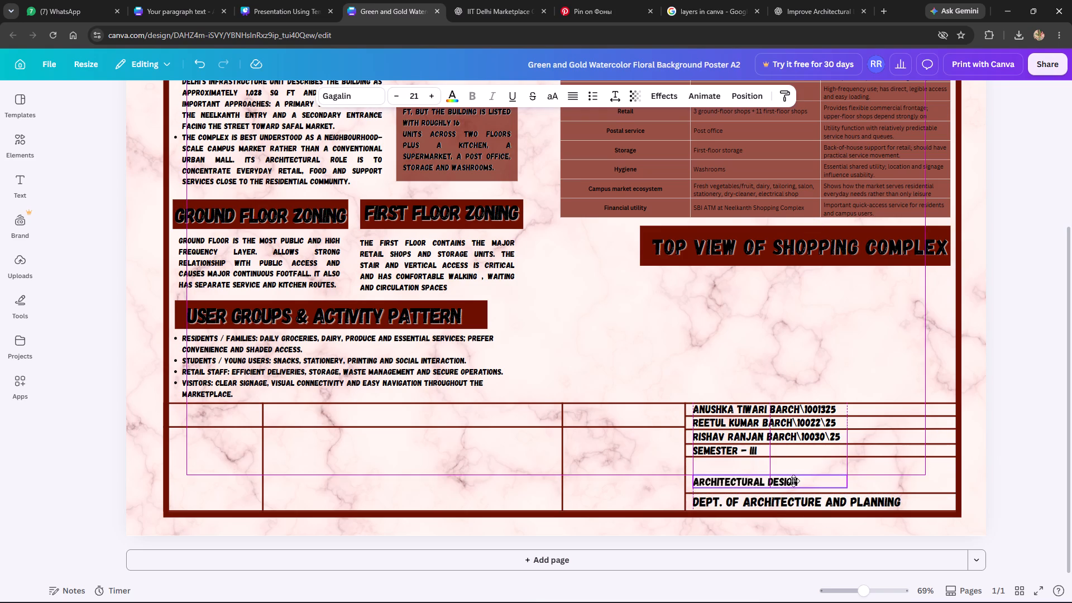
{"action": "left_click_drag", "start_coordinate": [793, 481], "coordinate": [793, 478]}
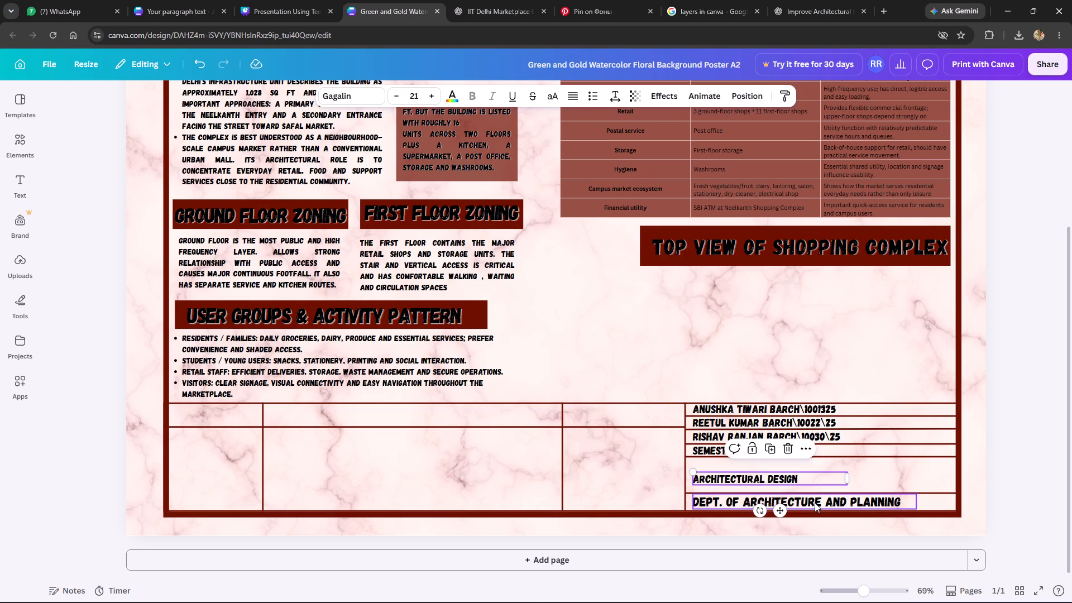
{"action": "left_click", "coordinate": [815, 502]}
{"action": "left_click", "coordinate": [725, 484]}
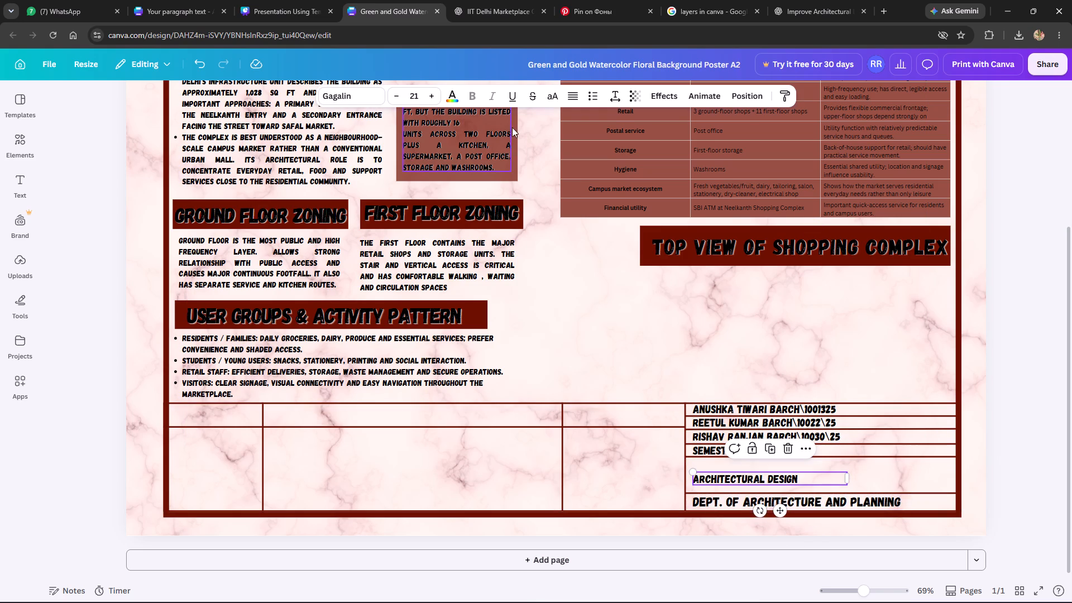
{"action": "double_click", "coordinate": [431, 101]}
{"action": "double_click", "coordinate": [431, 101]}
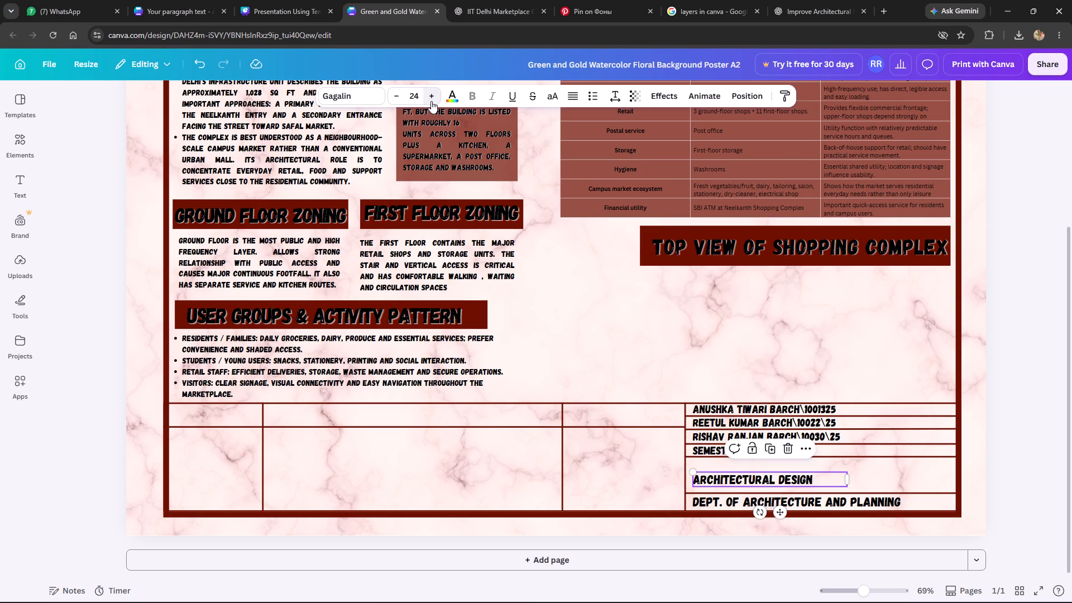
{"action": "left_click", "coordinate": [781, 512]}
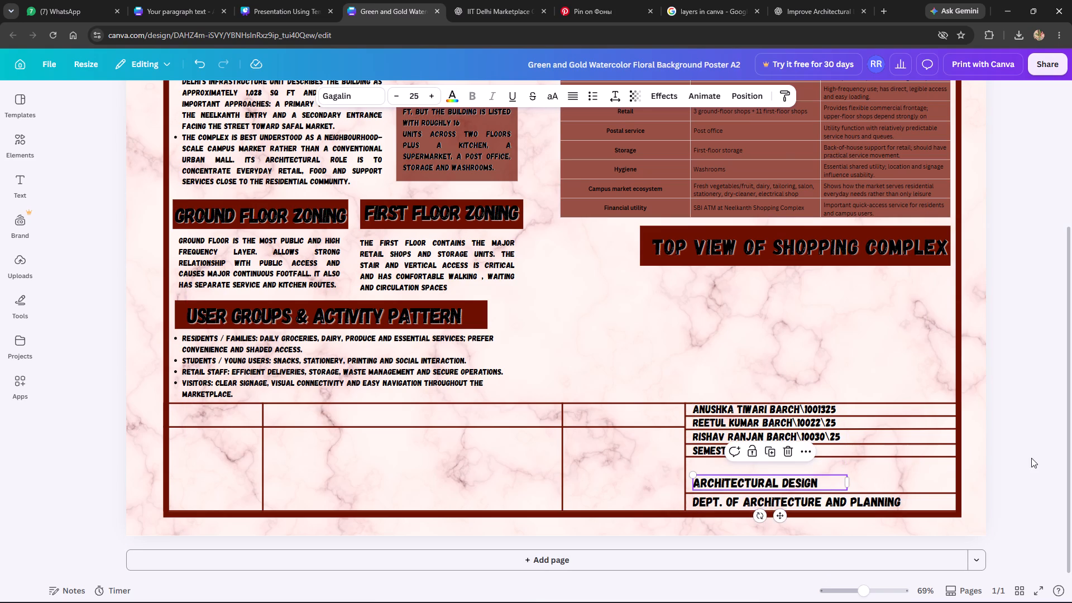
{"action": "left_click", "coordinate": [1031, 458]}
Lower the row line beneath the semester text so it sits just above "ARCHITECTURAL DESIGN".
{"action": "left_click", "coordinate": [802, 458]}
{"action": "left_click_drag", "start_coordinate": [830, 485], "coordinate": [832, 492]}
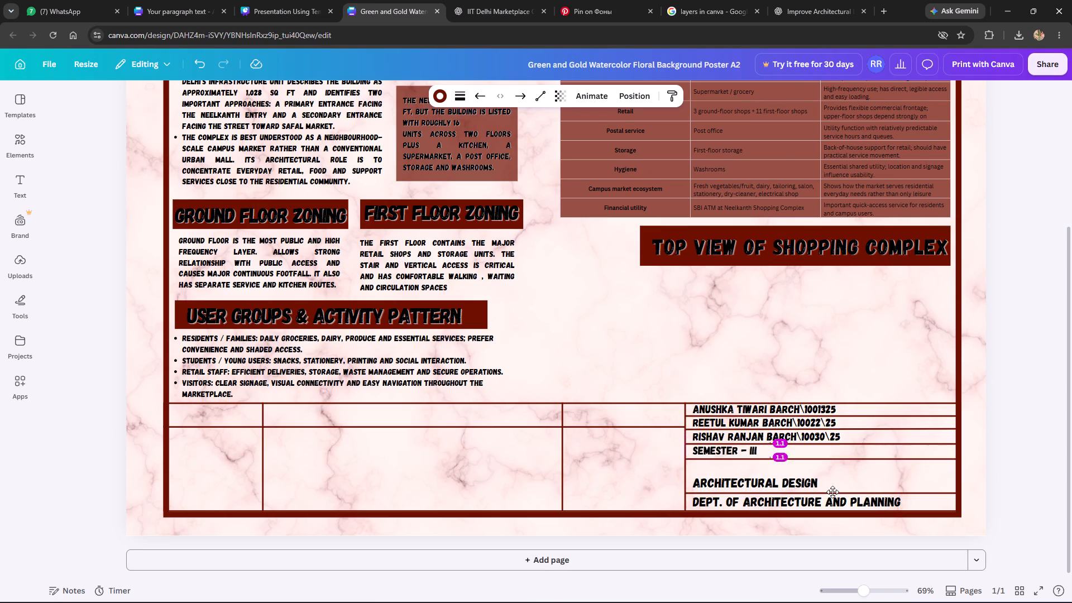
{"action": "left_click_drag", "start_coordinate": [832, 492], "coordinate": [829, 501]}
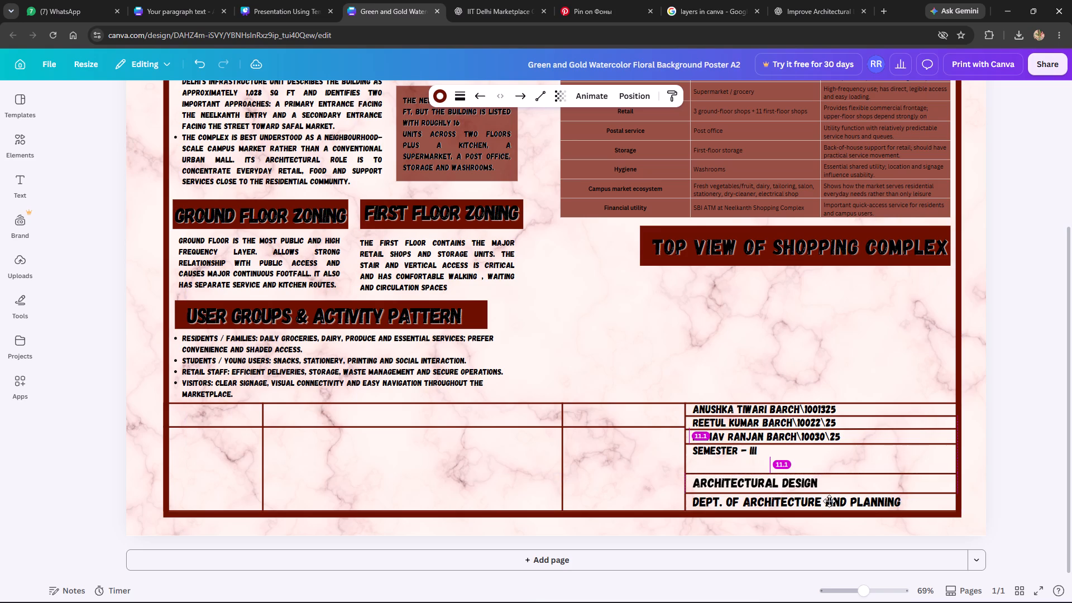
{"action": "left_click_drag", "start_coordinate": [829, 501], "coordinate": [829, 501]}
{"action": "left_click", "coordinate": [1031, 460]}
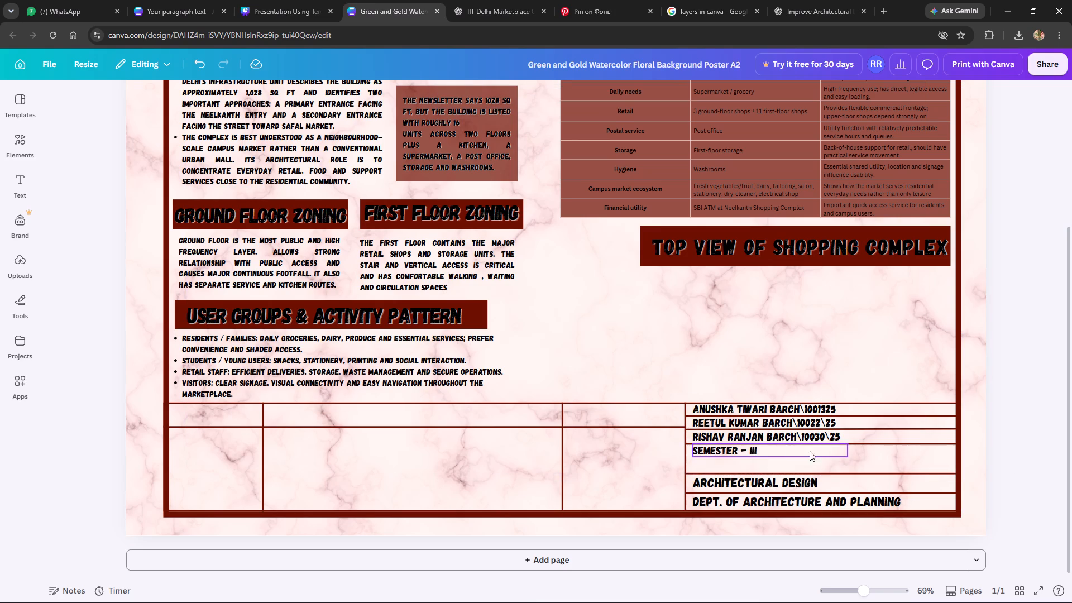
Set the "SEMESTER - III" text to font size 25 and move it down to just above the "ARCHITECTURAL DESIGN" row.
{"action": "left_click", "coordinate": [744, 448]}
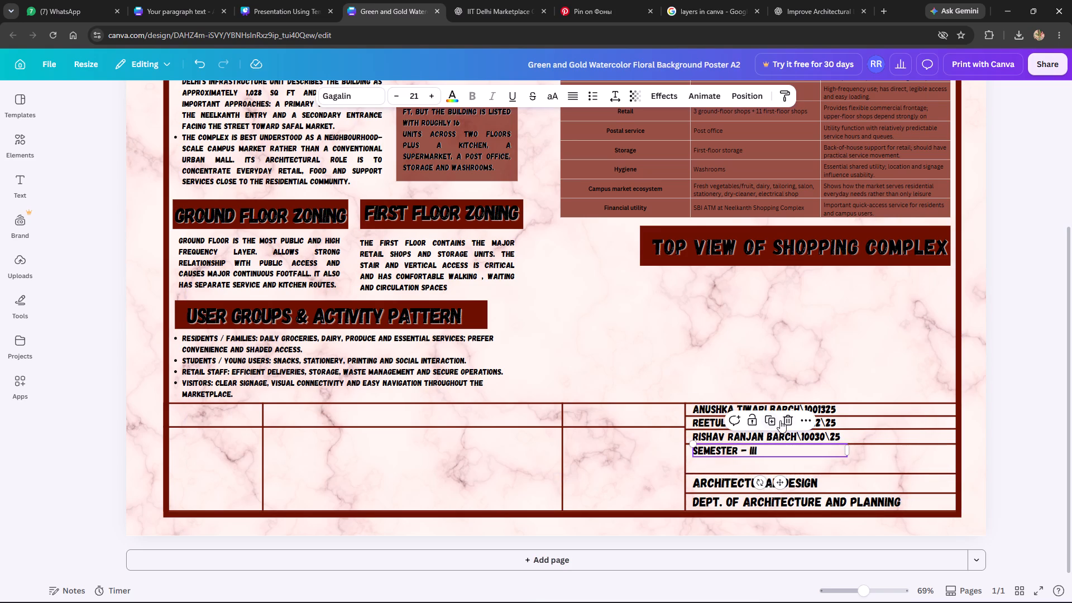
{"action": "triple_click", "coordinate": [430, 92]}
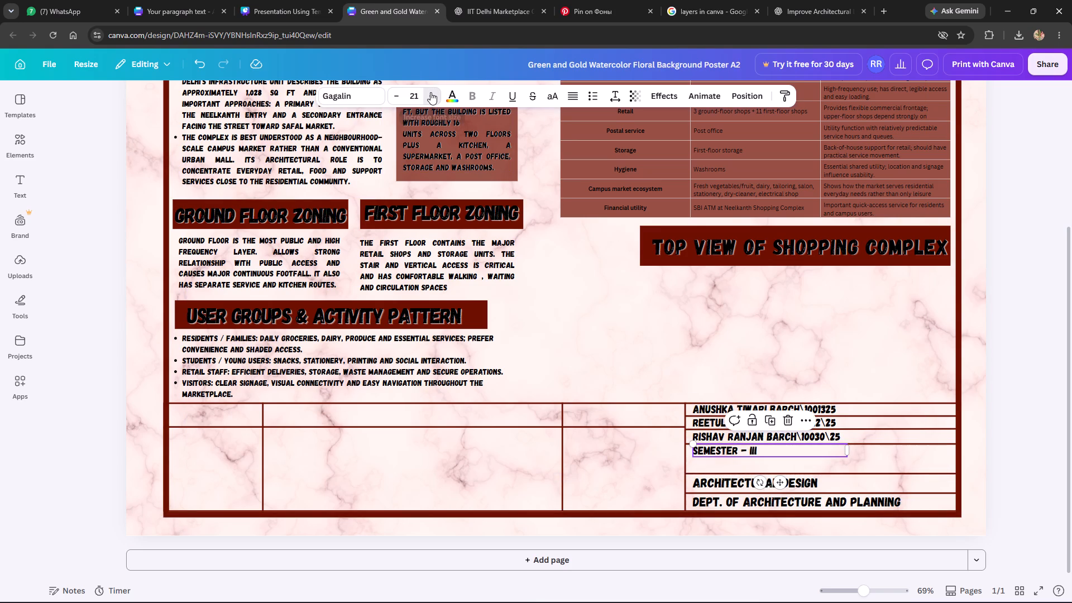
{"action": "left_click", "coordinate": [430, 92]}
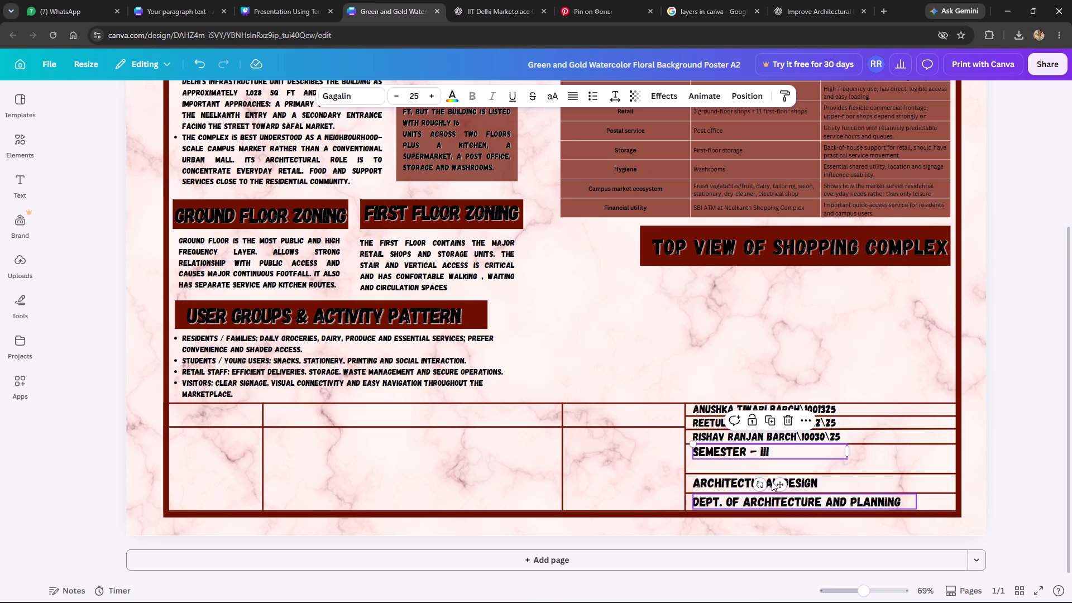
{"action": "left_click_drag", "start_coordinate": [779, 483], "coordinate": [780, 495]}
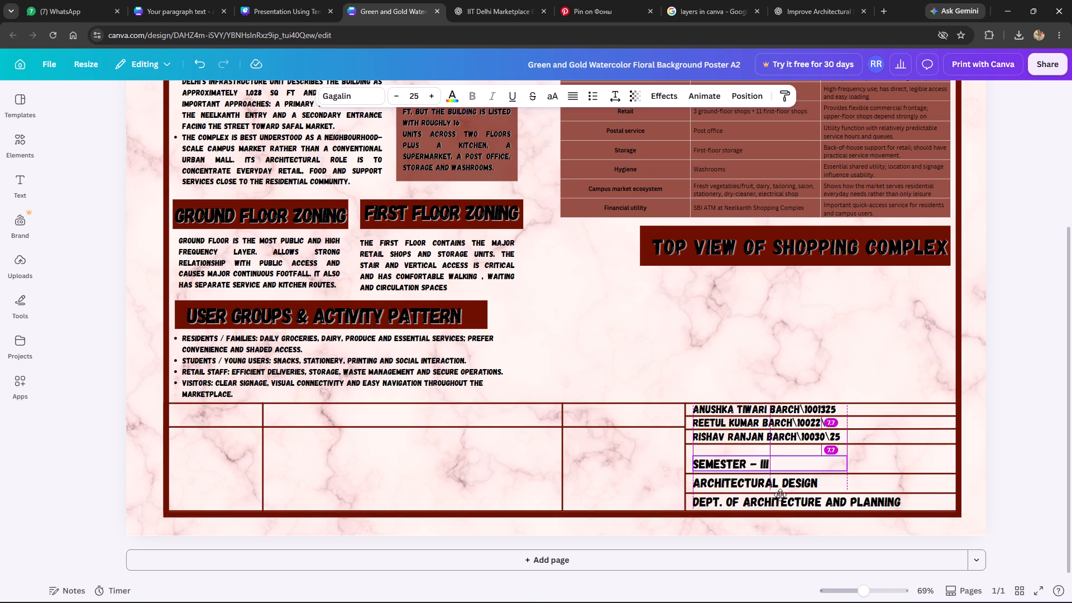
{"action": "left_click_drag", "start_coordinate": [780, 495], "coordinate": [780, 493]}
{"action": "left_click", "coordinate": [1018, 447]}
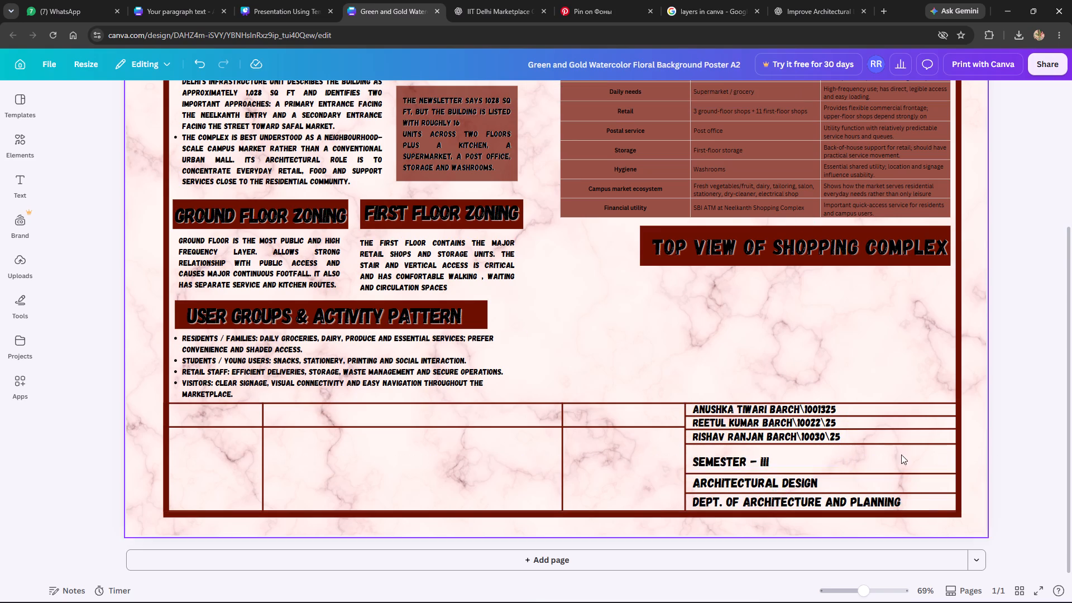
Lower the row line beneath the third student's entry so it sits just above the semester text.
{"action": "left_click_drag", "start_coordinate": [790, 445], "coordinate": [790, 449]}
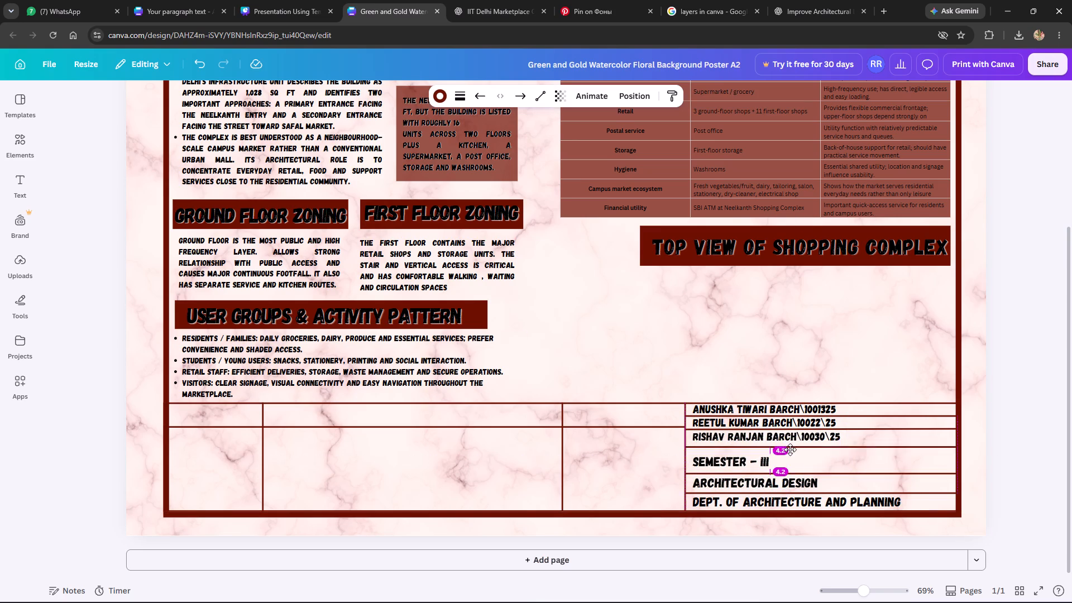
{"action": "left_click_drag", "start_coordinate": [790, 449], "coordinate": [790, 454]}
{"action": "left_click", "coordinate": [829, 476]}
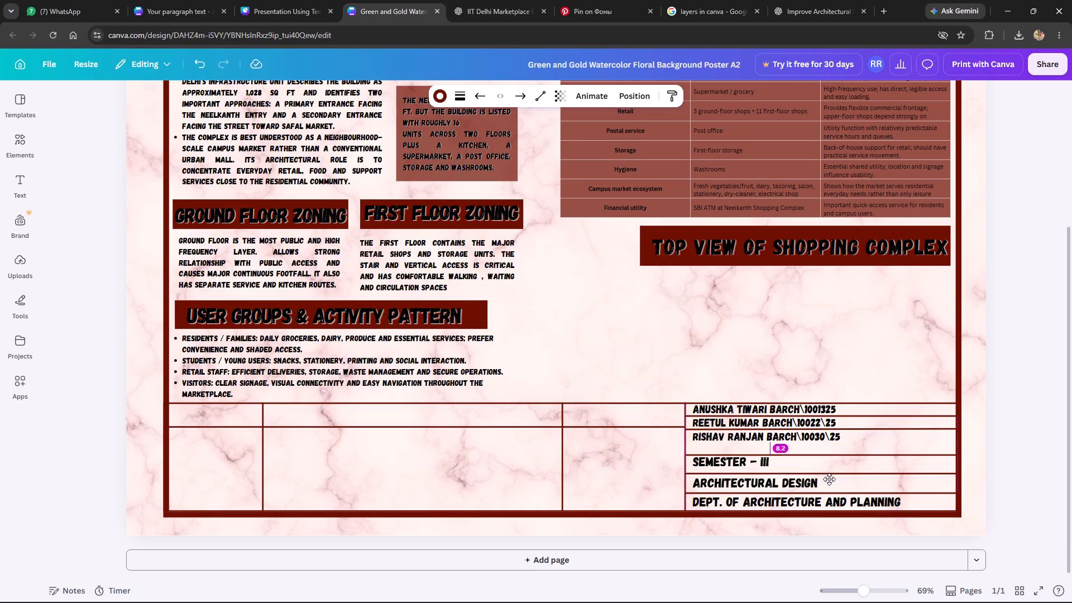
Nudge the "SEMESTER - III" text down slightly to centre it between its two row lines.
{"action": "left_click", "coordinate": [755, 465]}
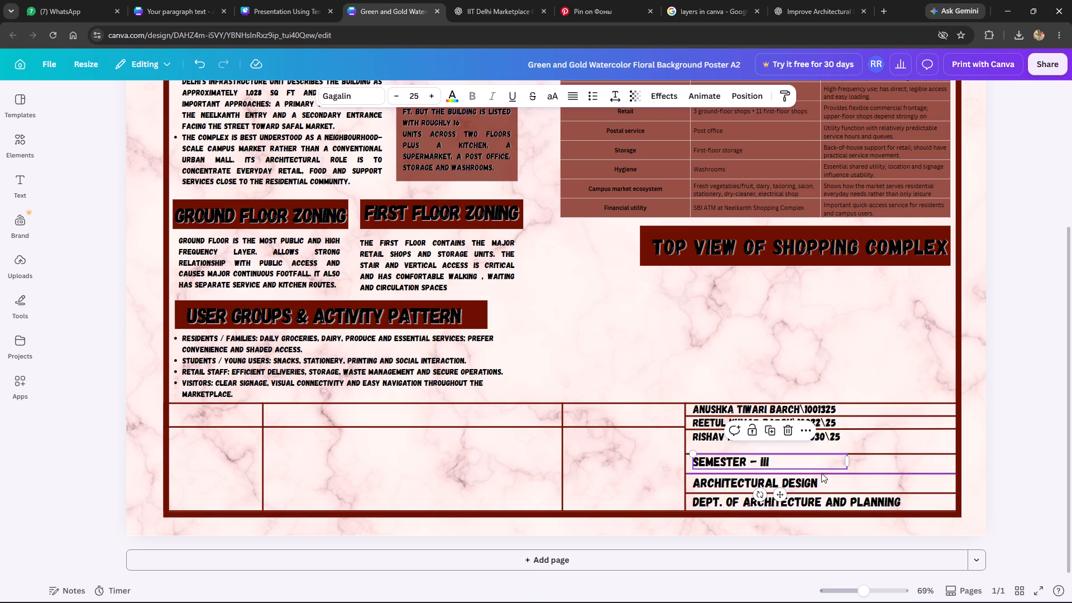
{"action": "left_click", "coordinate": [778, 496]}
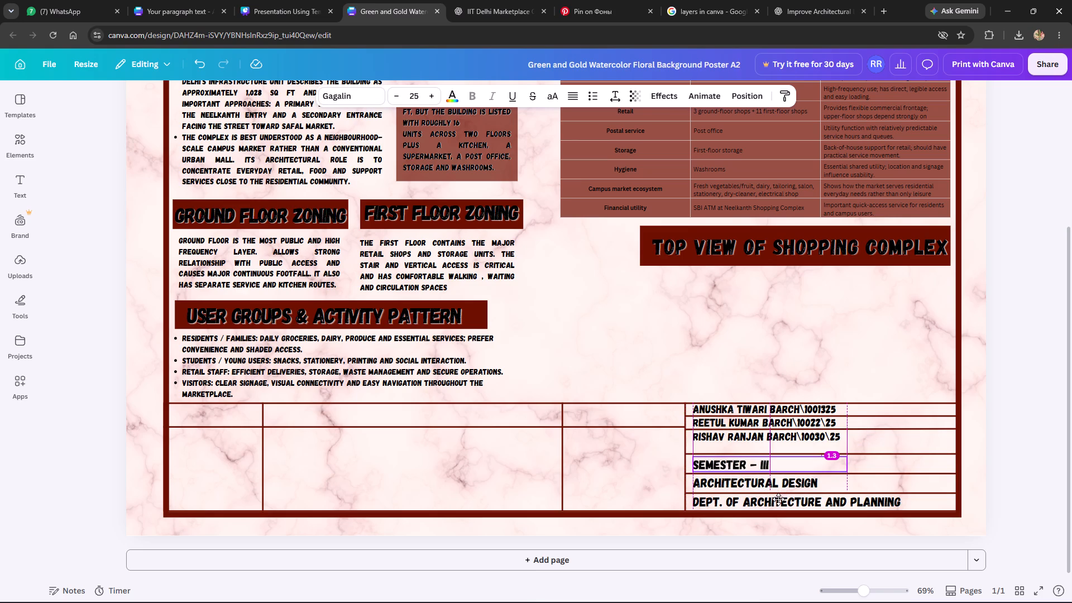
{"action": "left_click", "coordinate": [1008, 451]}
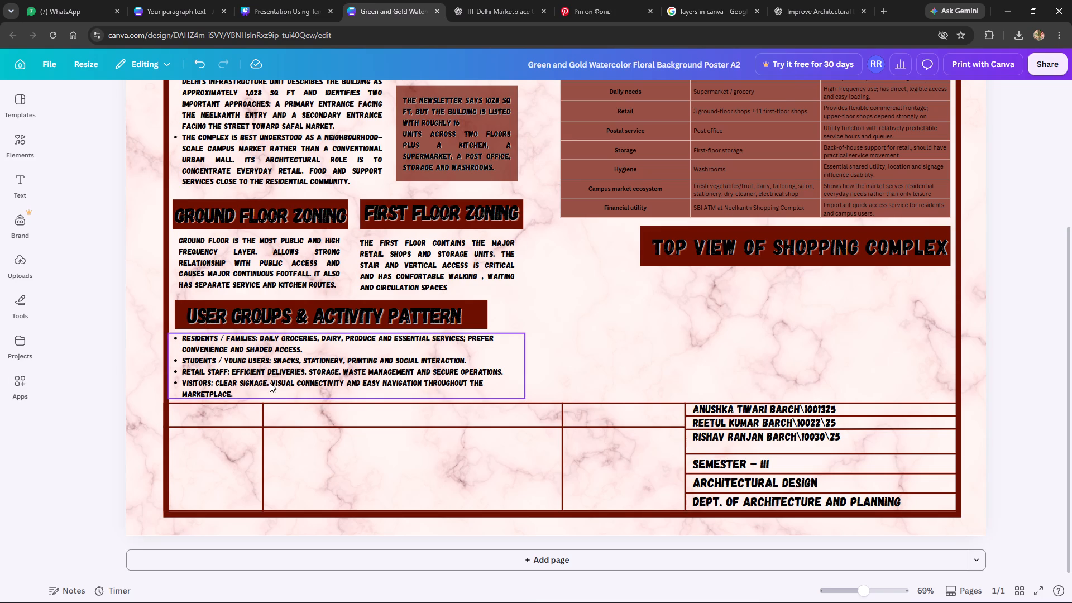
Move the third student's entry down in its row, set its font size to 25 and widen its box to fit one line.
{"action": "left_click", "coordinate": [768, 434]}
{"action": "left_click_drag", "start_coordinate": [768, 434], "coordinate": [768, 442]}
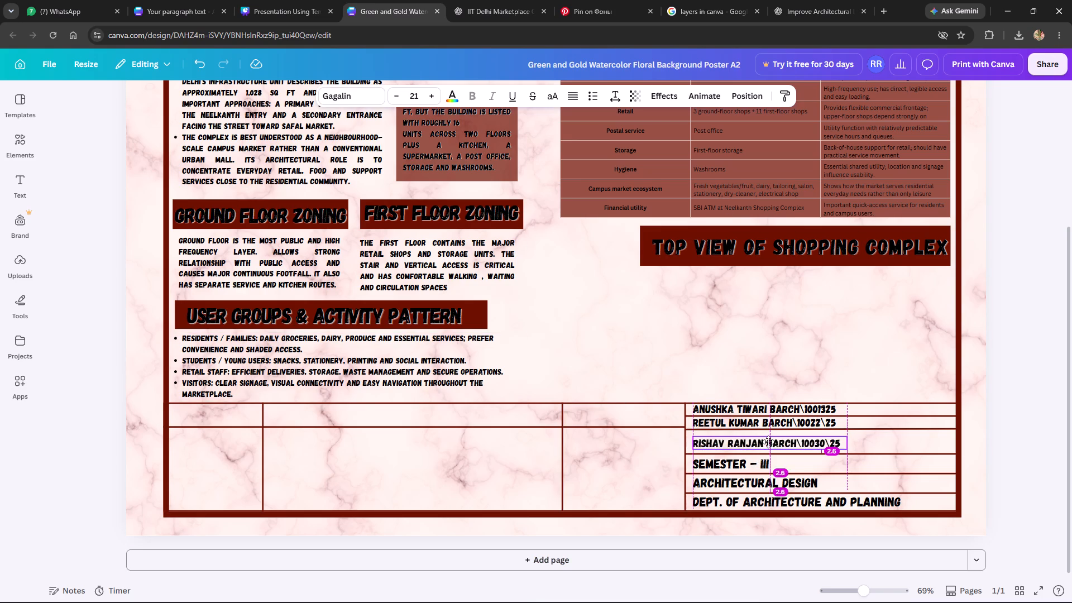
{"action": "left_click_drag", "start_coordinate": [768, 442], "coordinate": [768, 441]}
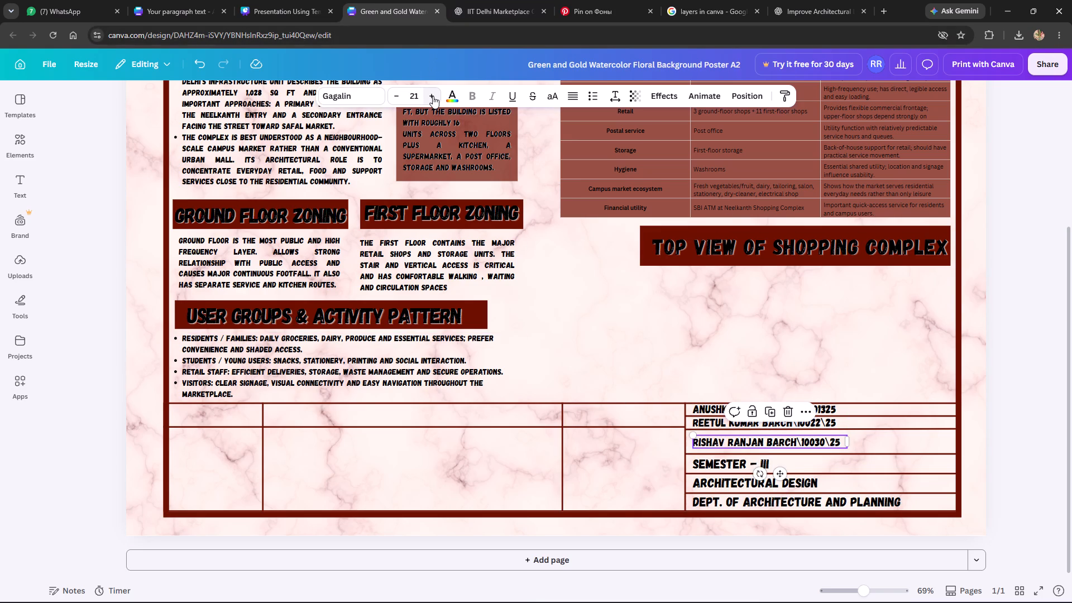
{"action": "triple_click", "coordinate": [433, 96]}
{"action": "left_click", "coordinate": [433, 96]}
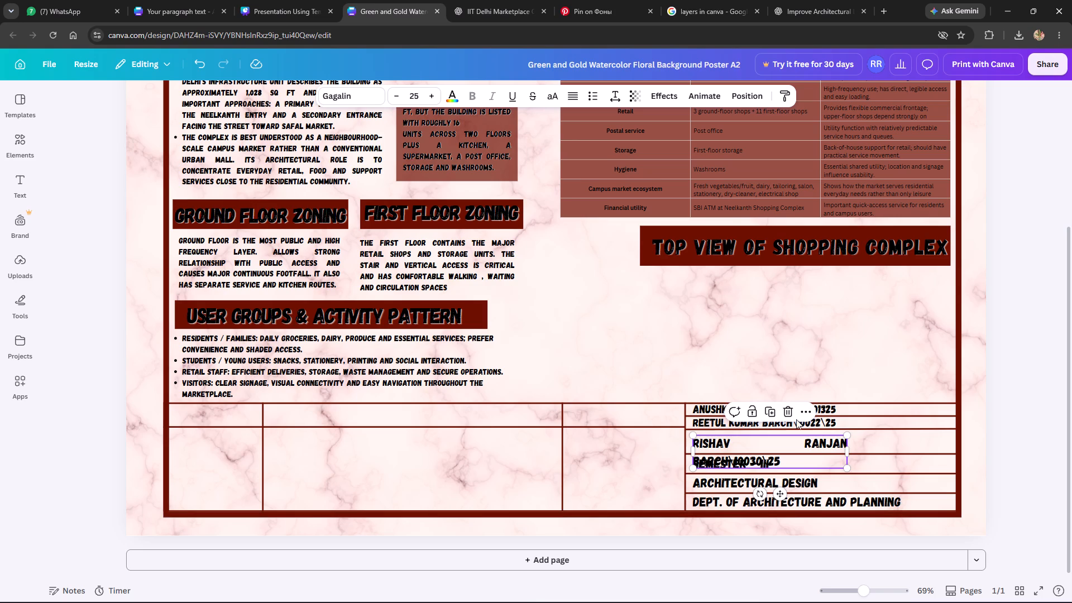
{"action": "left_click_drag", "start_coordinate": [849, 452], "coordinate": [875, 451]}
{"action": "left_click", "coordinate": [1008, 427]}
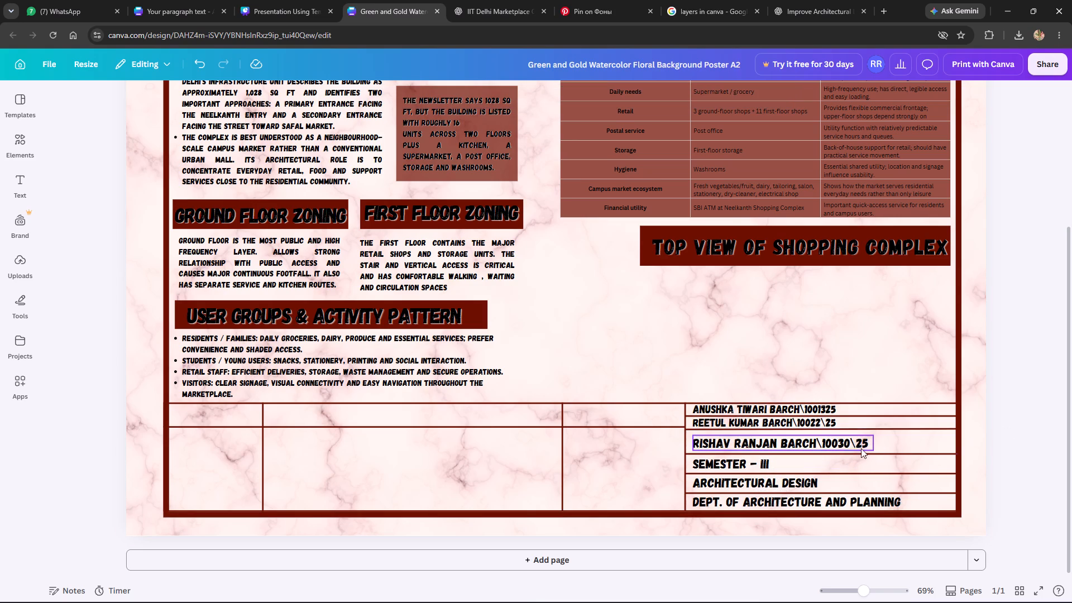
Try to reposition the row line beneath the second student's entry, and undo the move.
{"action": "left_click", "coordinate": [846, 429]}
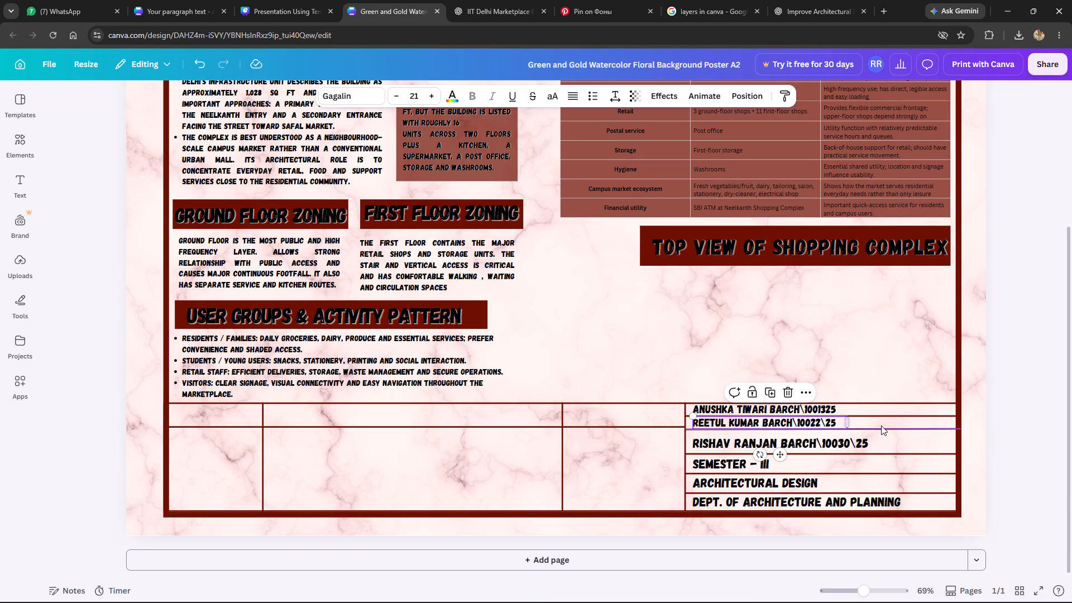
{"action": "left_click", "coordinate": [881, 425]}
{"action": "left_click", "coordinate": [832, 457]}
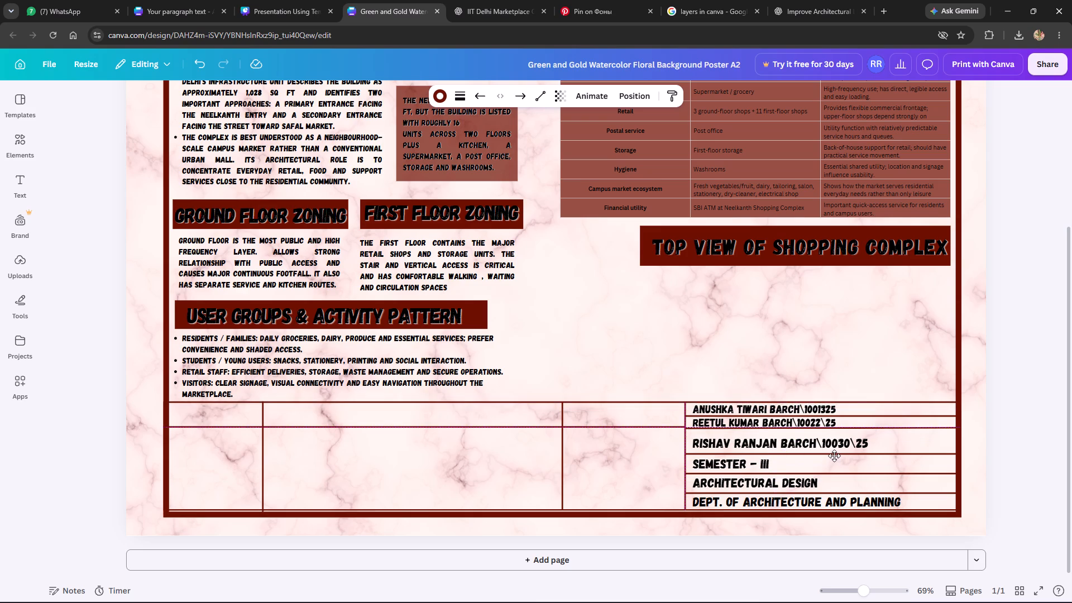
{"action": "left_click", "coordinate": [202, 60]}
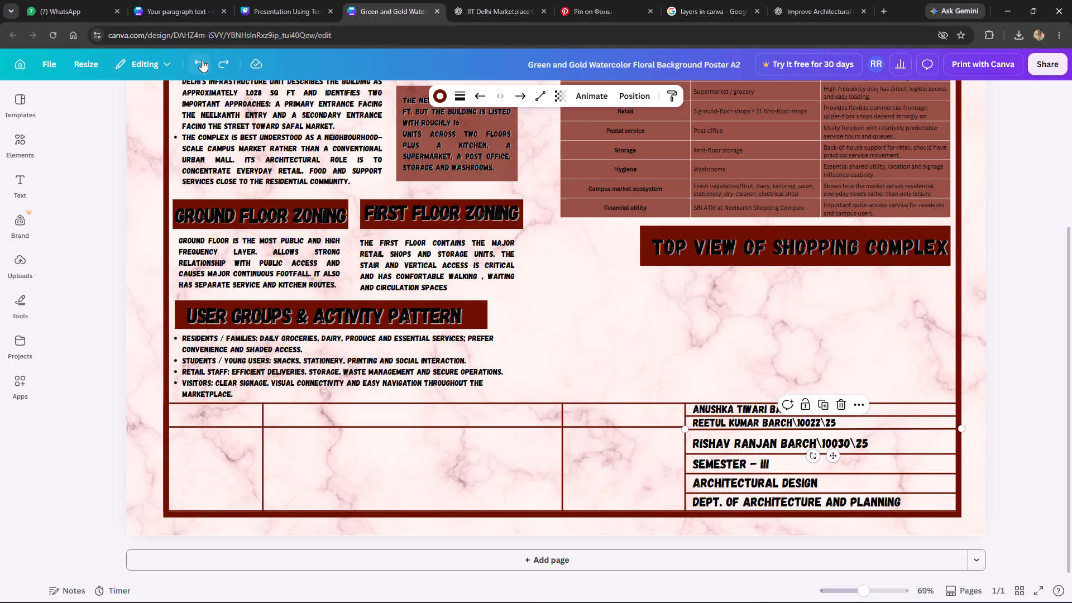
Shorten the row line beneath the second student's entry so it no longer runs into the poster's border.
{"action": "left_click_drag", "start_coordinate": [964, 427], "coordinate": [960, 428]}
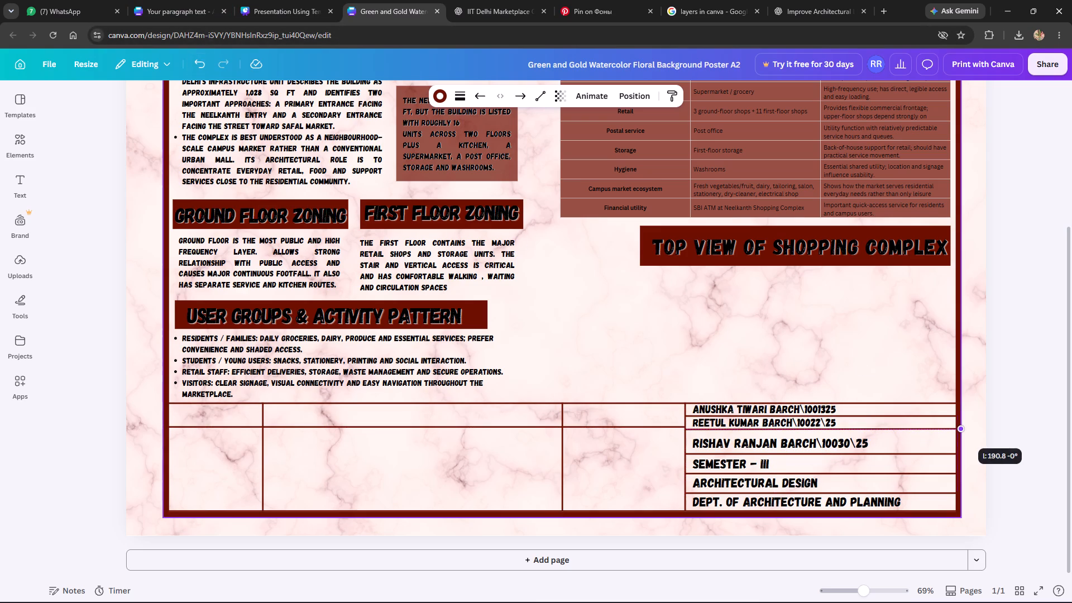
{"action": "left_click_drag", "start_coordinate": [960, 428], "coordinate": [956, 429]}
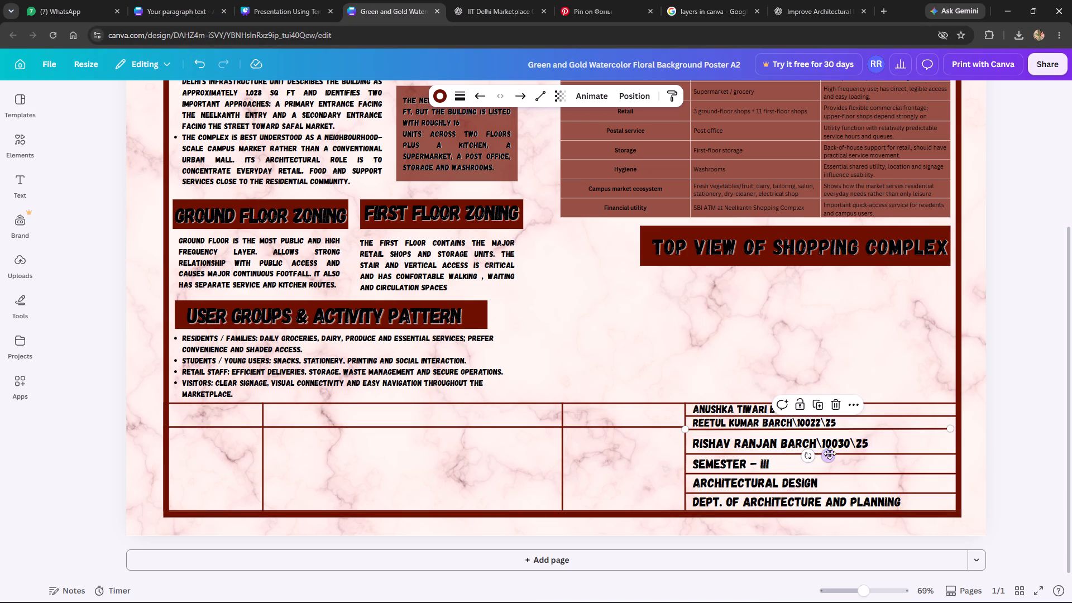
Lower the row line beneath the second student's entry and shift the third student's entry down slightly to fit its row.
{"action": "left_click_drag", "start_coordinate": [830, 453], "coordinate": [830, 458]}
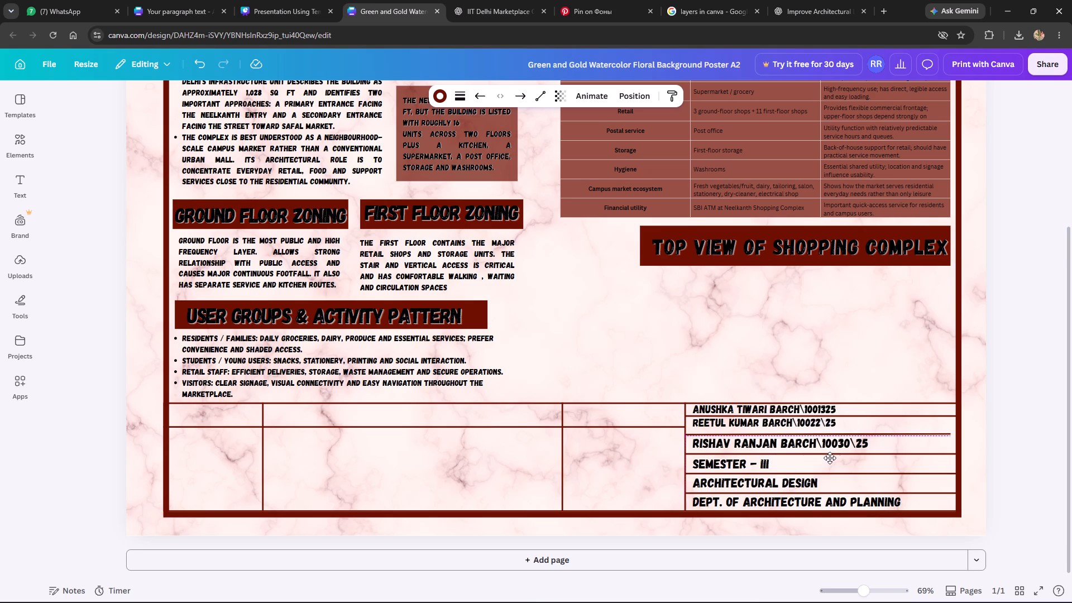
{"action": "left_click", "coordinate": [829, 461]}
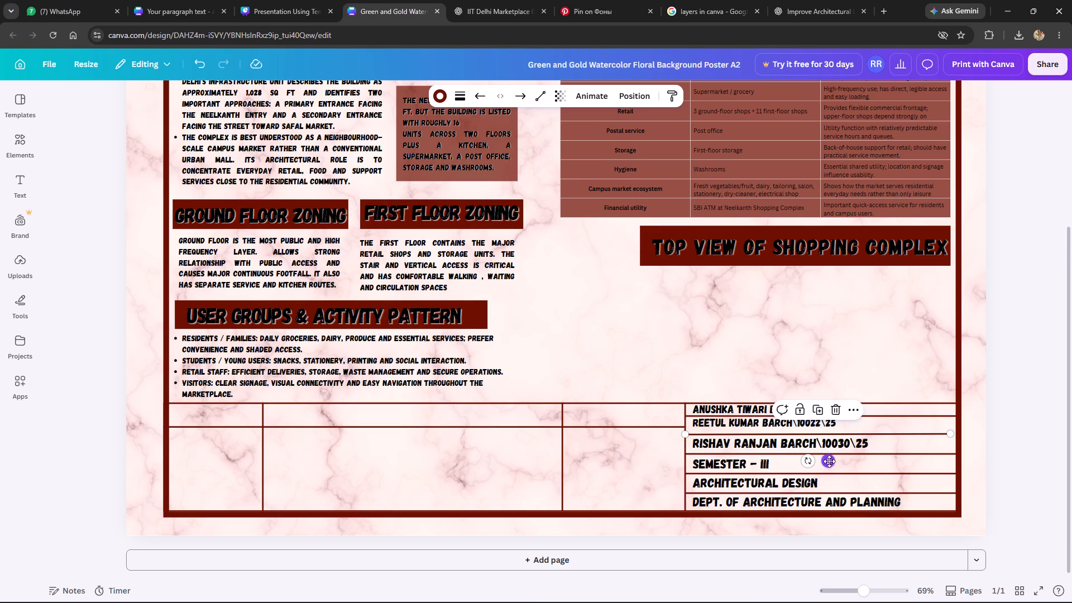
{"action": "left_click", "coordinate": [836, 442]}
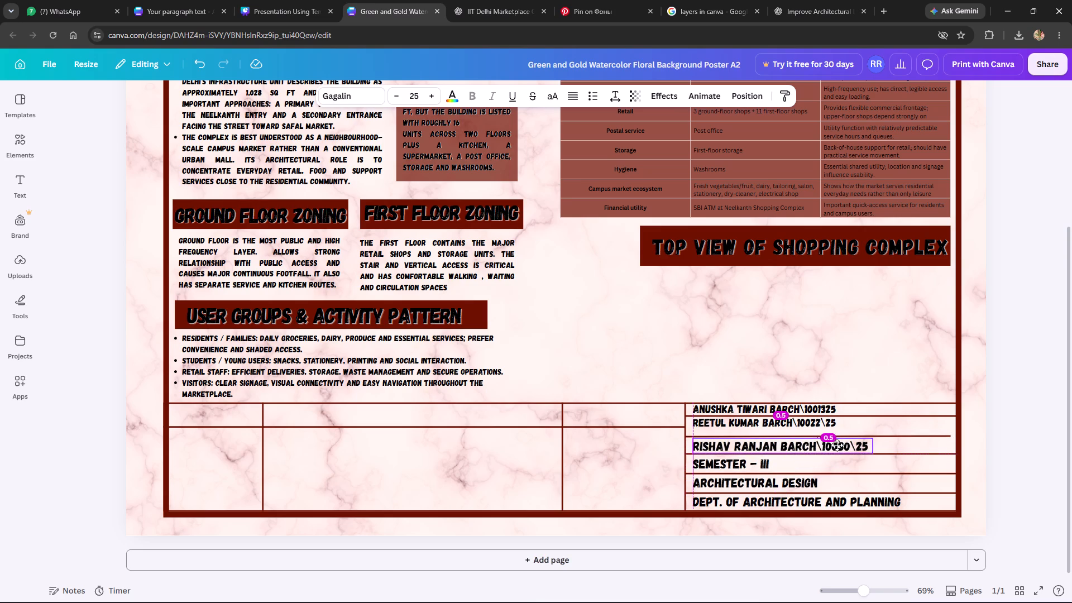
Extend the row line beneath the second student's entry so it meets the poster's border.
{"action": "left_click", "coordinate": [944, 435]}
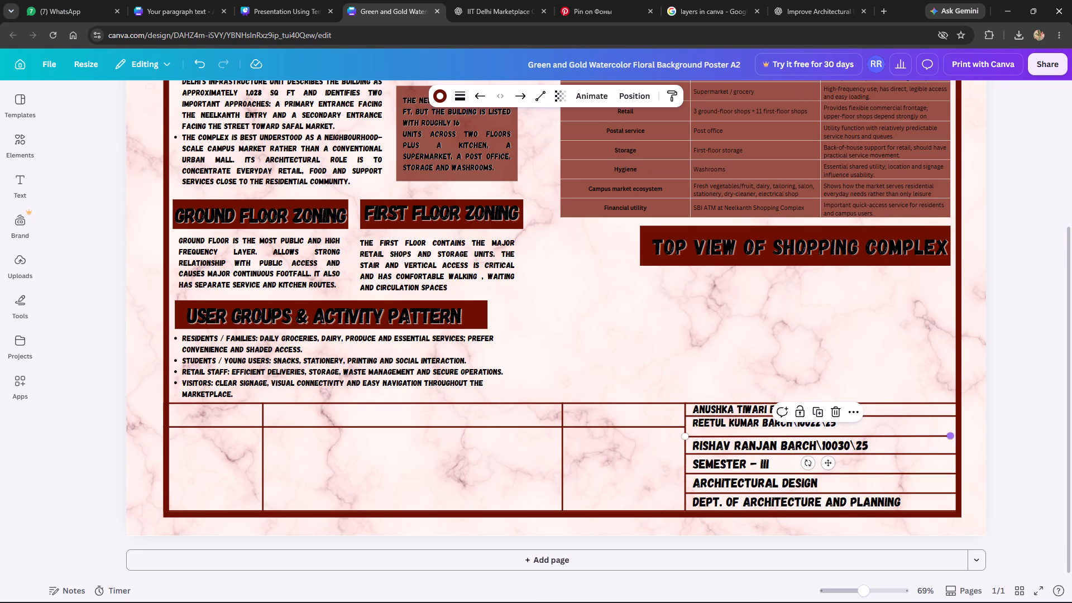
{"action": "left_click_drag", "start_coordinate": [951, 435], "coordinate": [958, 433]}
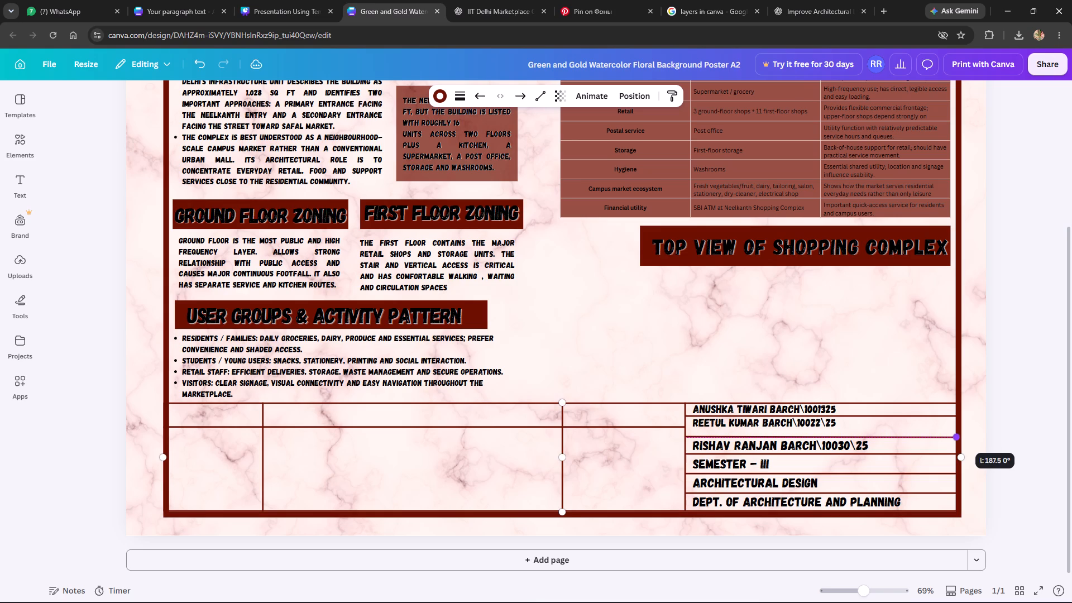
{"action": "left_click_drag", "start_coordinate": [958, 433], "coordinate": [961, 435]}
{"action": "left_click", "coordinate": [1017, 425]}
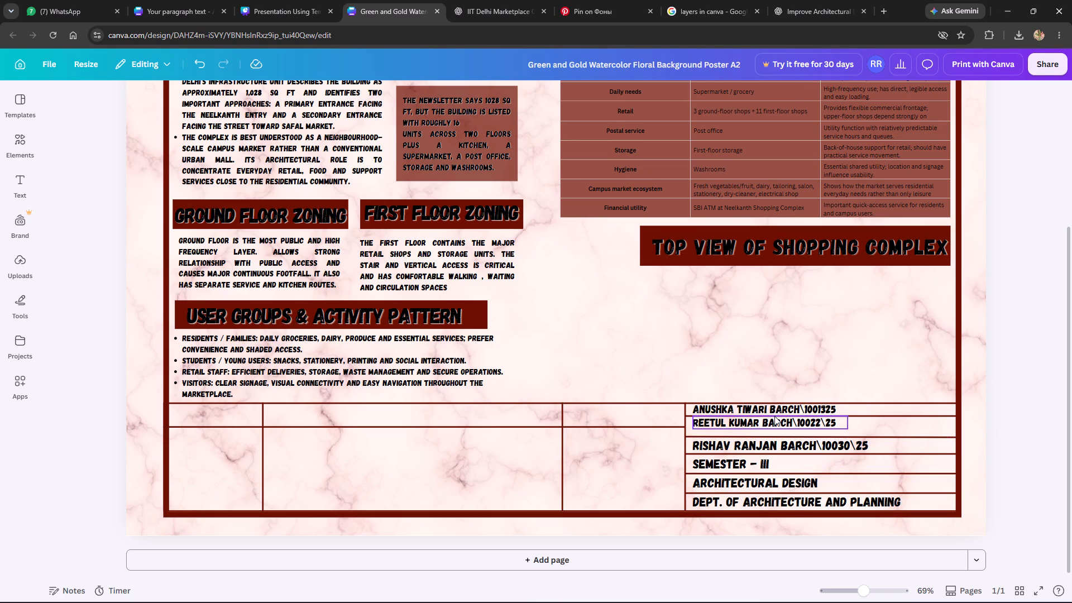
Set the second student's entry to font size 25, widen its box to fit one line and centre it in its row.
{"action": "left_click", "coordinate": [774, 418]}
{"action": "triple_click", "coordinate": [433, 95]}
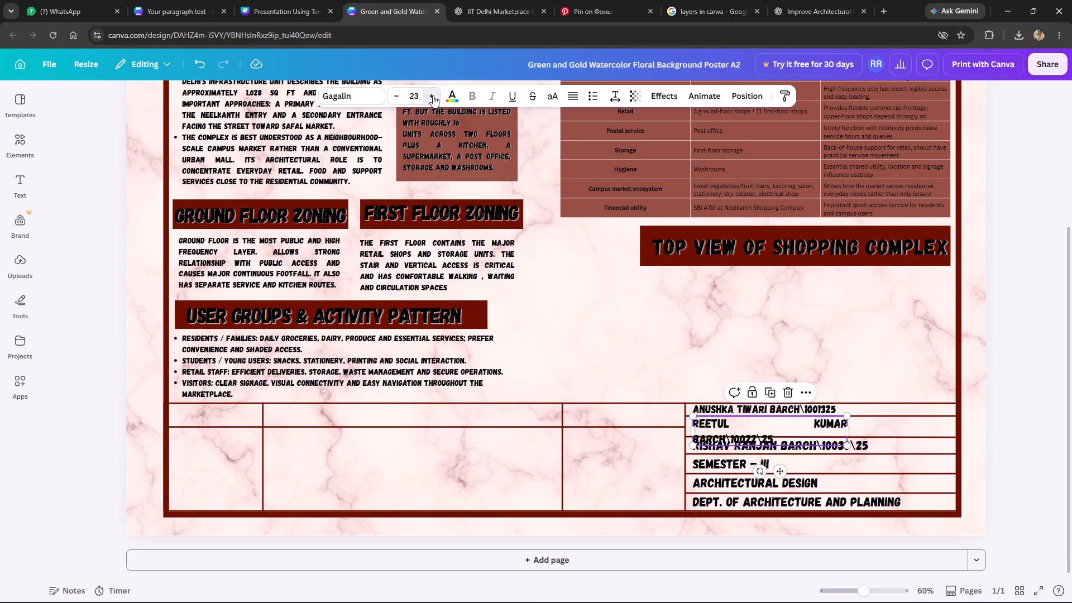
{"action": "left_click", "coordinate": [433, 95]}
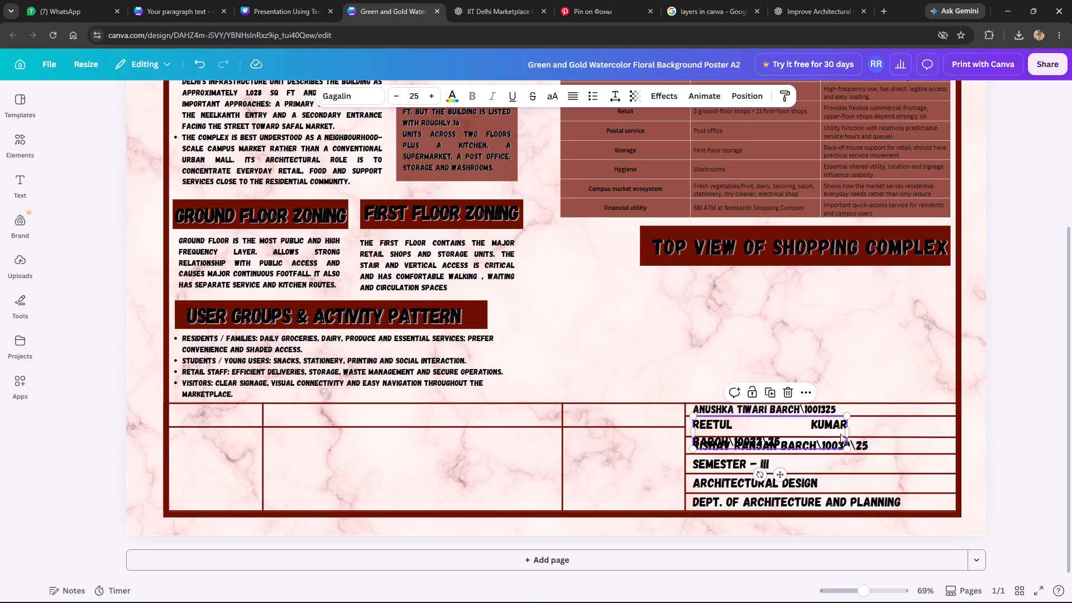
{"action": "left_click_drag", "start_coordinate": [849, 433], "coordinate": [864, 431]}
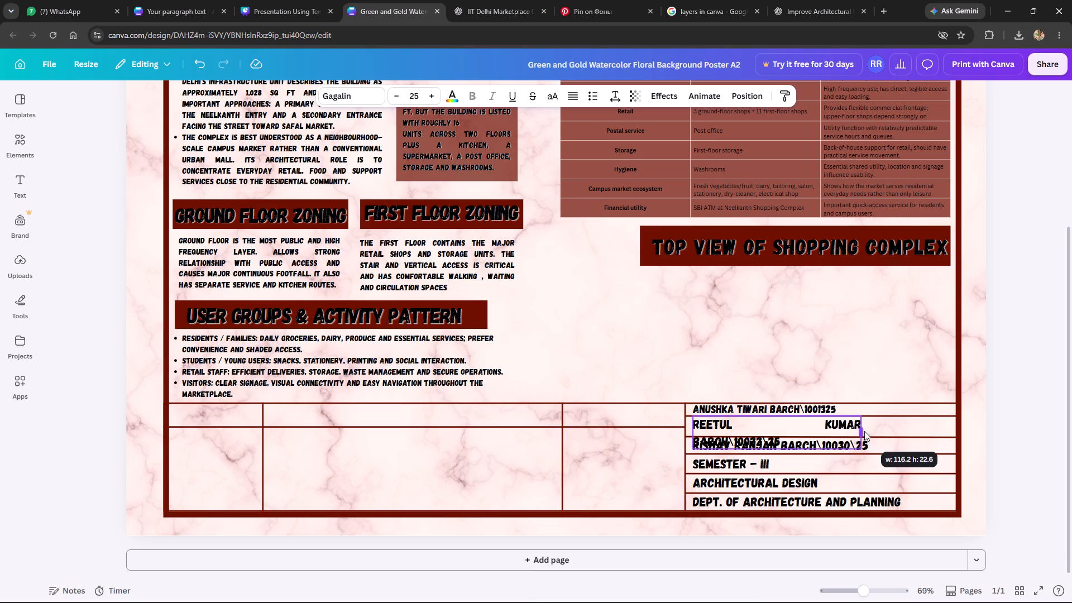
{"action": "left_click_drag", "start_coordinate": [864, 431], "coordinate": [871, 430]}
{"action": "left_click_drag", "start_coordinate": [792, 454], "coordinate": [789, 459]}
{"action": "left_click", "coordinate": [996, 423]}
Lower the row line beneath the first student's entry to make that row taller.
{"action": "left_click", "coordinate": [872, 415]}
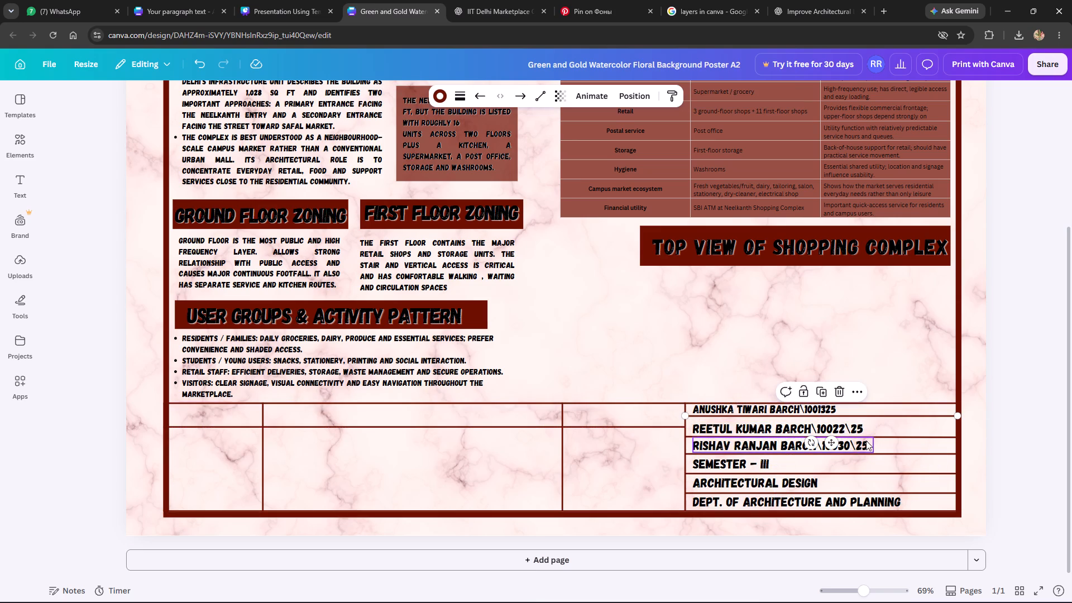
{"action": "left_click", "coordinate": [830, 442]}
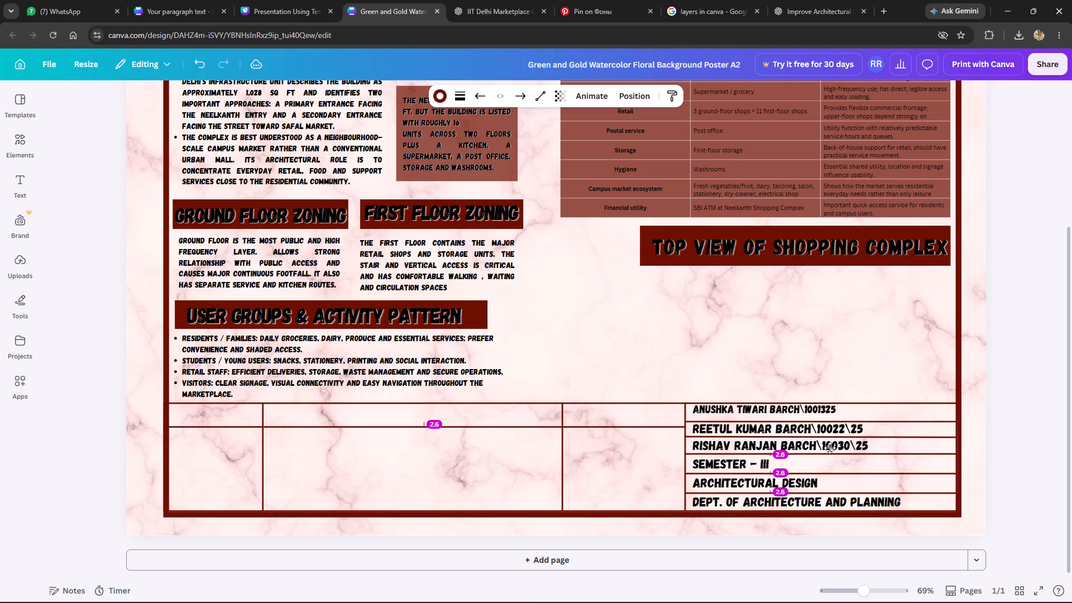
{"action": "left_click", "coordinate": [1036, 404]}
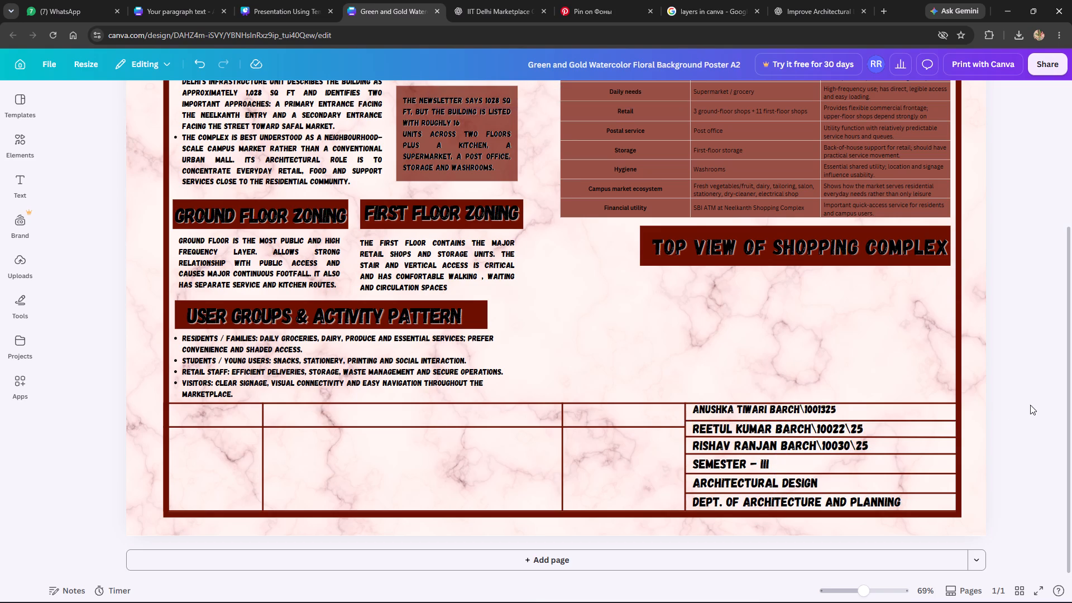
Set the first student's entry to font size 25, widen its box to fit one line and centre it vertically in its row.
{"action": "left_click", "coordinate": [797, 410]}
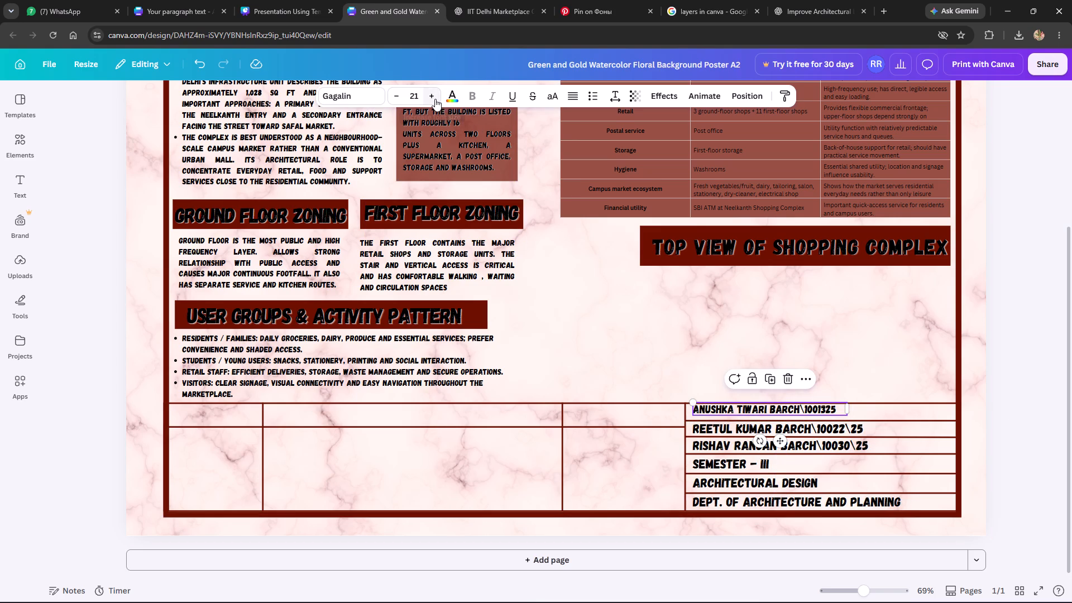
{"action": "triple_click", "coordinate": [435, 99]}
{"action": "left_click", "coordinate": [435, 99]}
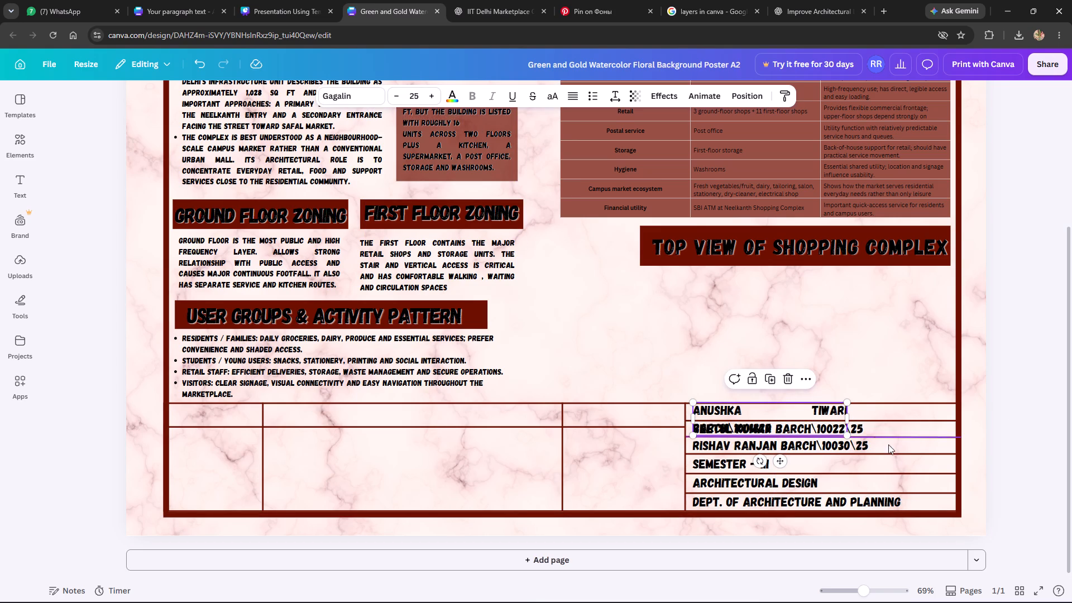
{"action": "left_click_drag", "start_coordinate": [849, 419], "coordinate": [896, 420]}
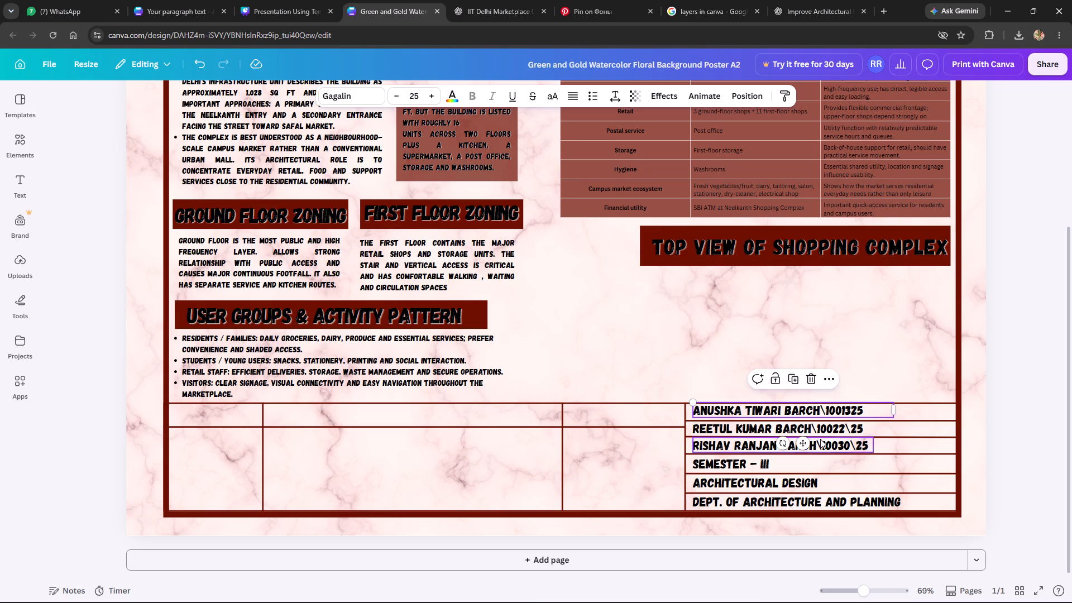
{"action": "left_click", "coordinate": [803, 443]}
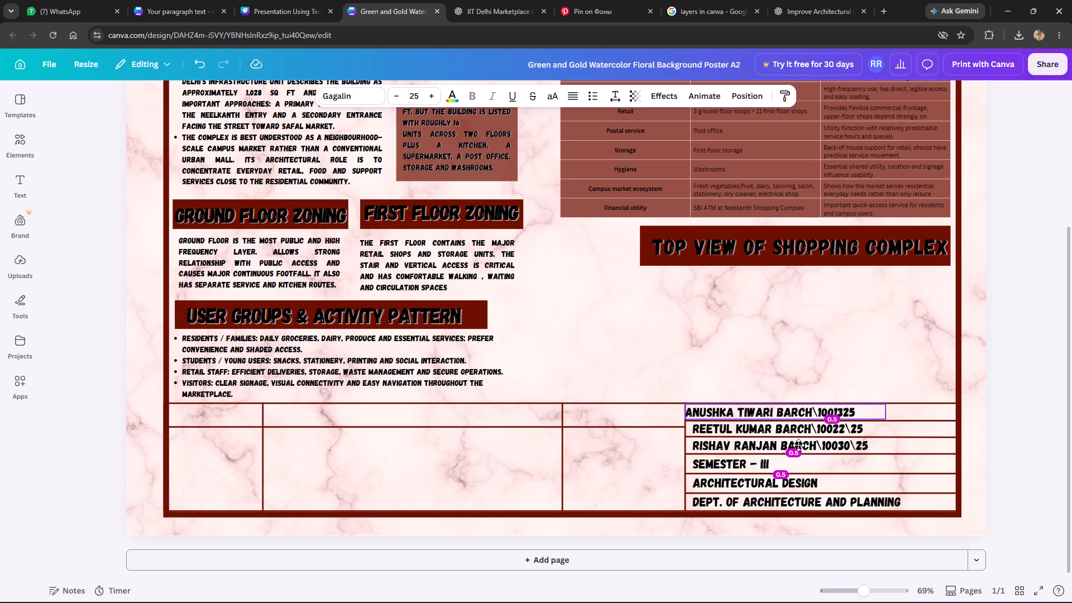
{"action": "left_click", "coordinate": [974, 425]}
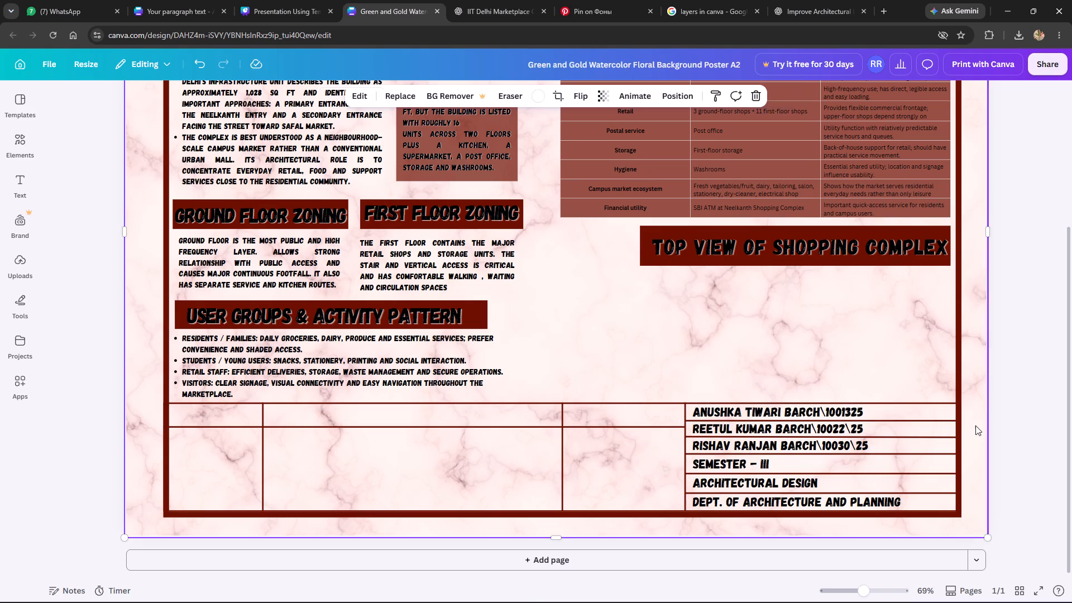
{"action": "left_click", "coordinate": [1060, 425]}
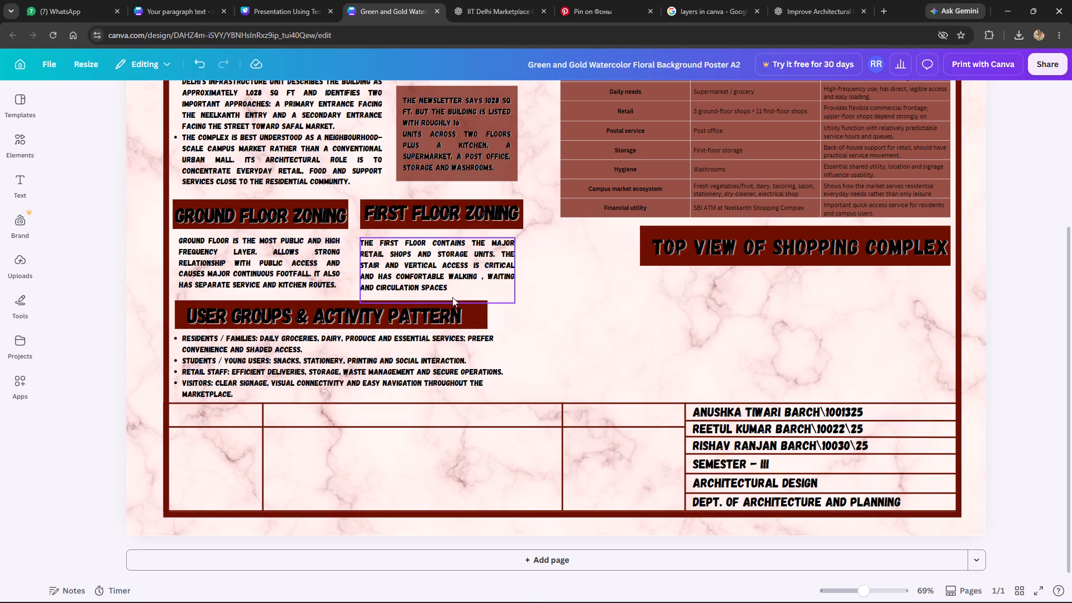
Duplicate the first student's entry into the adjacent empty header cell and replace the copy's text with "REMARKS".
{"action": "left_click", "coordinate": [741, 411]}
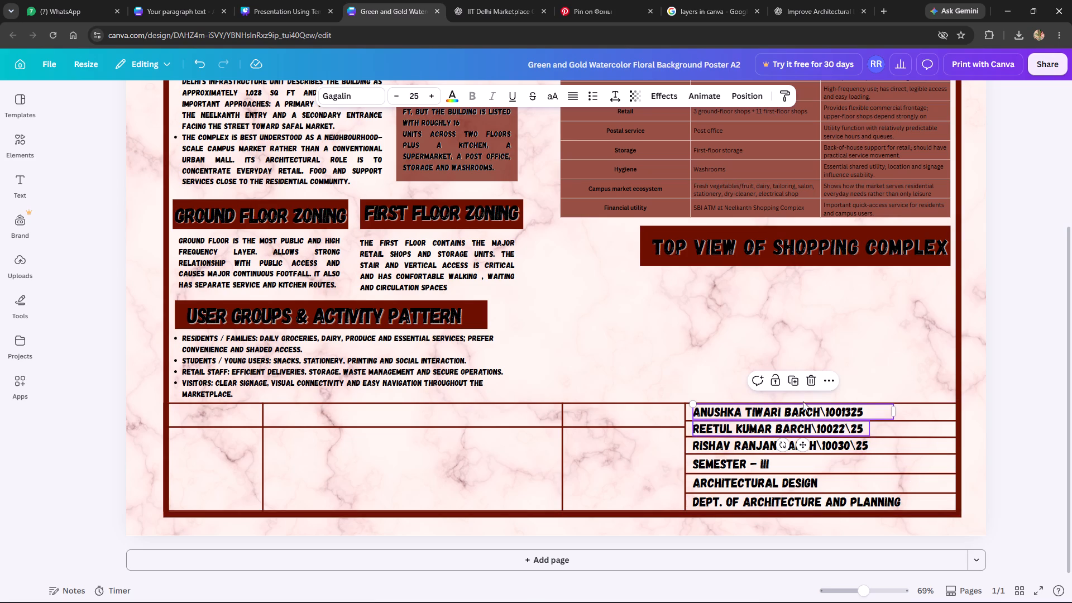
{"action": "left_click", "coordinate": [795, 386]}
{"action": "left_click_drag", "start_coordinate": [811, 453], "coordinate": [761, 457]}
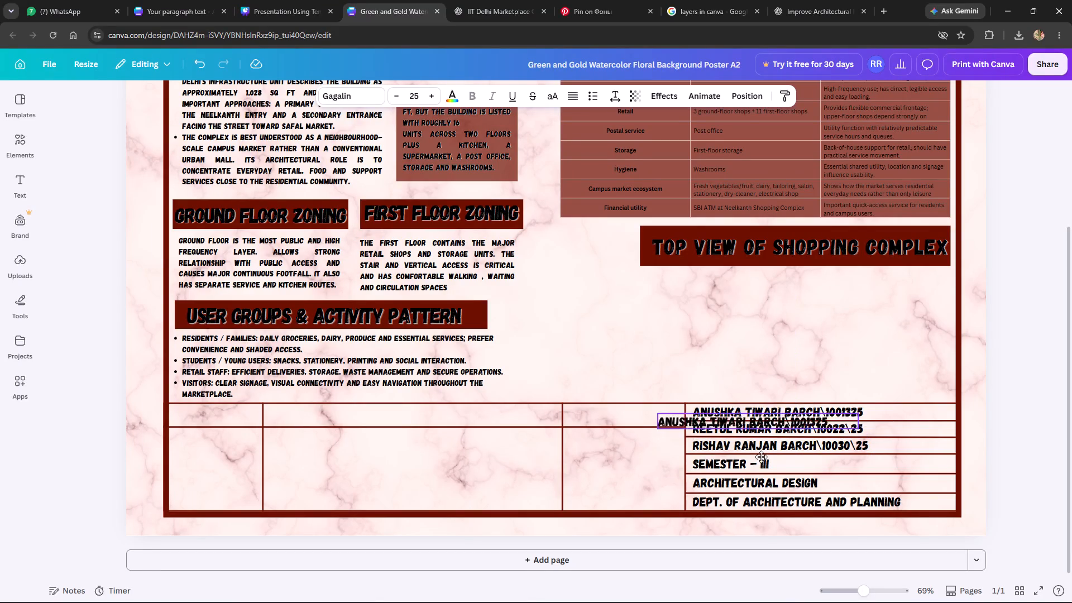
{"action": "left_click_drag", "start_coordinate": [761, 457], "coordinate": [678, 449]}
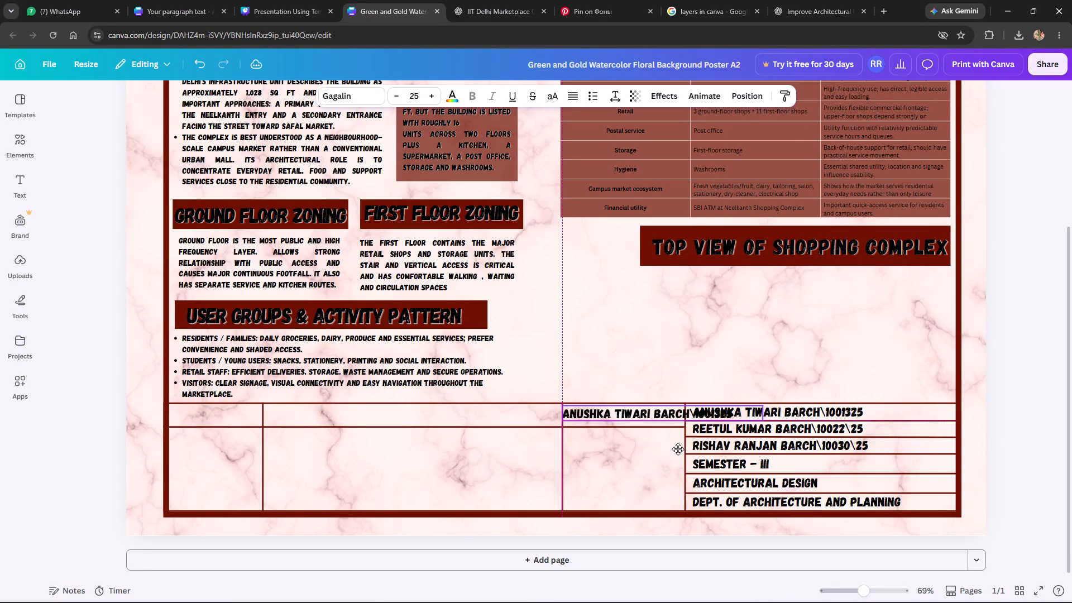
{"action": "left_click_drag", "start_coordinate": [678, 449], "coordinate": [678, 450]}
{"action": "double_click", "coordinate": [655, 416]}
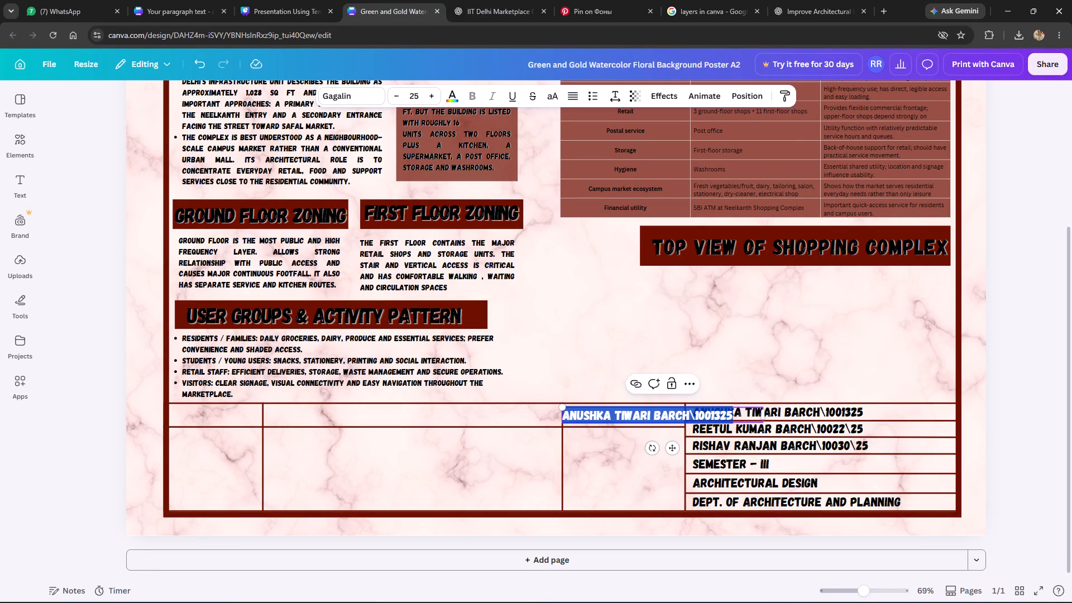
{"action": "key", "text": "BackSpace"}
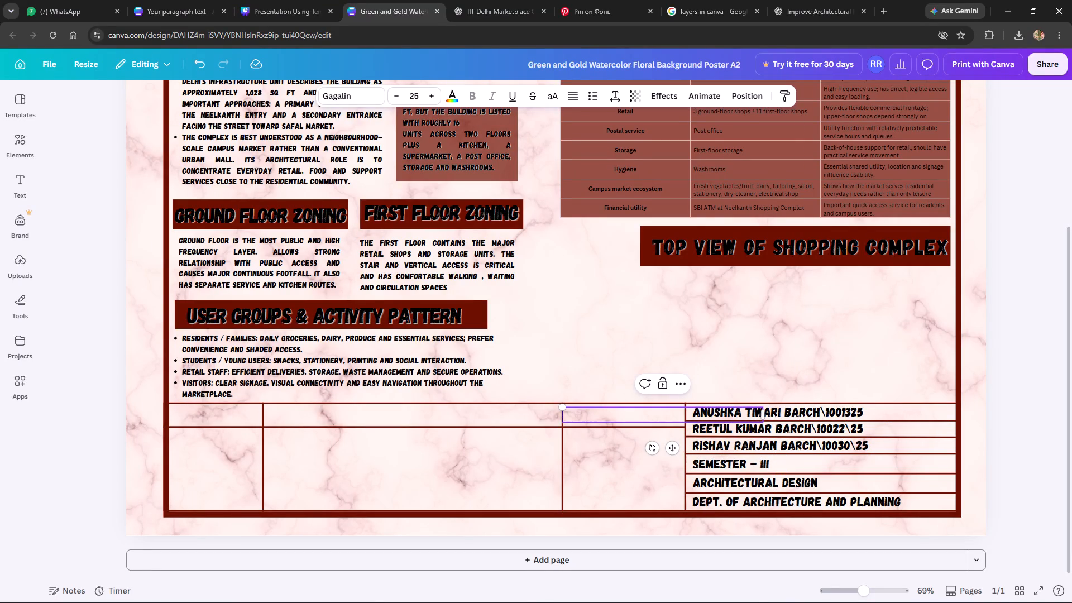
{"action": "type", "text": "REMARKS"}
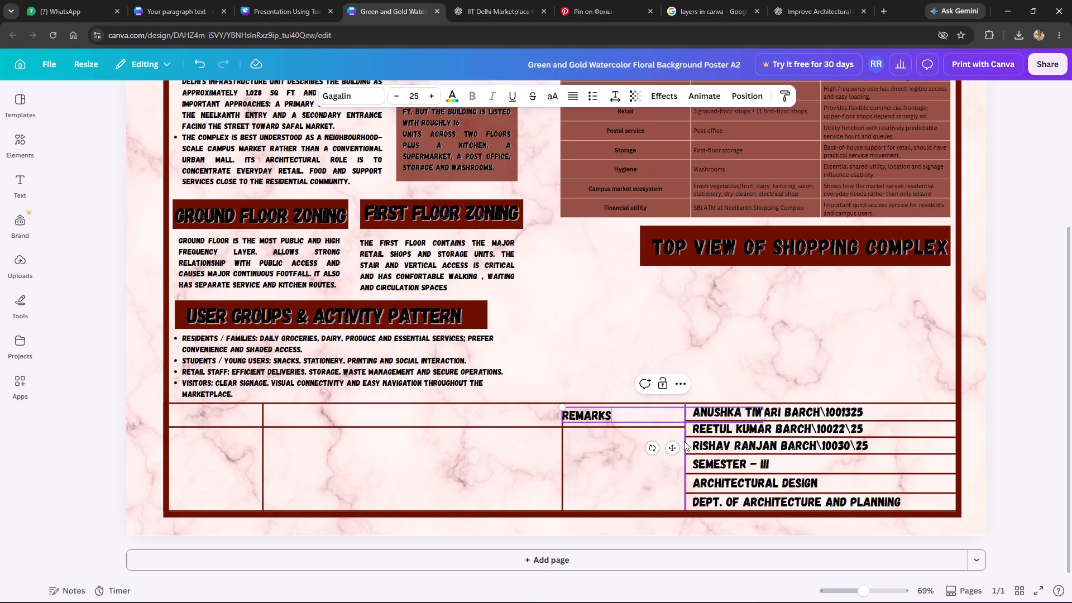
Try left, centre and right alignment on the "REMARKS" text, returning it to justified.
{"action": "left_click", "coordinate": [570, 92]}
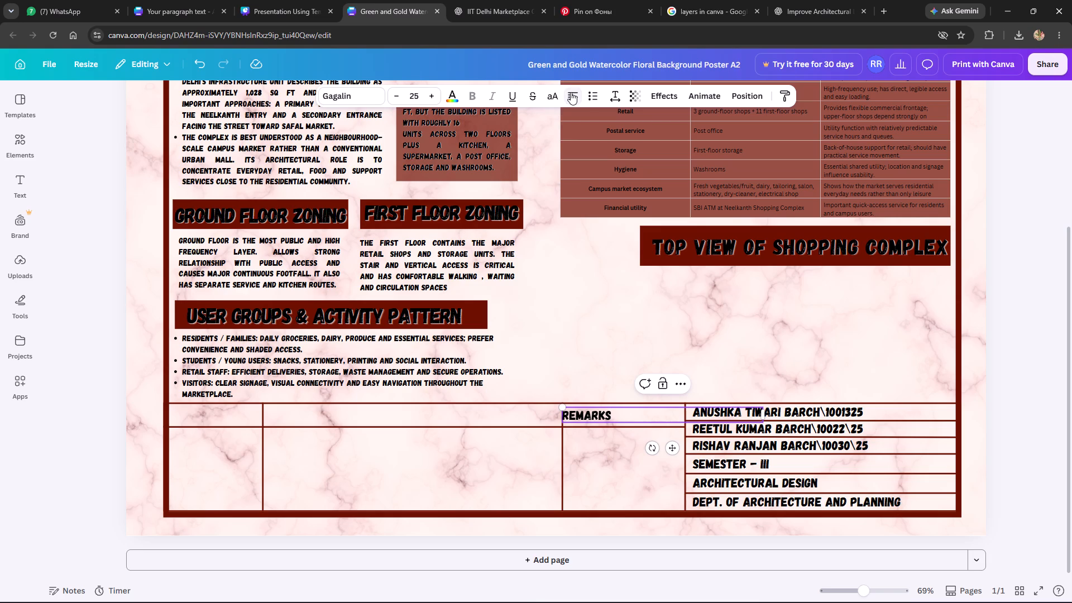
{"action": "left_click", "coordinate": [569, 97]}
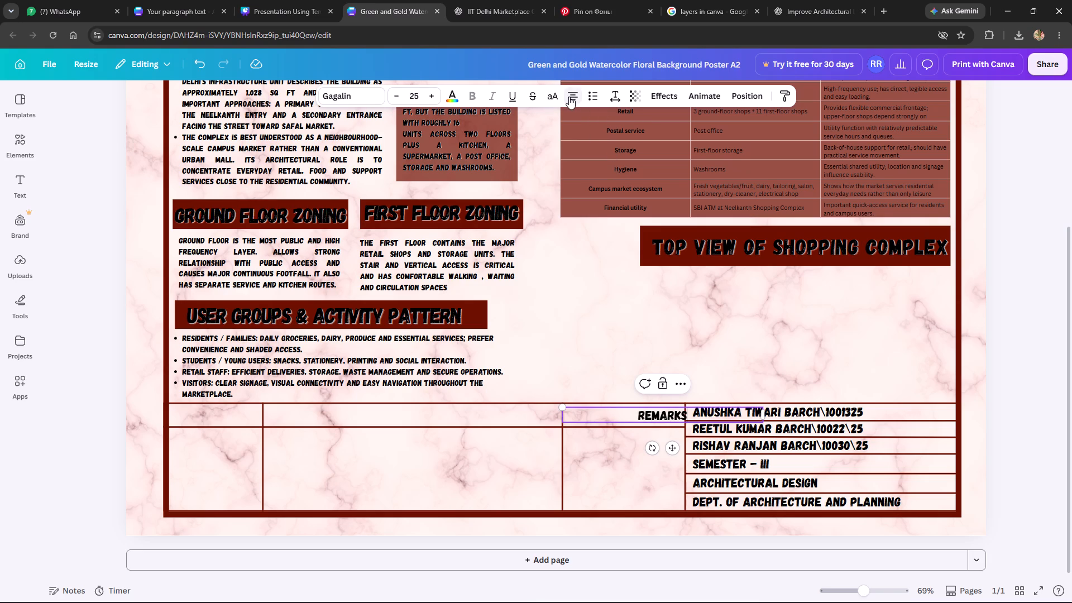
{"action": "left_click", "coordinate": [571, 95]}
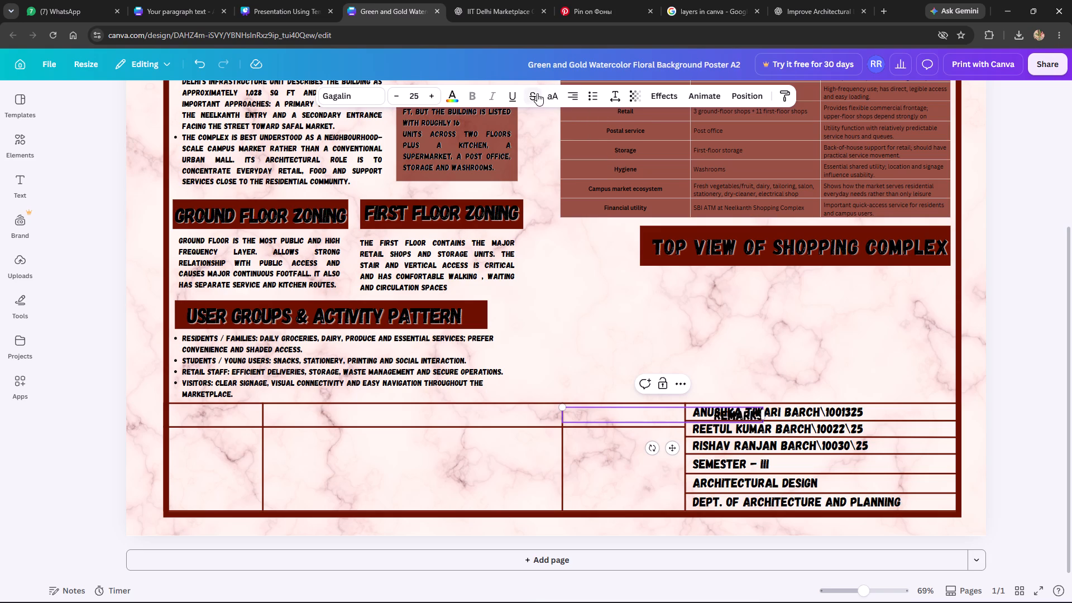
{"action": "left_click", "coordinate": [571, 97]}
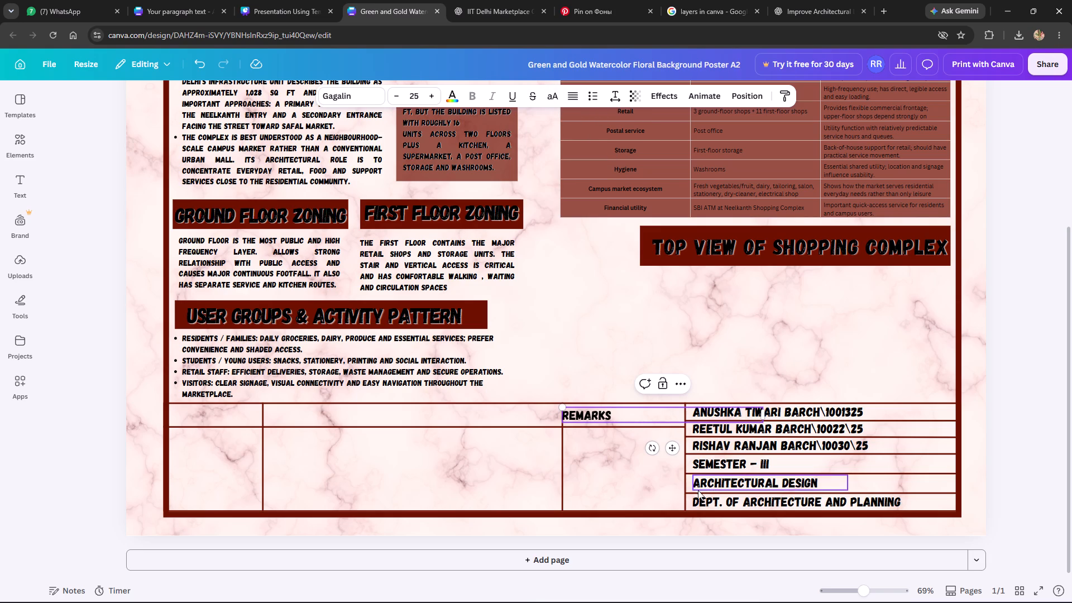
Narrow the "REMARKS" text box to fit the word and centre it in its header cell.
{"action": "left_click_drag", "start_coordinate": [765, 417], "coordinate": [733, 421]}
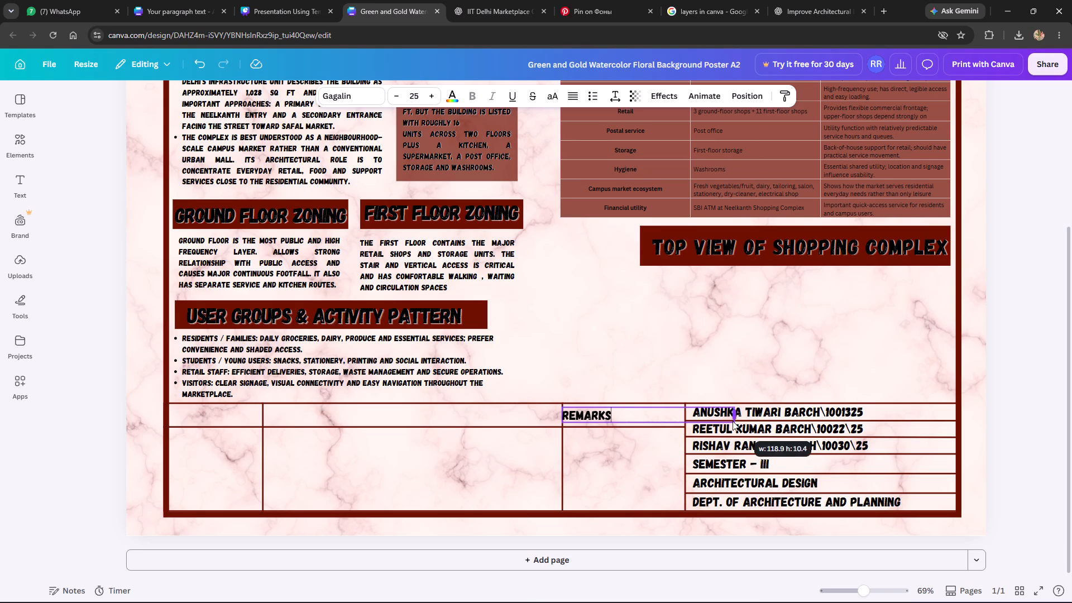
{"action": "left_click_drag", "start_coordinate": [733, 421], "coordinate": [616, 419]}
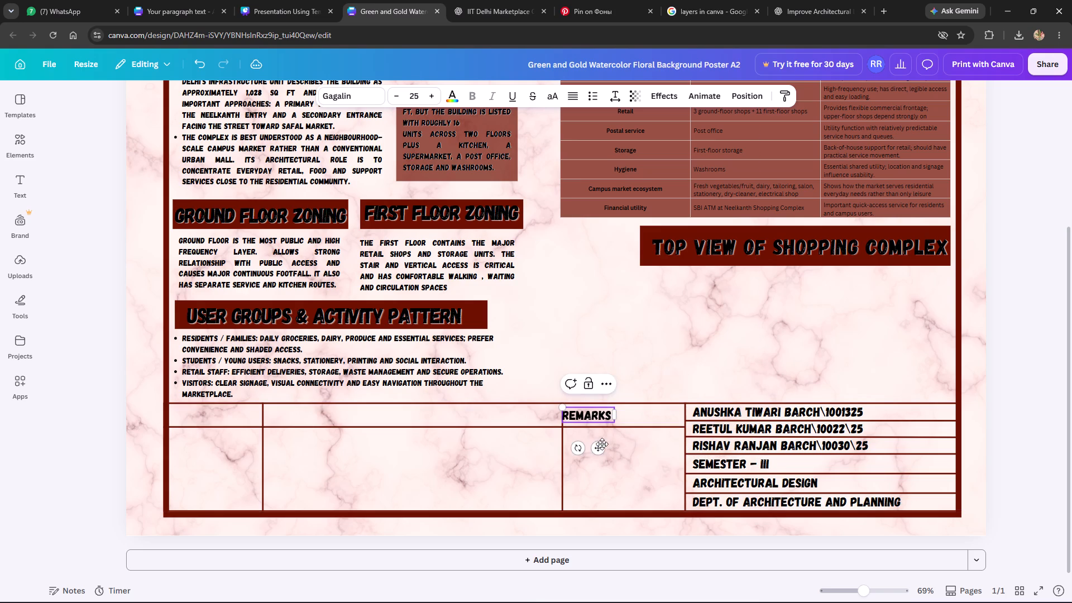
{"action": "left_click_drag", "start_coordinate": [597, 447], "coordinate": [624, 446]}
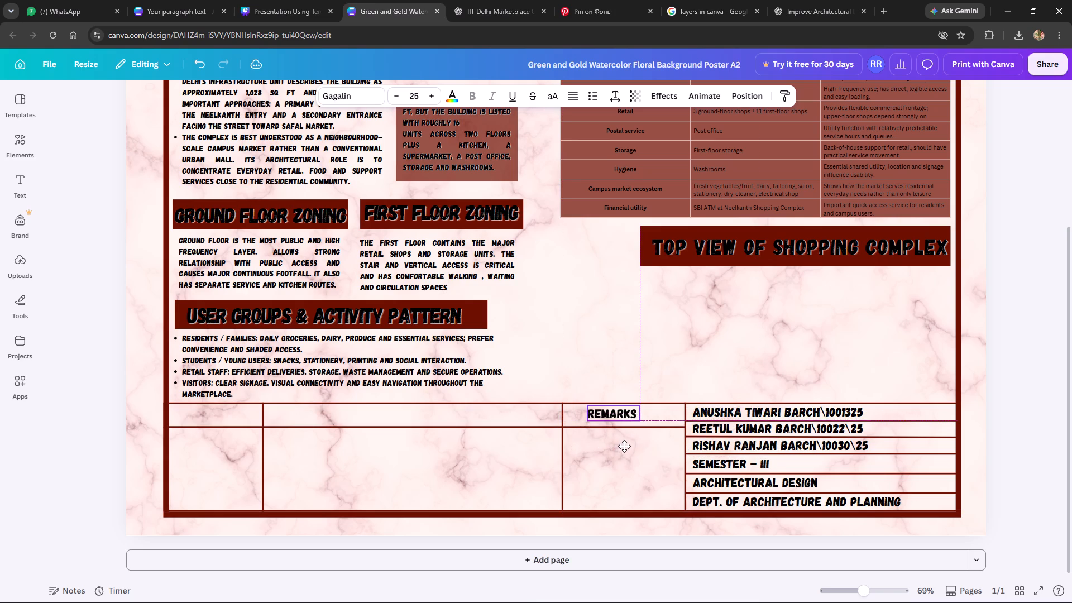
{"action": "left_click_drag", "start_coordinate": [624, 446], "coordinate": [629, 448]}
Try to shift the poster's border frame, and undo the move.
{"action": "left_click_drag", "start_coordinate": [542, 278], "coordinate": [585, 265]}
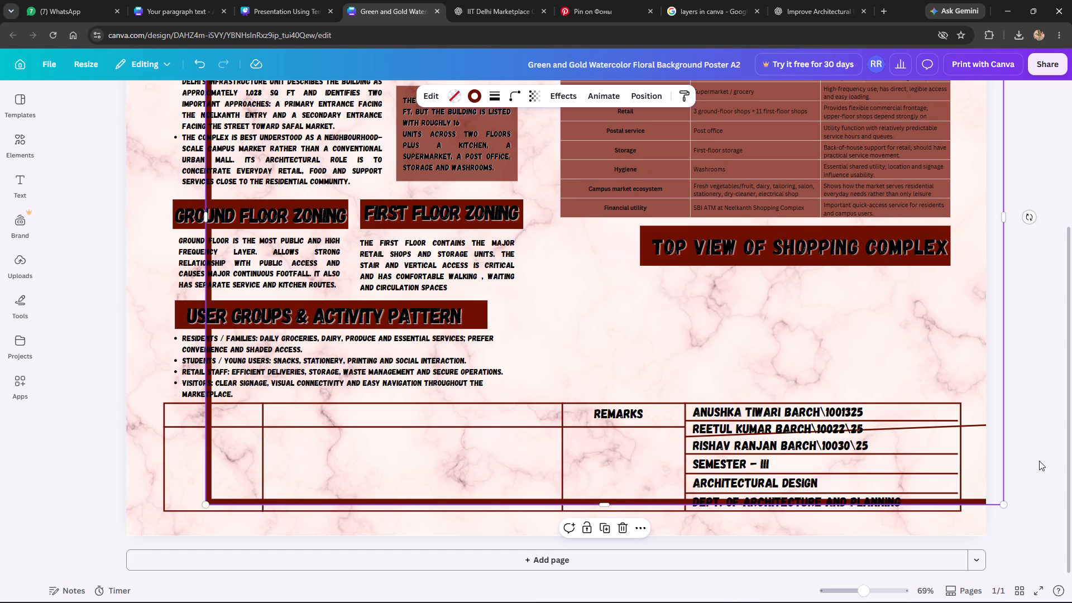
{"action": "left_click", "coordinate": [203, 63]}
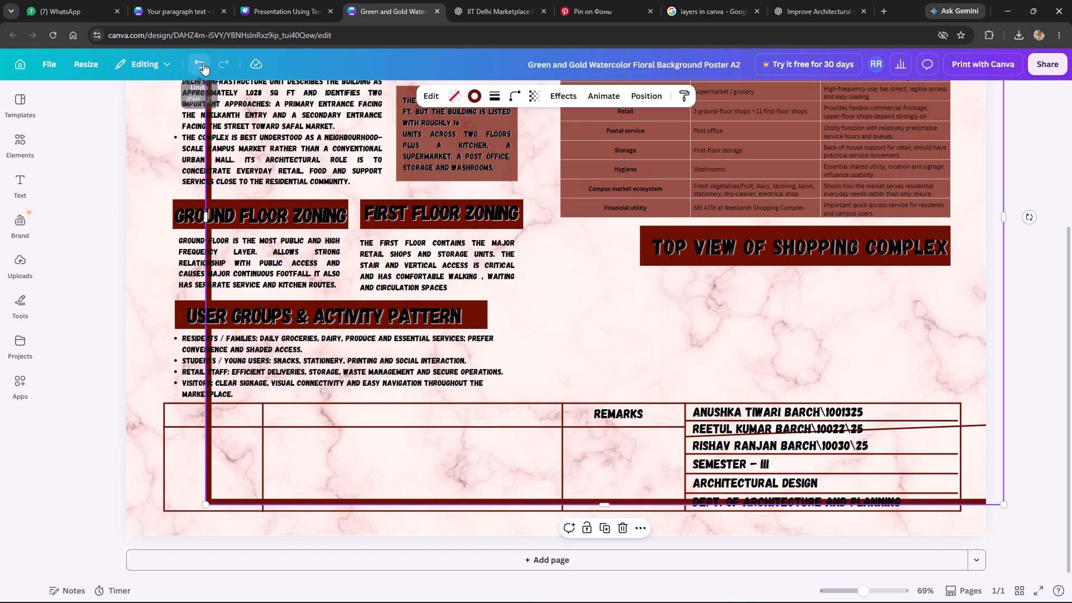
Set the "REMARKS" heading's font size to 28, widen its box to fit one line and recentre it in its cell.
{"action": "left_click", "coordinate": [621, 420]}
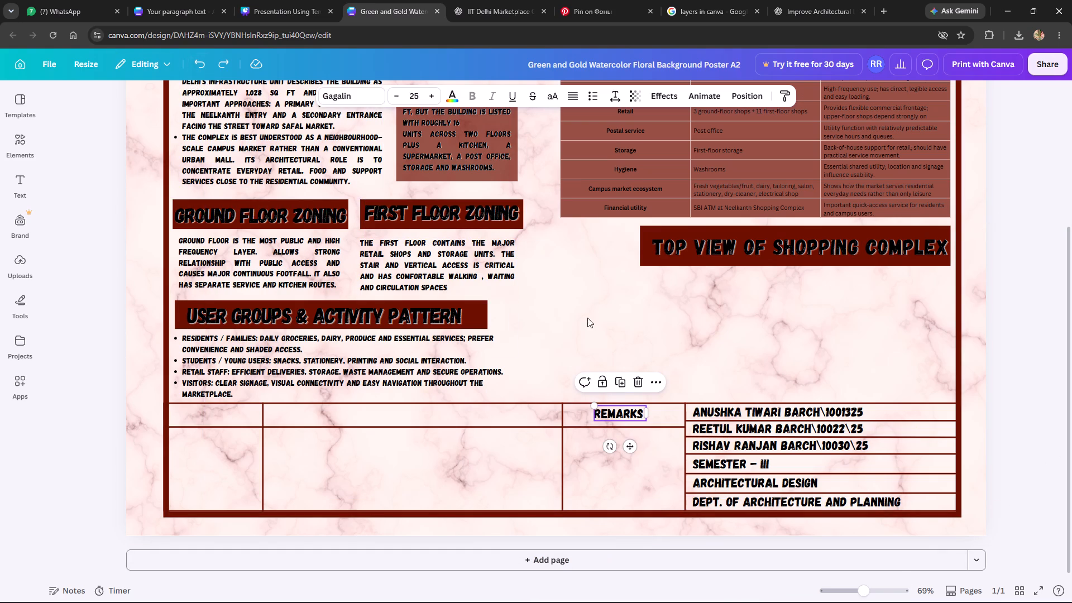
{"action": "triple_click", "coordinate": [435, 98]}
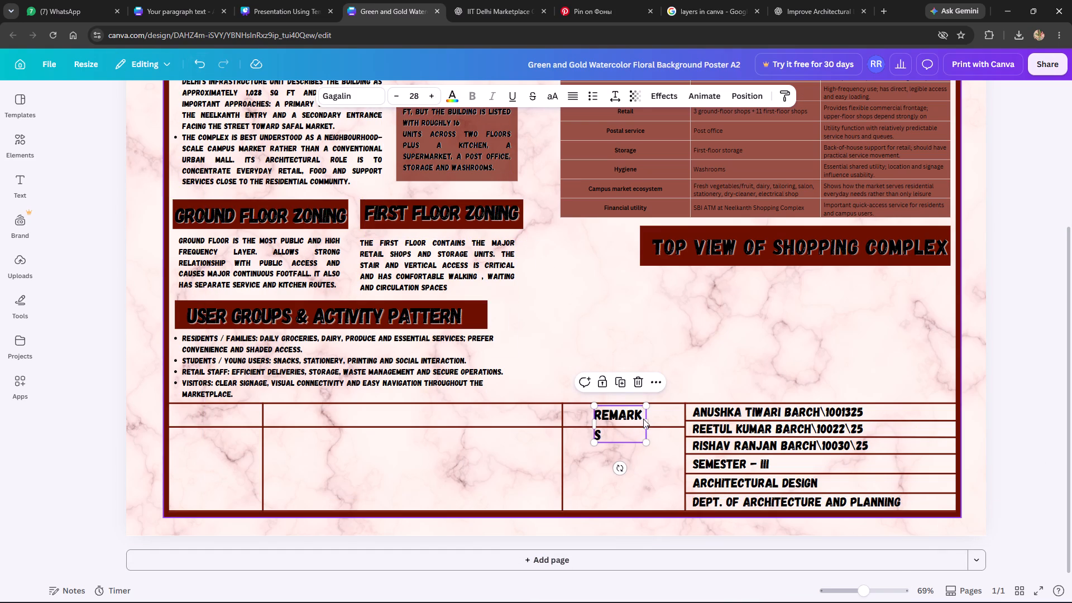
{"action": "left_click_drag", "start_coordinate": [643, 423], "coordinate": [636, 422]}
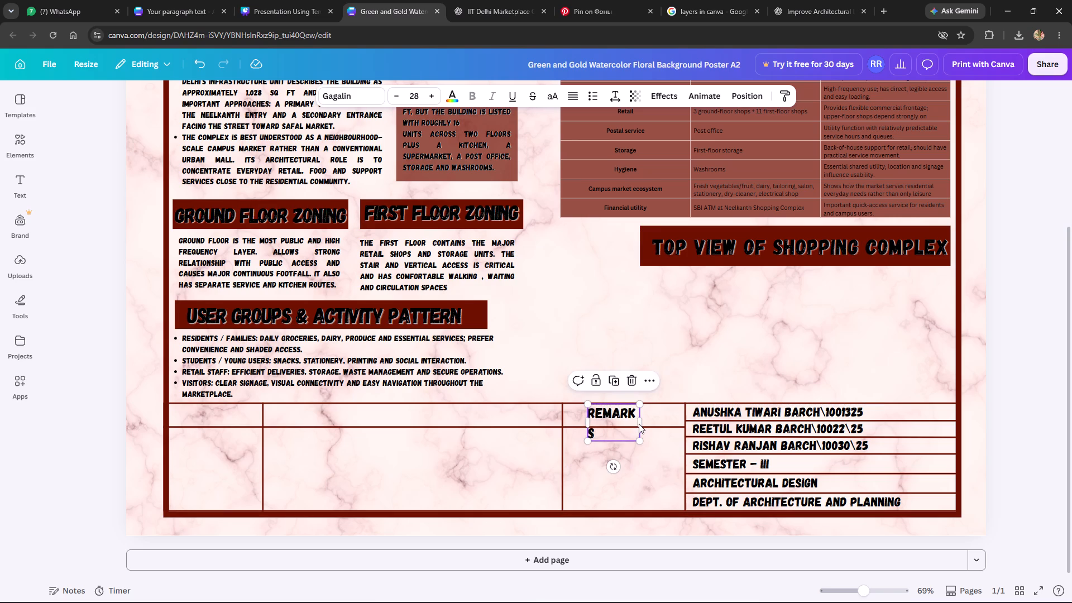
{"action": "left_click", "coordinate": [639, 423]}
{"action": "left_click", "coordinate": [636, 423]}
{"action": "left_click", "coordinate": [638, 423]}
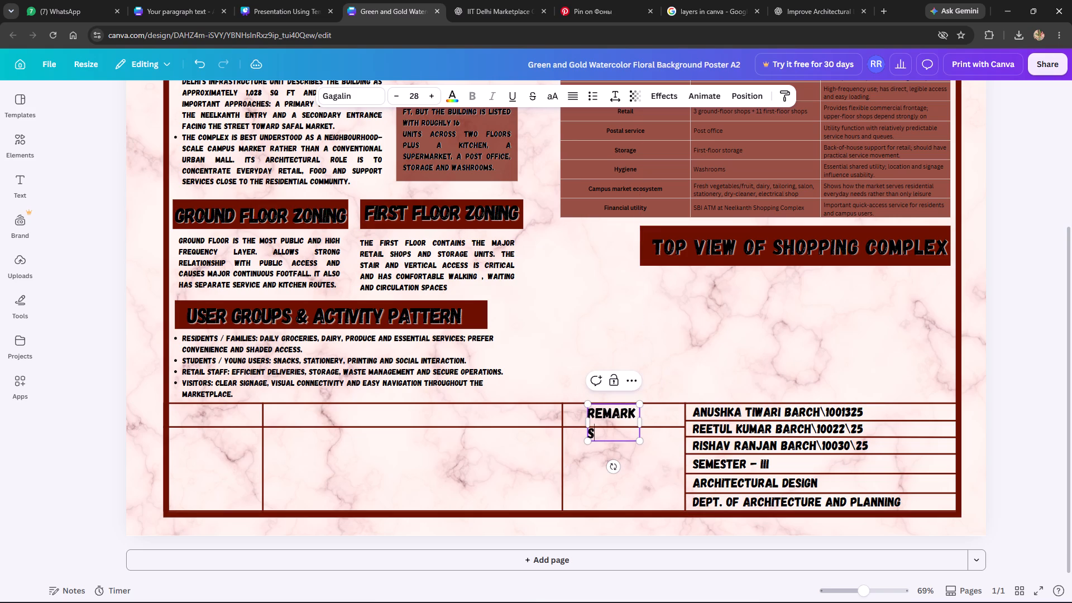
{"action": "left_click_drag", "start_coordinate": [640, 422], "coordinate": [649, 422]}
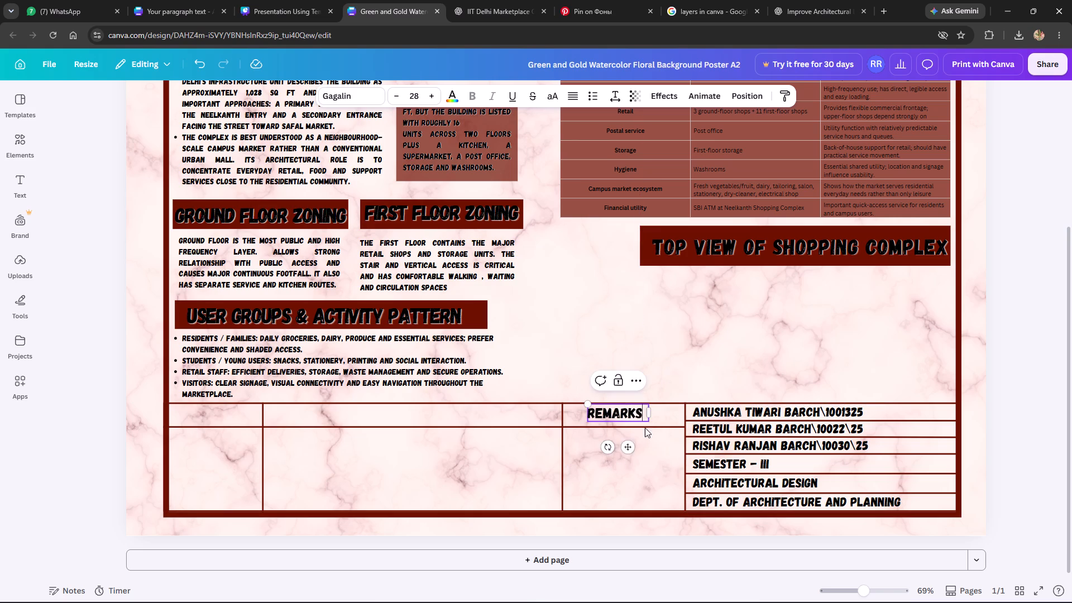
{"action": "left_click", "coordinate": [630, 444]}
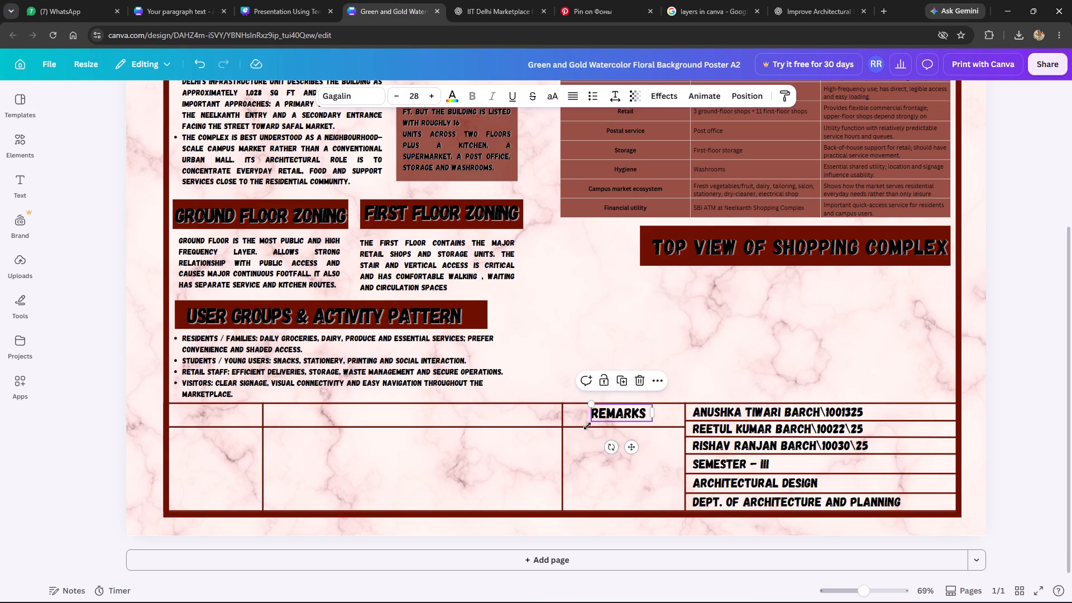
Duplicate the "REMARKS" heading into the wide empty header cell beside it.
{"action": "left_click", "coordinate": [625, 380]}
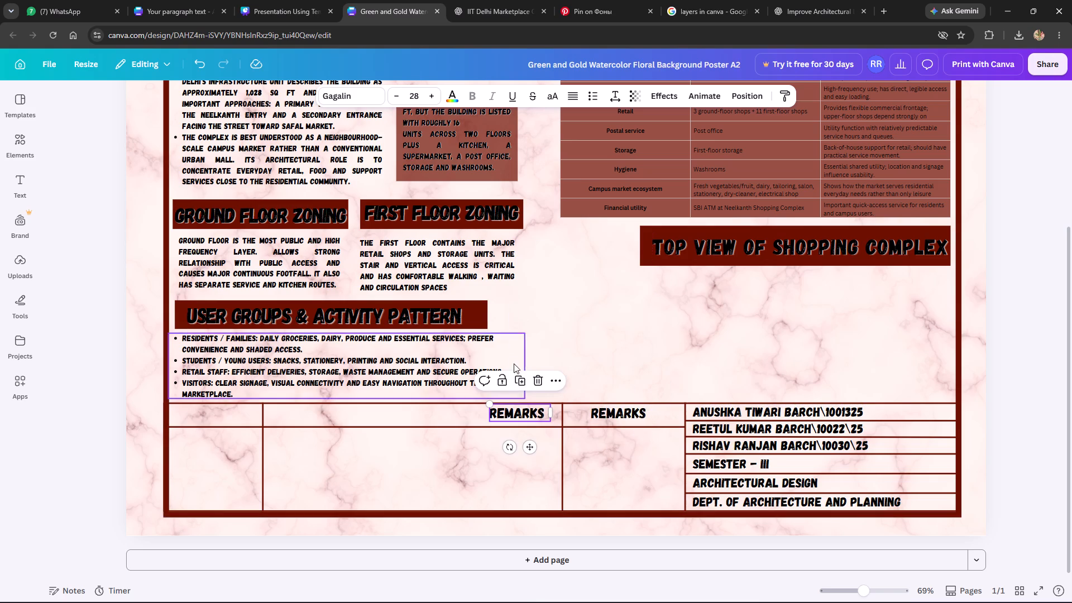
{"action": "left_click", "coordinate": [534, 413]}
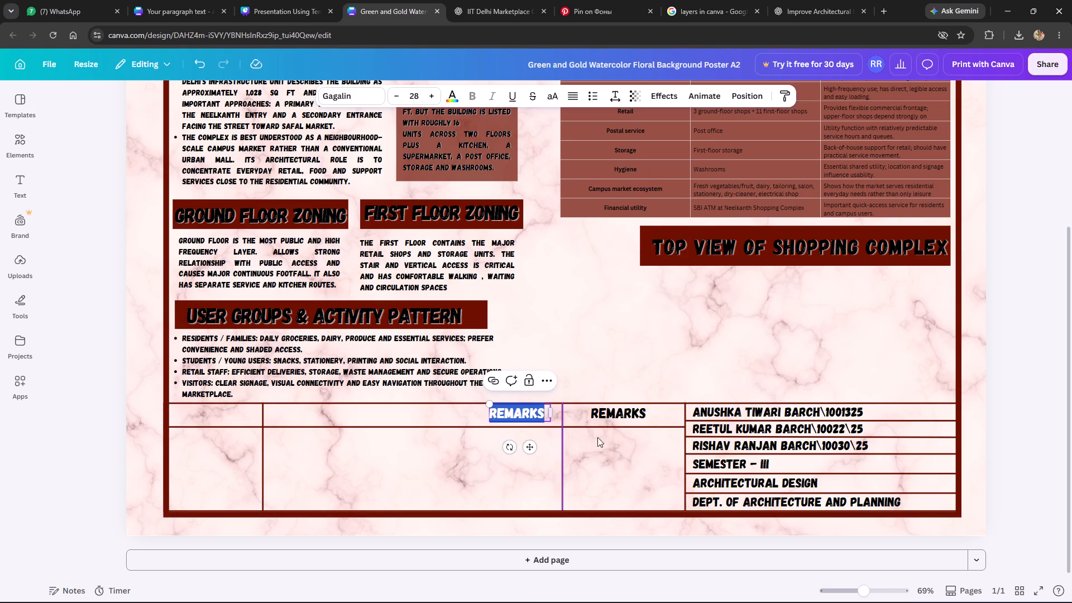
Extend the "ARCHITECTURAL DESIGN" row in the title block to read "ARCHITECTURAL DESIGN - III".
{"action": "left_click", "coordinate": [822, 479]}
{"action": "left_click", "coordinate": [825, 479]}
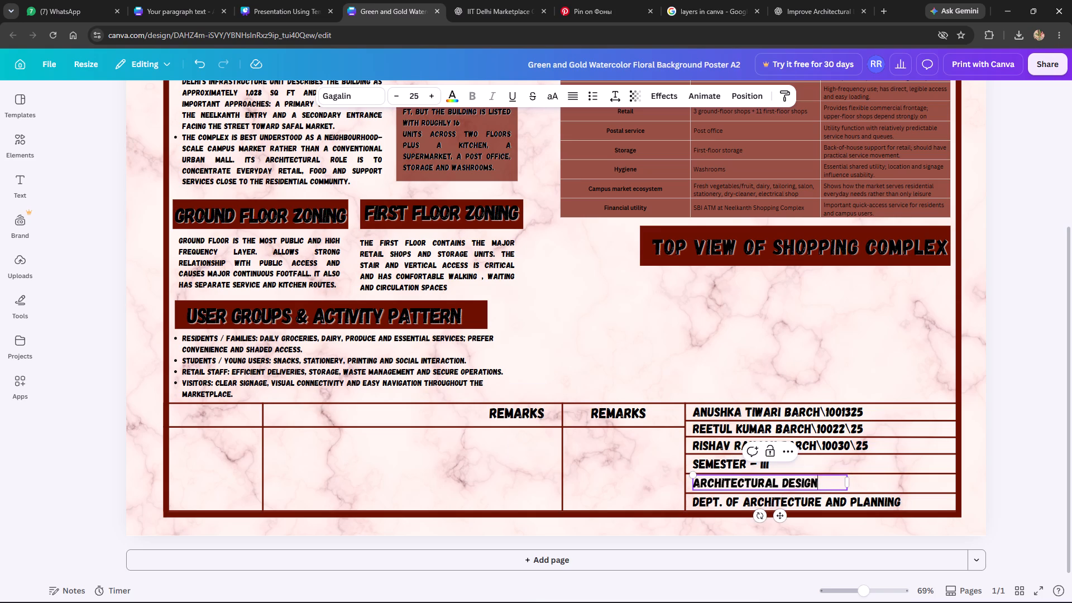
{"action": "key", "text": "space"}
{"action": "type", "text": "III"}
{"action": "left_click", "coordinate": [821, 484]}
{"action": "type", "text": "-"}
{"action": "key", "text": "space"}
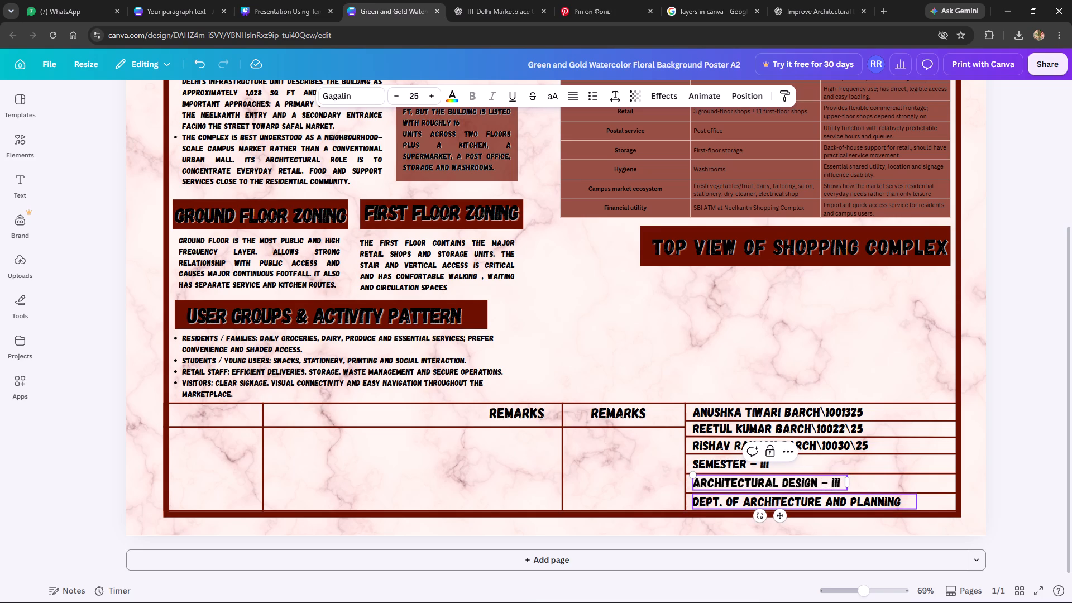
Replace the duplicated "REMARKS" heading's text with "TITLE" and position it near the middle of the wide header cell.
{"action": "double_click", "coordinate": [536, 415]}
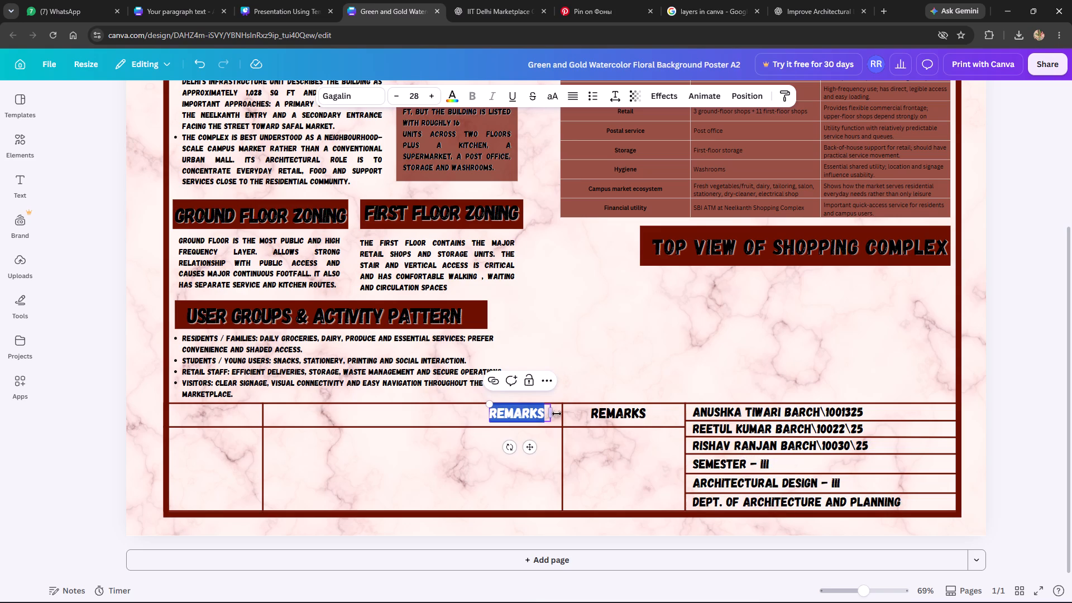
{"action": "key", "text": "BackSpace"}
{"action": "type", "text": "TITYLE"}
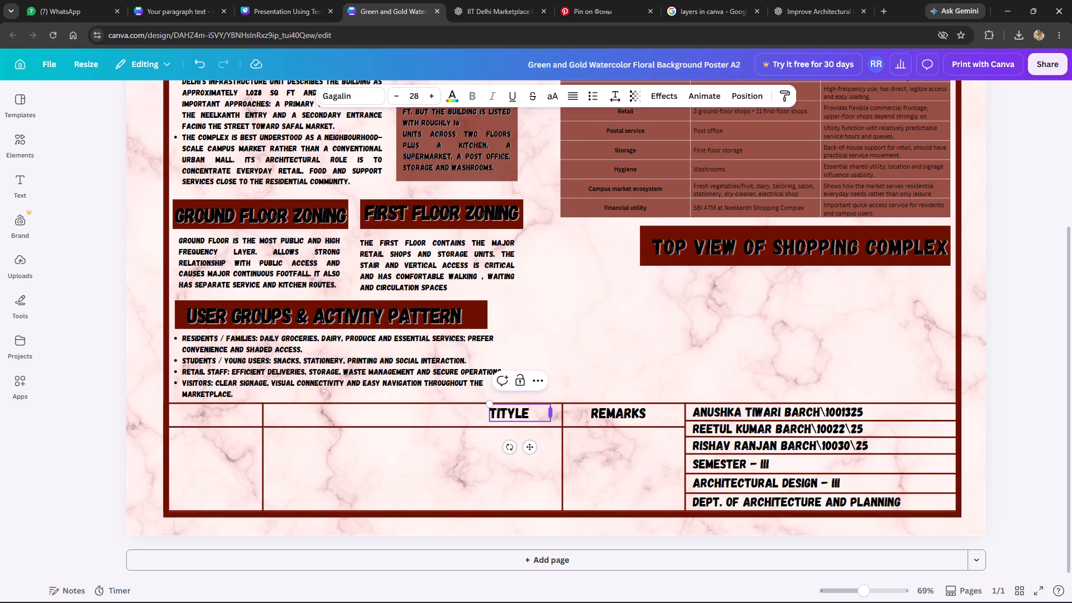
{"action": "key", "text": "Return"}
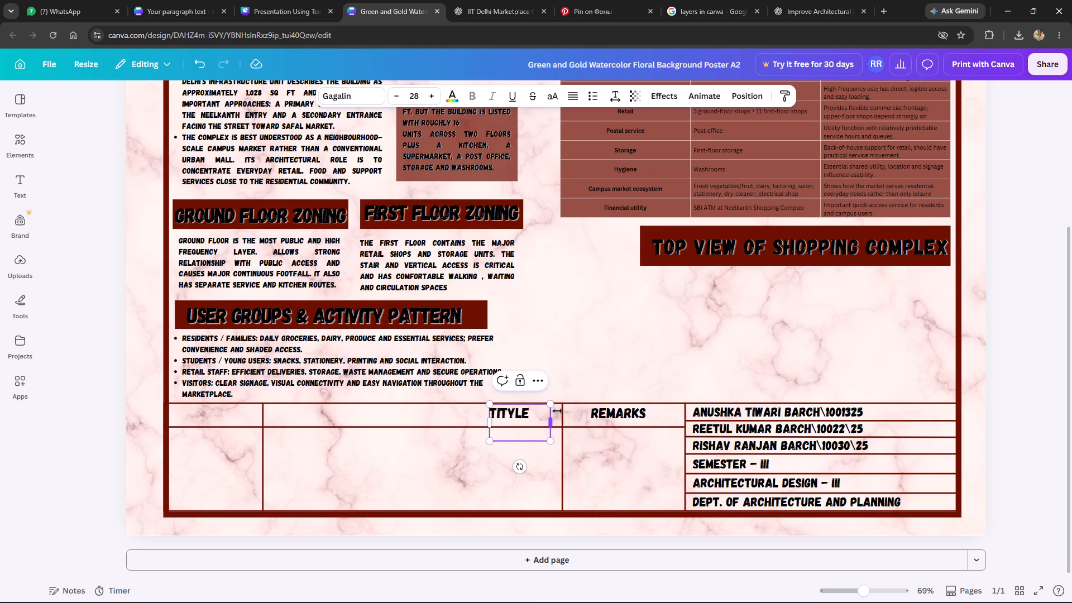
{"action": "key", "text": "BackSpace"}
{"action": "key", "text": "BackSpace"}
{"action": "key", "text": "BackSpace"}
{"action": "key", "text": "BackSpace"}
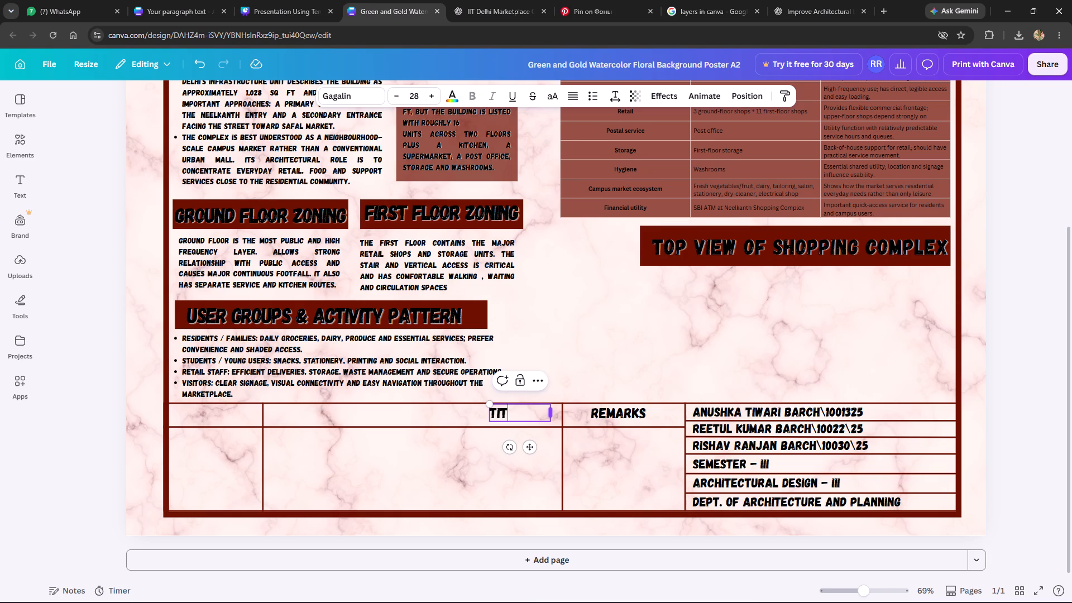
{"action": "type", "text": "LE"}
{"action": "left_click_drag", "start_coordinate": [530, 449], "coordinate": [467, 454]}
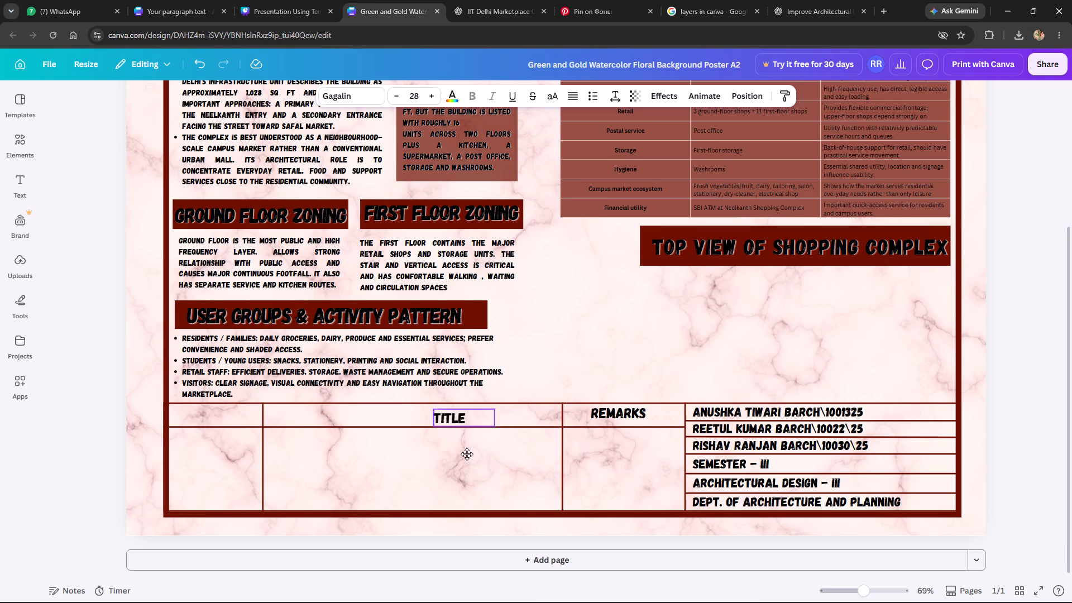
{"action": "left_click_drag", "start_coordinate": [467, 454], "coordinate": [418, 451]}
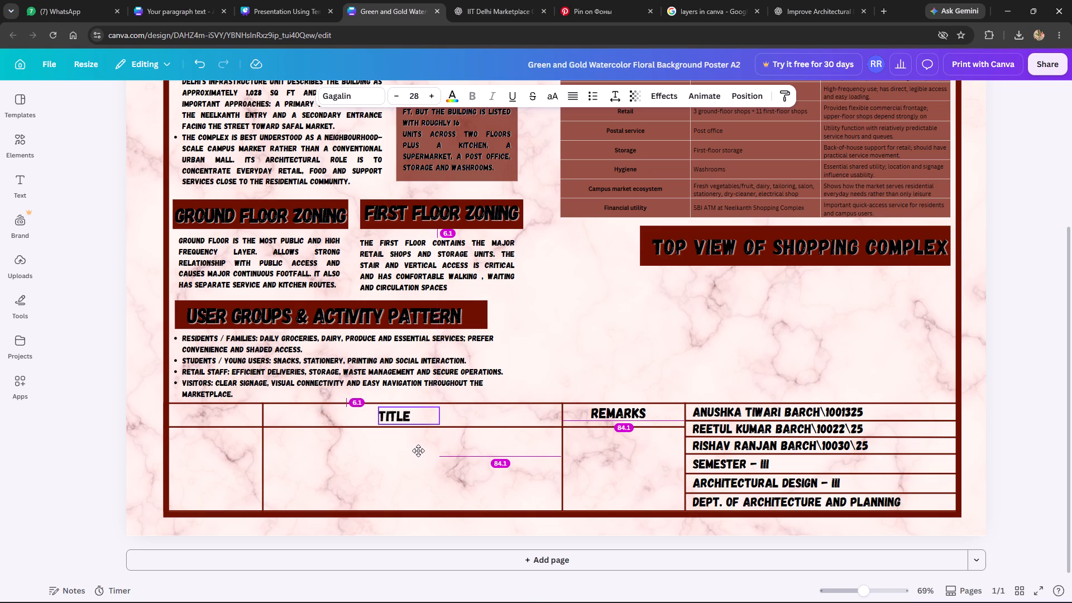
{"action": "left_click_drag", "start_coordinate": [418, 451], "coordinate": [418, 450]}
{"action": "left_click", "coordinate": [1029, 314]}
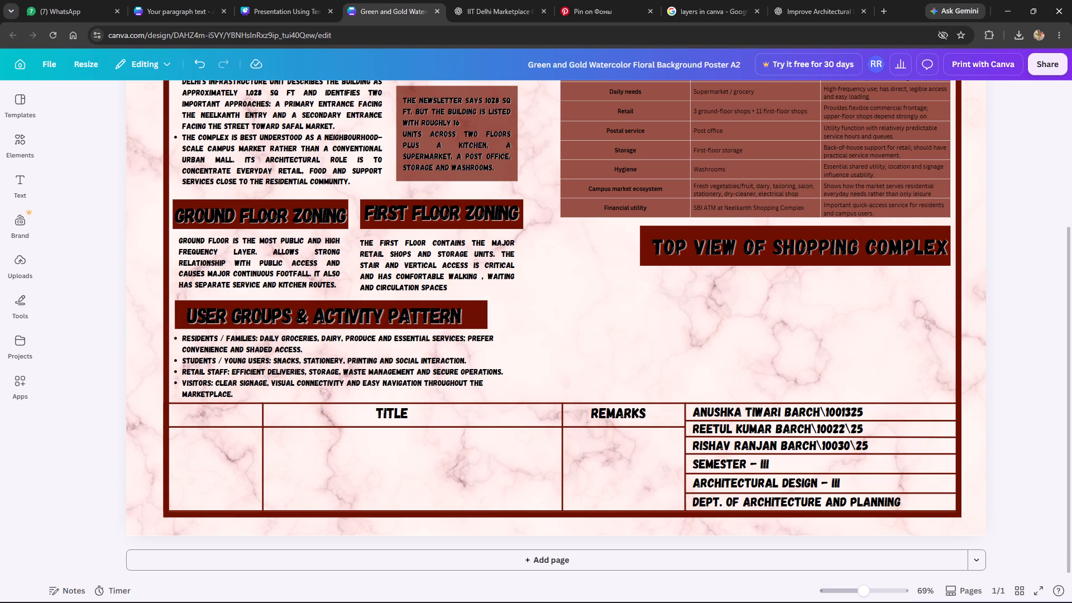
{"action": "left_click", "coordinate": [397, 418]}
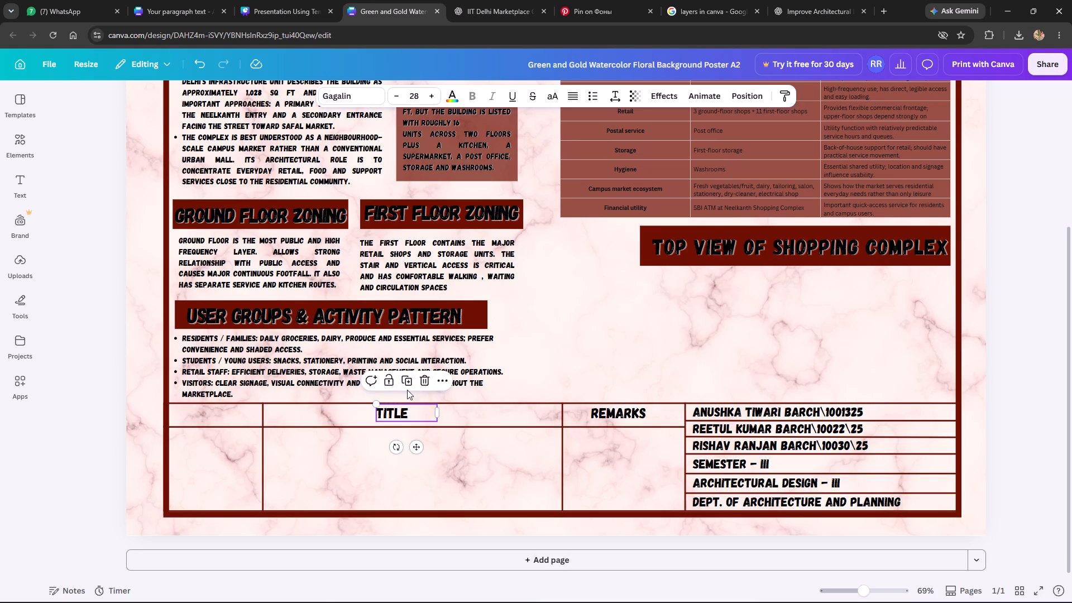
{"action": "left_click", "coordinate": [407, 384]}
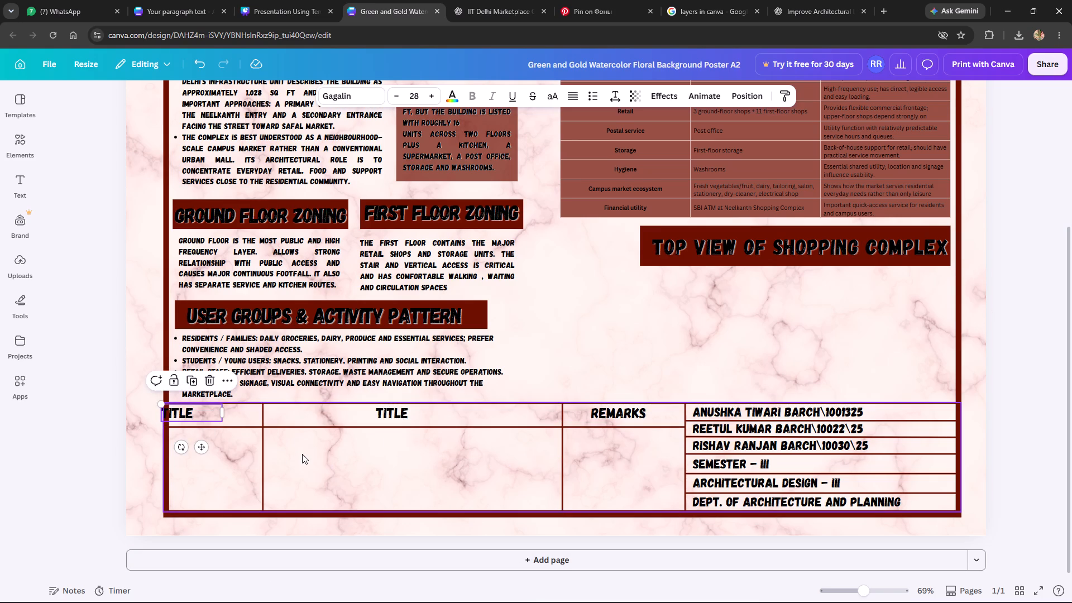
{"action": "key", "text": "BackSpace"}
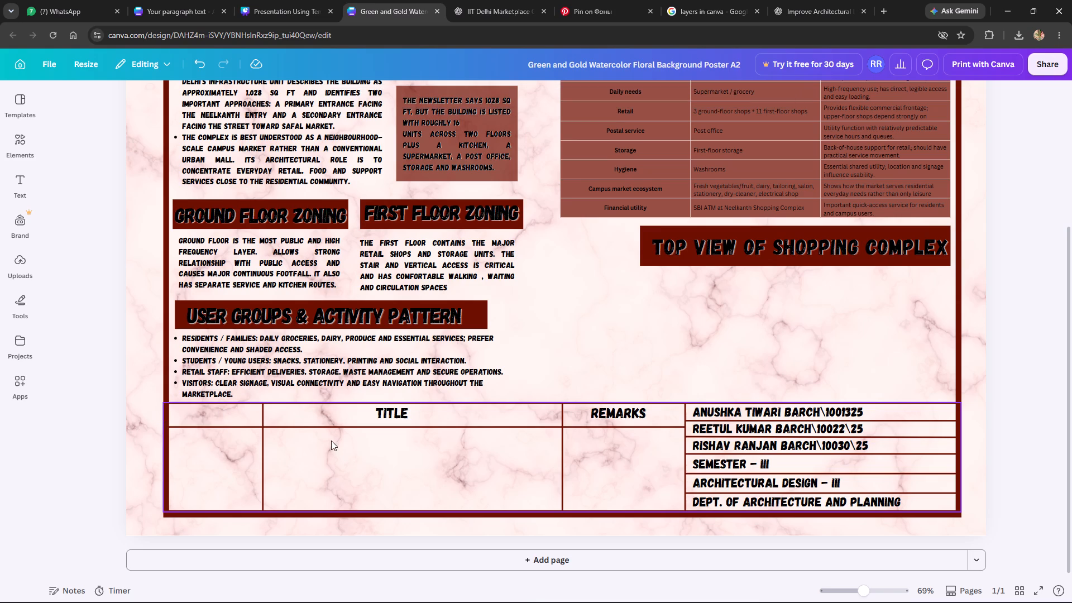
Duplicate the "TITLE" heading, replace the copy's text with "ASSIGNMENT NO." and widen its box to fit one line.
{"action": "left_click", "coordinate": [400, 410]}
{"action": "left_click", "coordinate": [406, 385]}
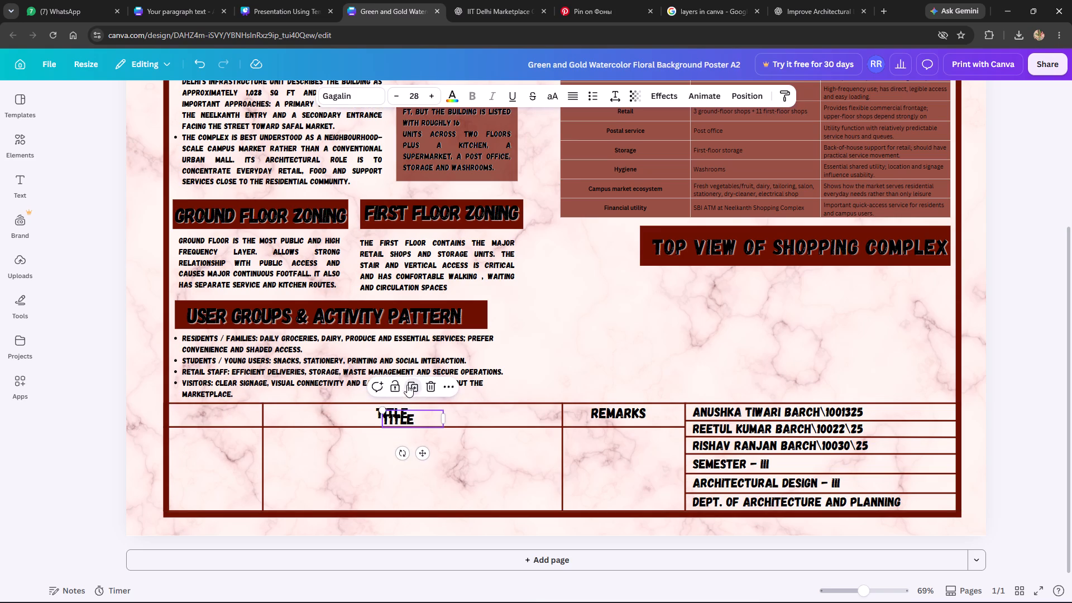
{"action": "double_click", "coordinate": [404, 417]}
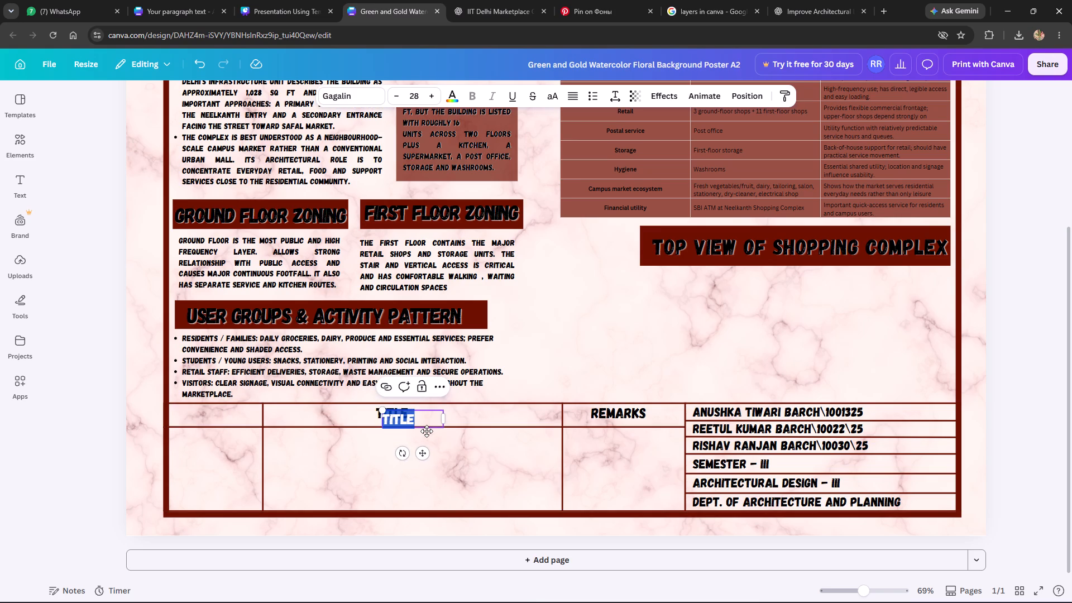
{"action": "key", "text": "BackSpace"}
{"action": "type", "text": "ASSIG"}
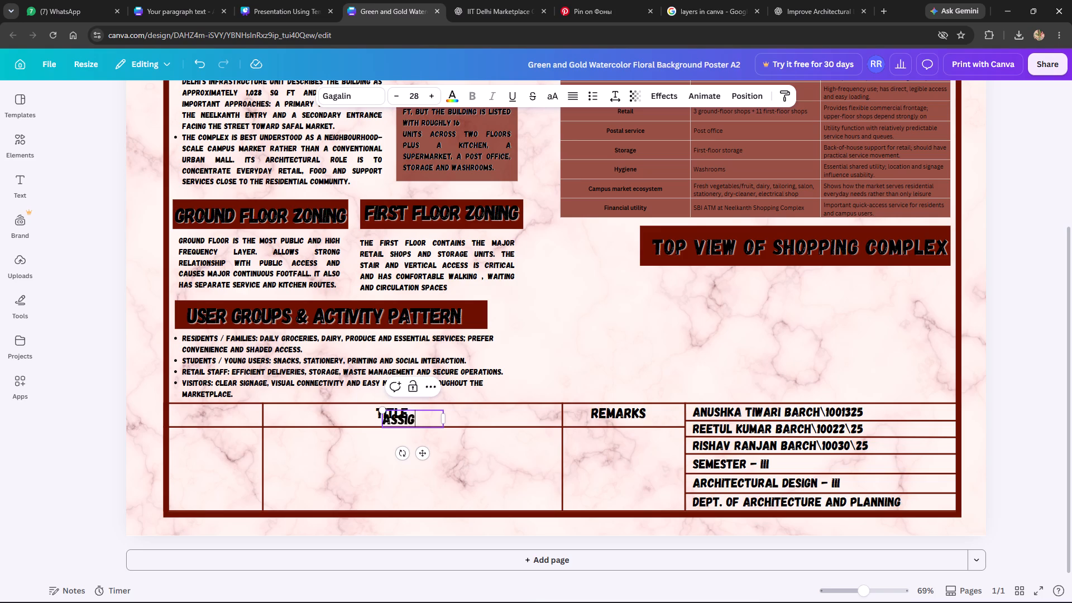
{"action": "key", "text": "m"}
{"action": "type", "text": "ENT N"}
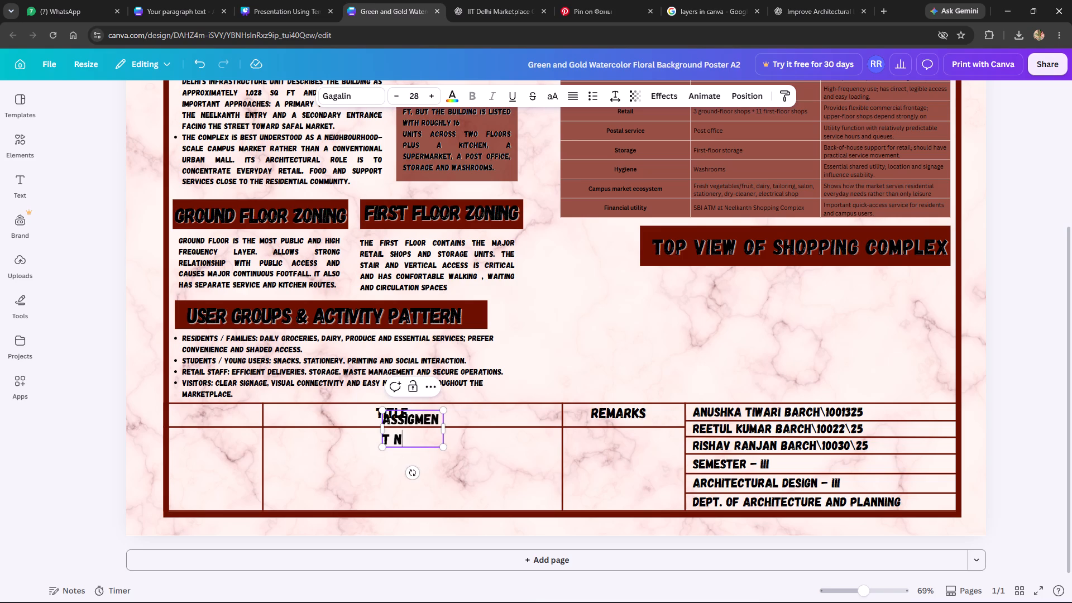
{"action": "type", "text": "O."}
{"action": "left_click_drag", "start_coordinate": [446, 429], "coordinate": [452, 429]}
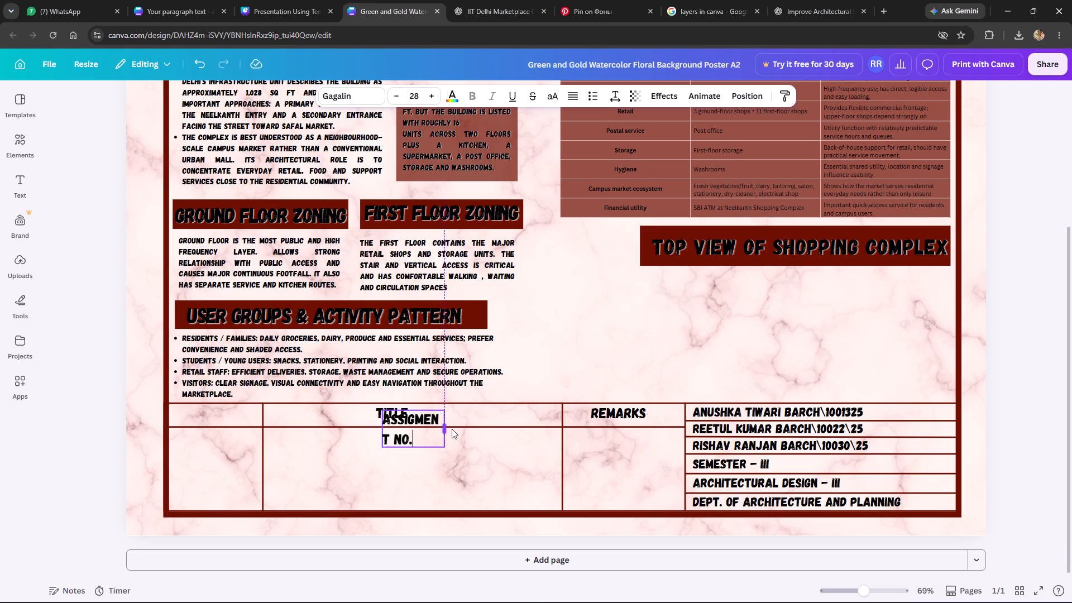
{"action": "left_click_drag", "start_coordinate": [452, 429], "coordinate": [481, 424]}
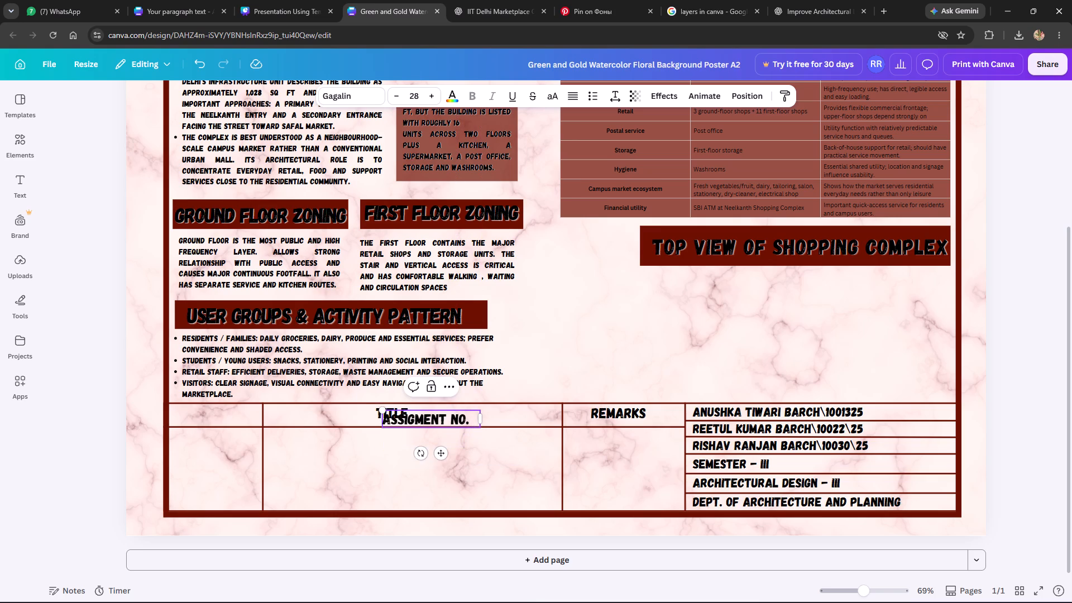
{"action": "left_click", "coordinate": [414, 422]}
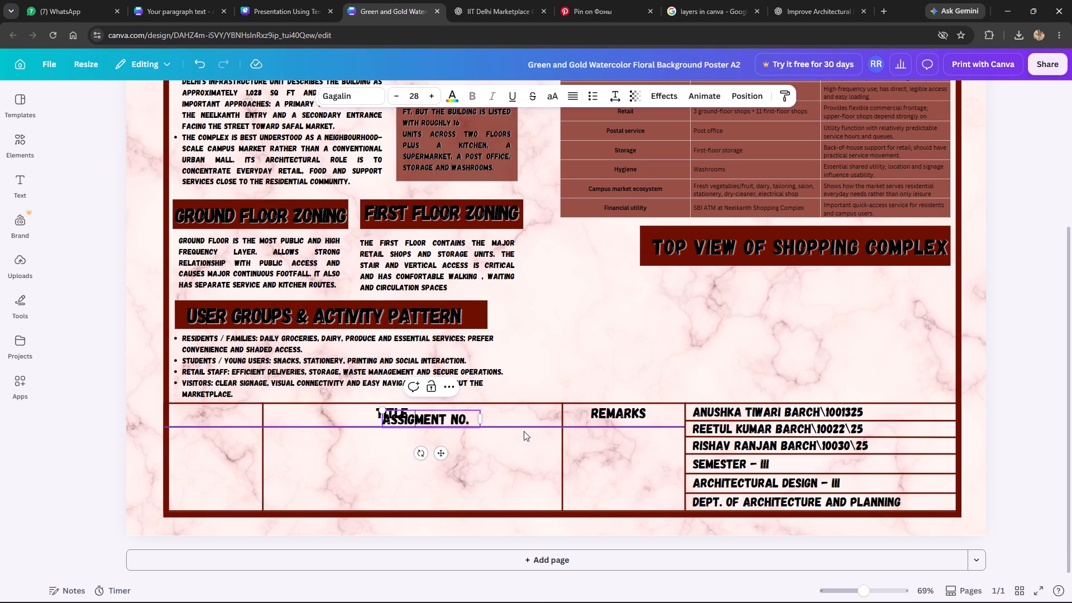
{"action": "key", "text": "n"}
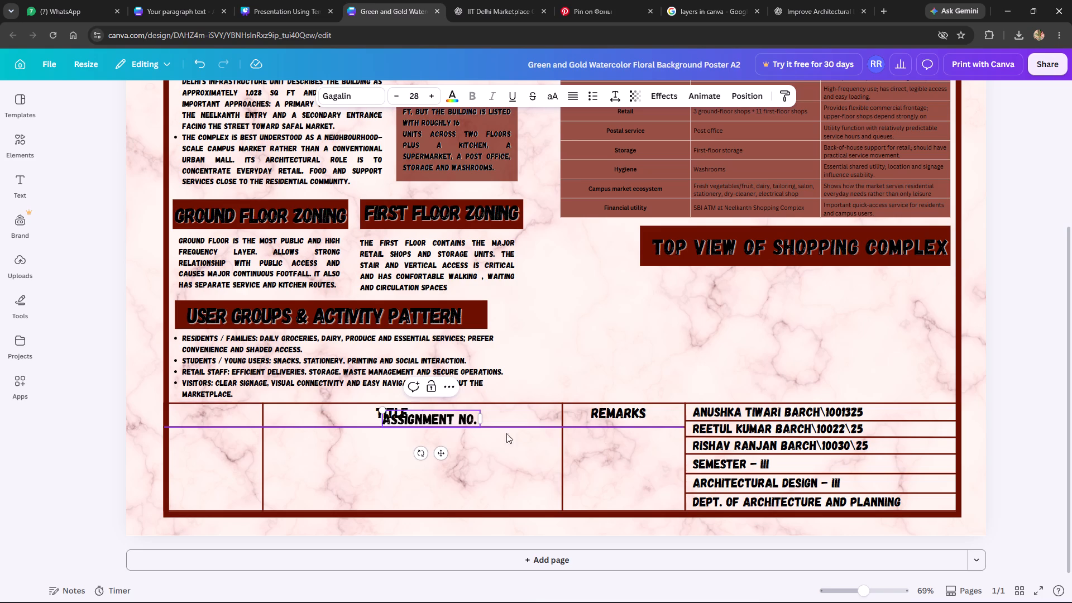
Move the "ASSIGNMENT NO." heading into the narrow empty header cell beside the "TITLE" cell, fitting it between the cell's borders.
{"action": "left_click_drag", "start_coordinate": [442, 451], "coordinate": [247, 446]}
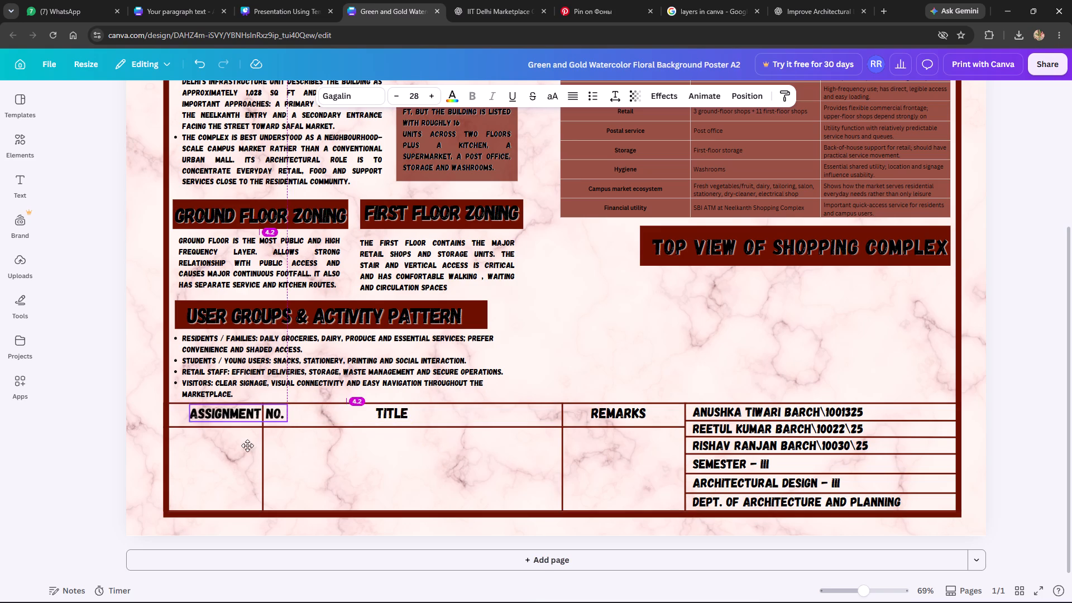
{"action": "left_click_drag", "start_coordinate": [247, 446], "coordinate": [230, 447]}
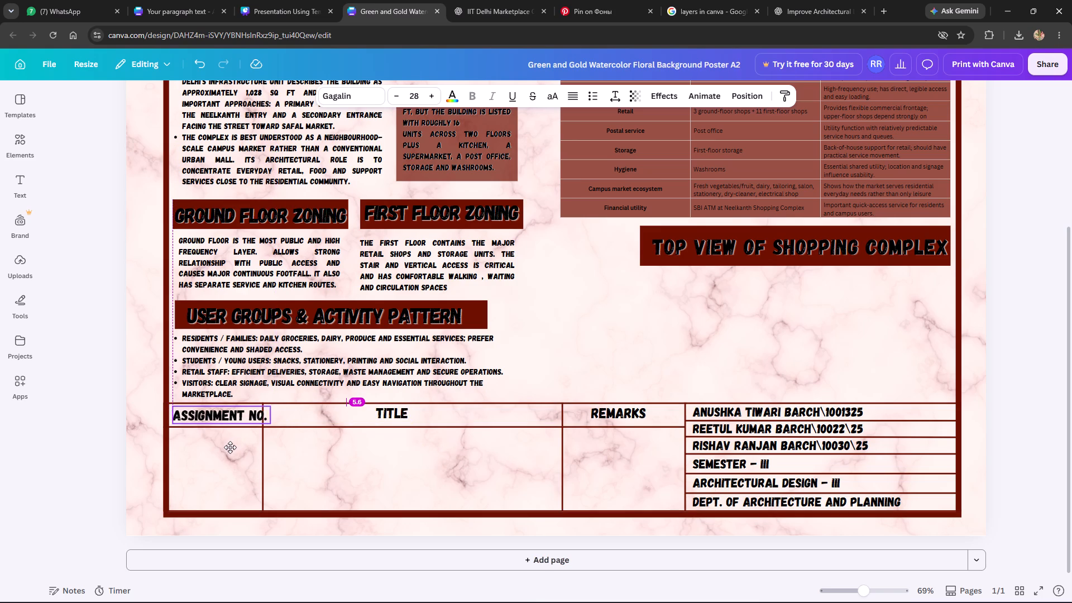
{"action": "left_click_drag", "start_coordinate": [230, 447], "coordinate": [228, 446]}
{"action": "left_click", "coordinate": [1016, 340]}
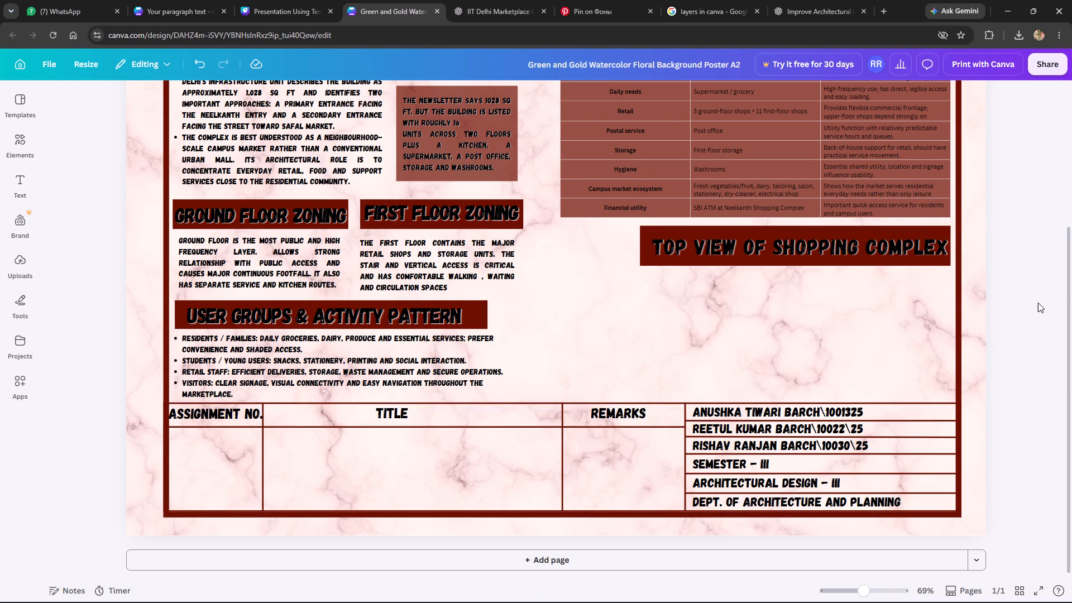
Duplicate the "TOP VIEW OF SHOPPING COMPLEX" heading into the title block, replace the copy's text with "2A" and narrow its box to fit.
{"action": "left_click", "coordinate": [701, 243]}
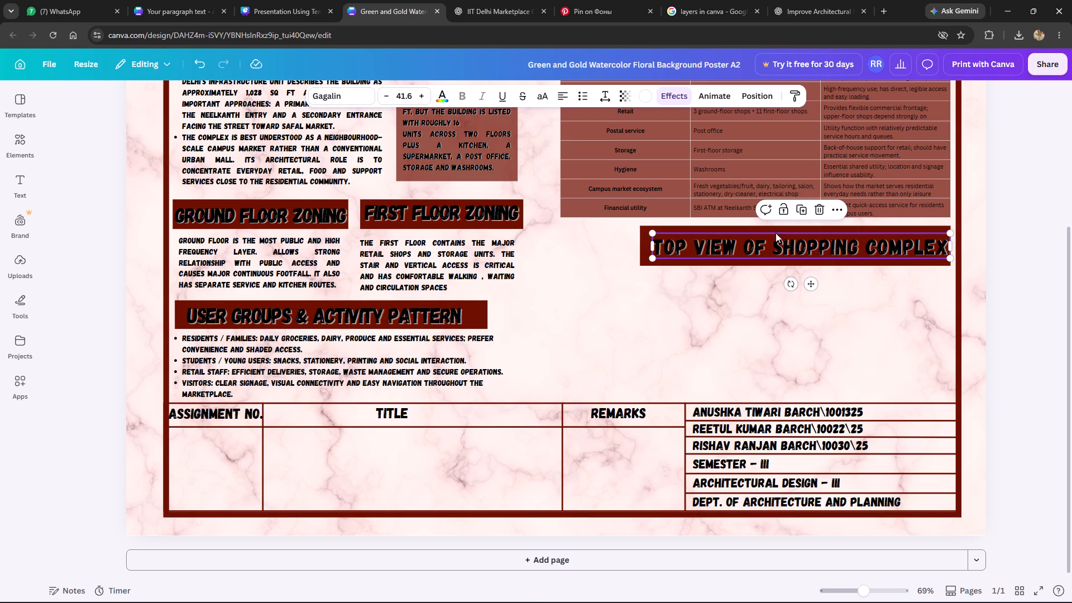
{"action": "left_click", "coordinate": [807, 209]}
{"action": "left_click_drag", "start_coordinate": [821, 291], "coordinate": [375, 540]}
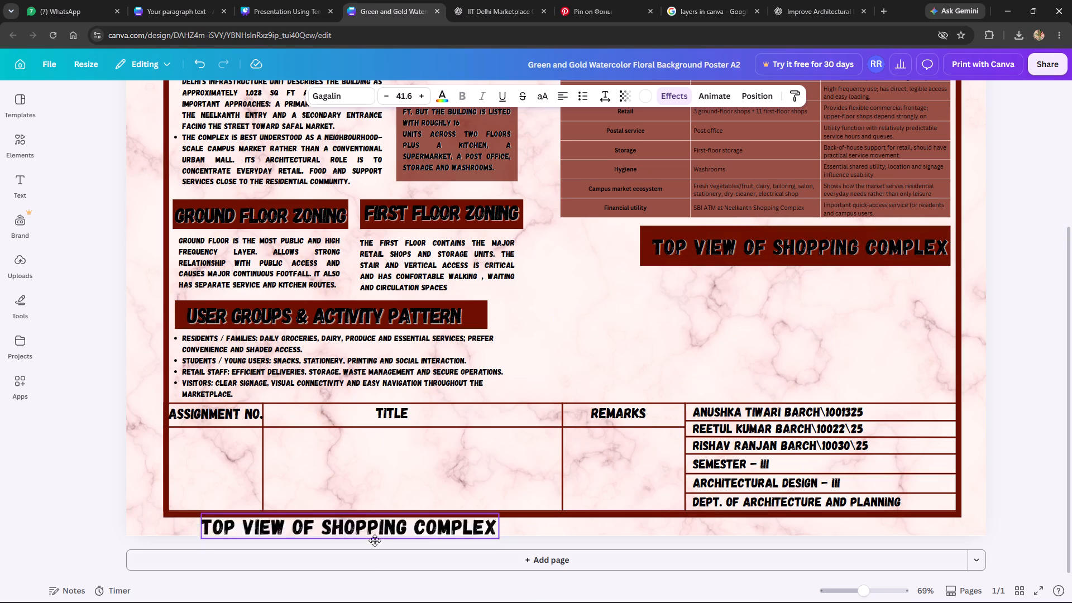
{"action": "left_click_drag", "start_coordinate": [375, 540], "coordinate": [381, 496]}
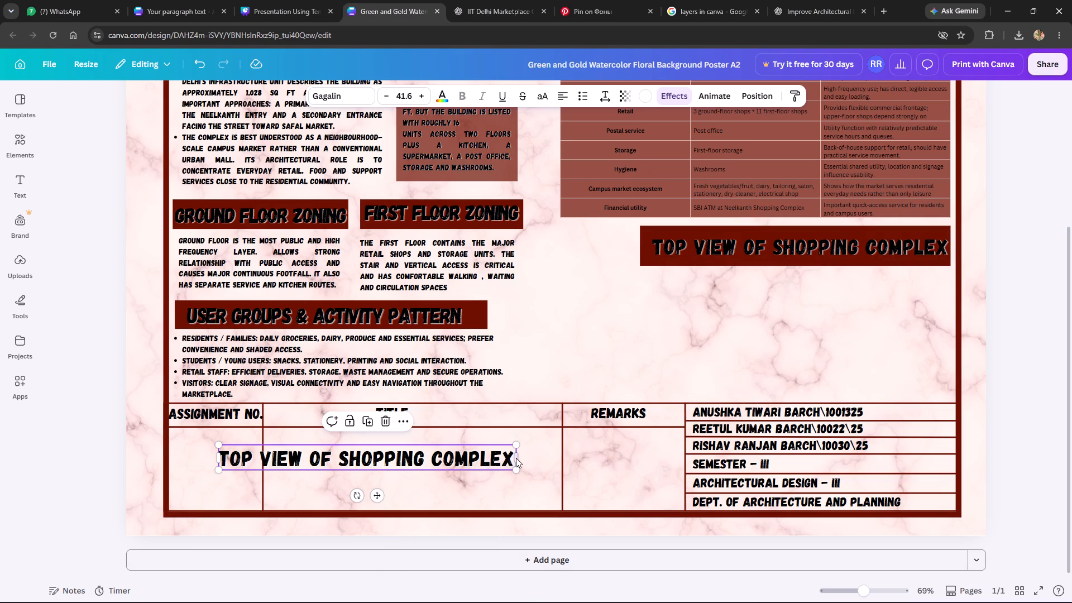
{"action": "double_click", "coordinate": [492, 456]}
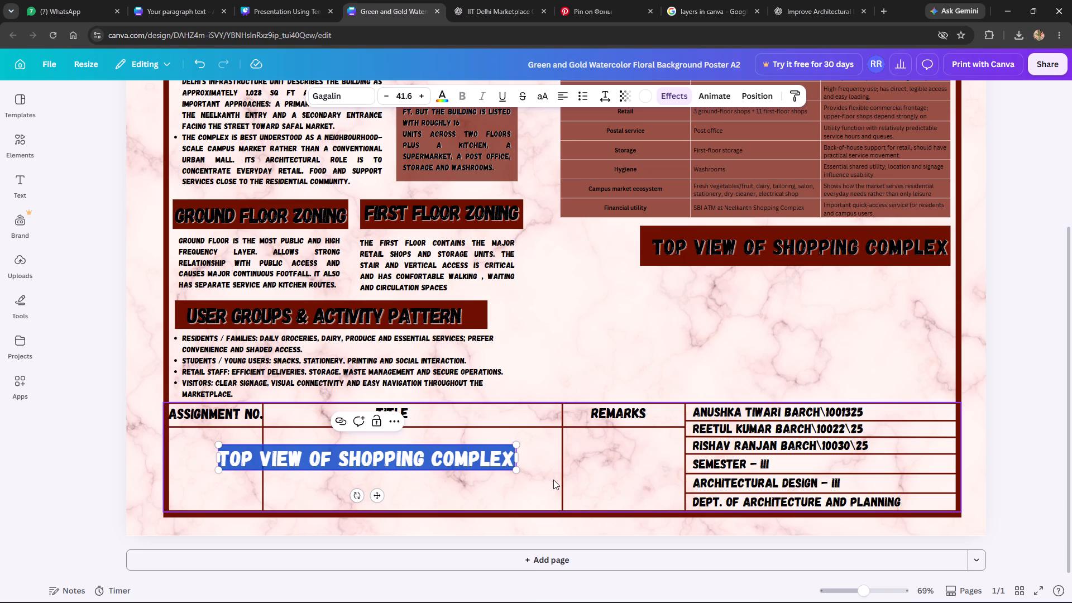
{"action": "key", "text": "BackSpace"}
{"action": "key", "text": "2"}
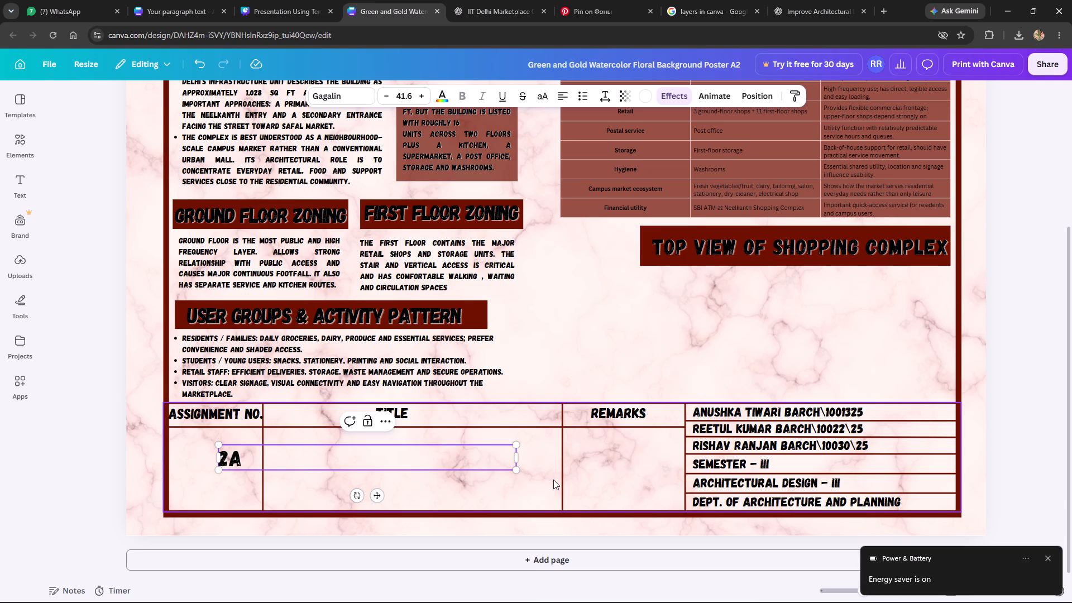
{"action": "left_click_drag", "start_coordinate": [517, 458], "coordinate": [405, 462]}
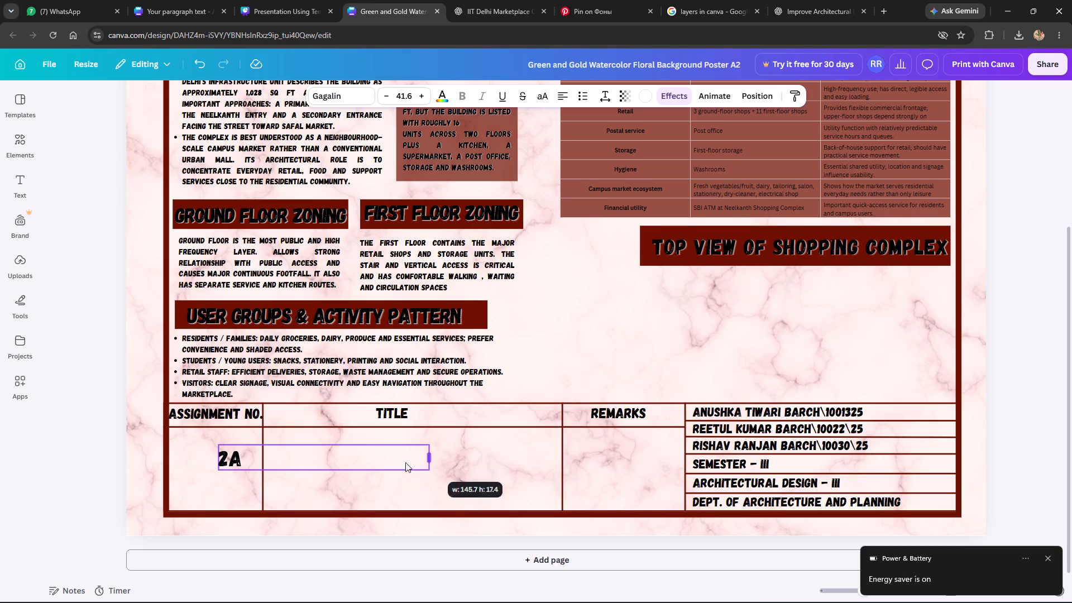
{"action": "left_click_drag", "start_coordinate": [405, 462], "coordinate": [243, 451]}
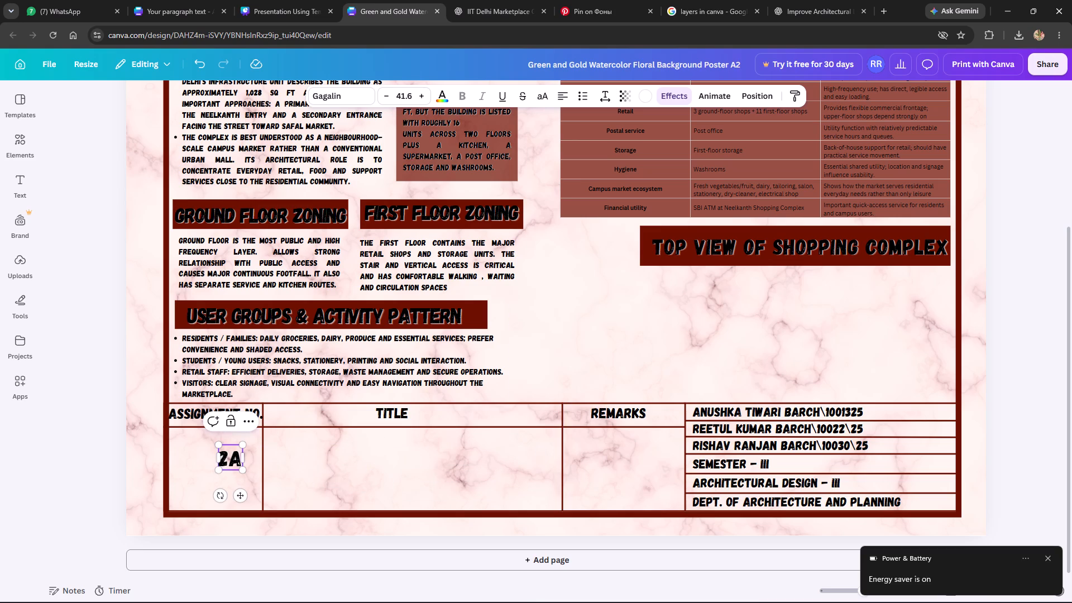
Enlarge the "2A" text to about size 119 and centre it in the cell below the "ASSIGNMENT NO." heading.
{"action": "left_click_drag", "start_coordinate": [221, 469], "coordinate": [179, 496]}
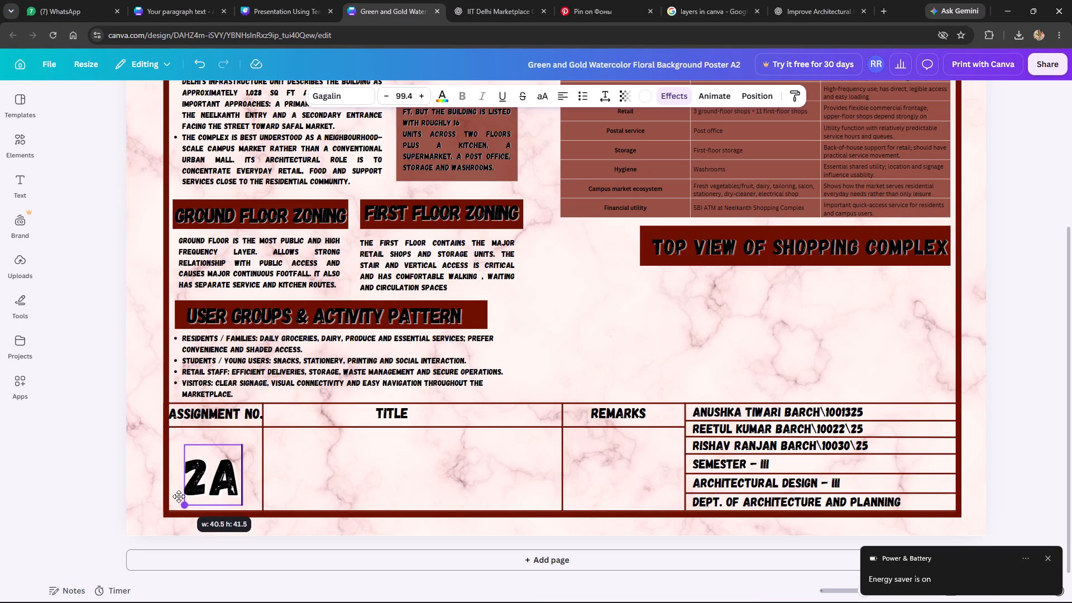
{"action": "left_click_drag", "start_coordinate": [179, 496], "coordinate": [178, 496]}
{"action": "left_click_drag", "start_coordinate": [222, 486], "coordinate": [229, 475]}
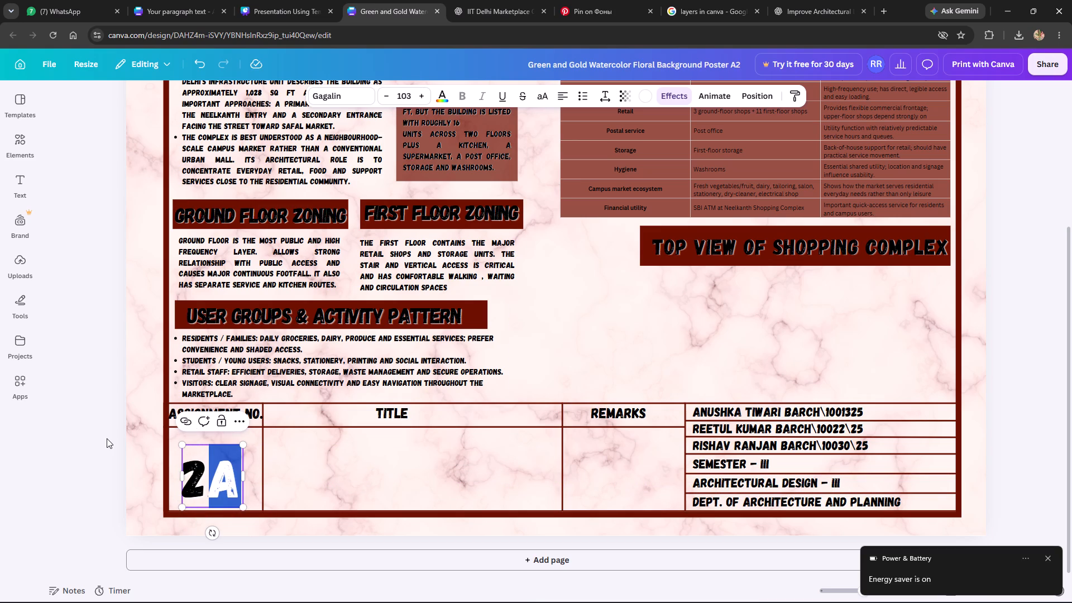
{"action": "left_click", "coordinate": [107, 438]}
{"action": "left_click", "coordinate": [202, 483]}
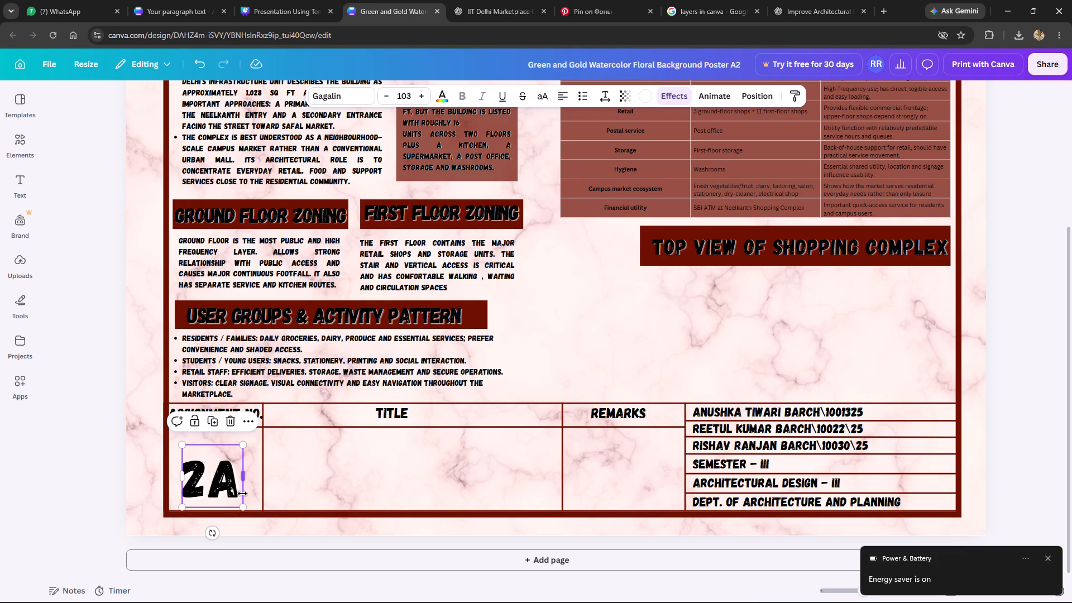
{"action": "left_click_drag", "start_coordinate": [218, 484], "coordinate": [219, 474]}
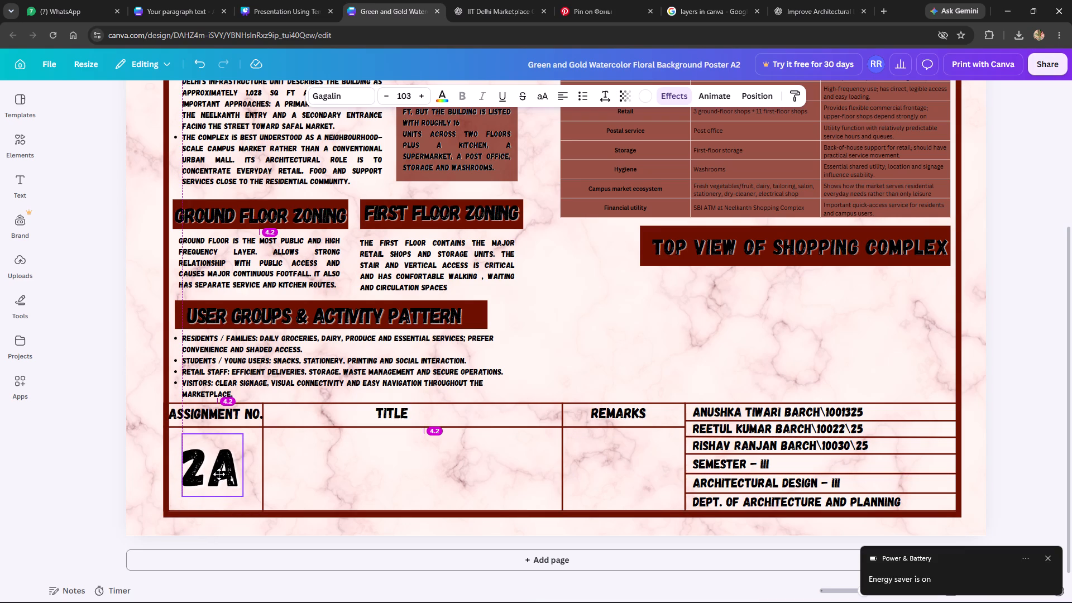
{"action": "left_click_drag", "start_coordinate": [219, 474], "coordinate": [219, 473]}
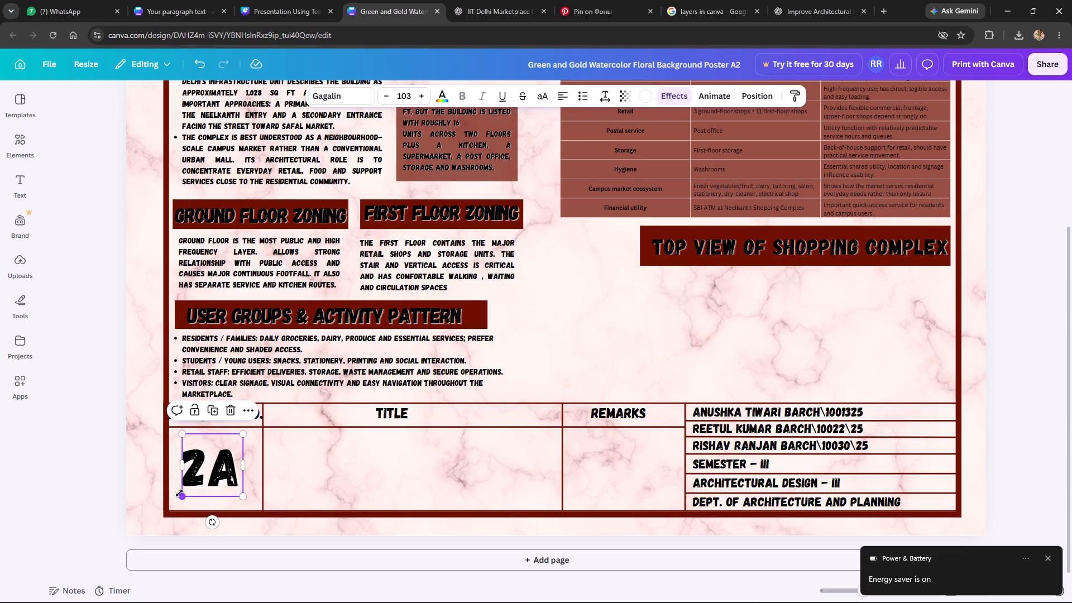
{"action": "left_click_drag", "start_coordinate": [183, 494], "coordinate": [174, 502]}
{"action": "left_click_drag", "start_coordinate": [200, 471], "coordinate": [205, 470]}
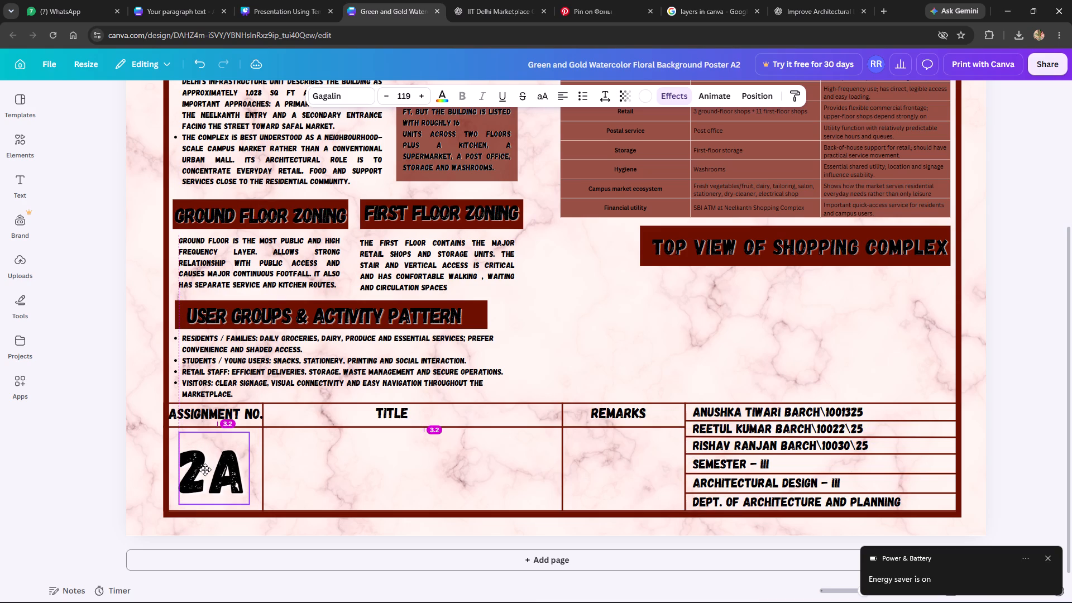
{"action": "left_click_drag", "start_coordinate": [205, 470], "coordinate": [205, 464]}
{"action": "left_click", "coordinate": [91, 461]}
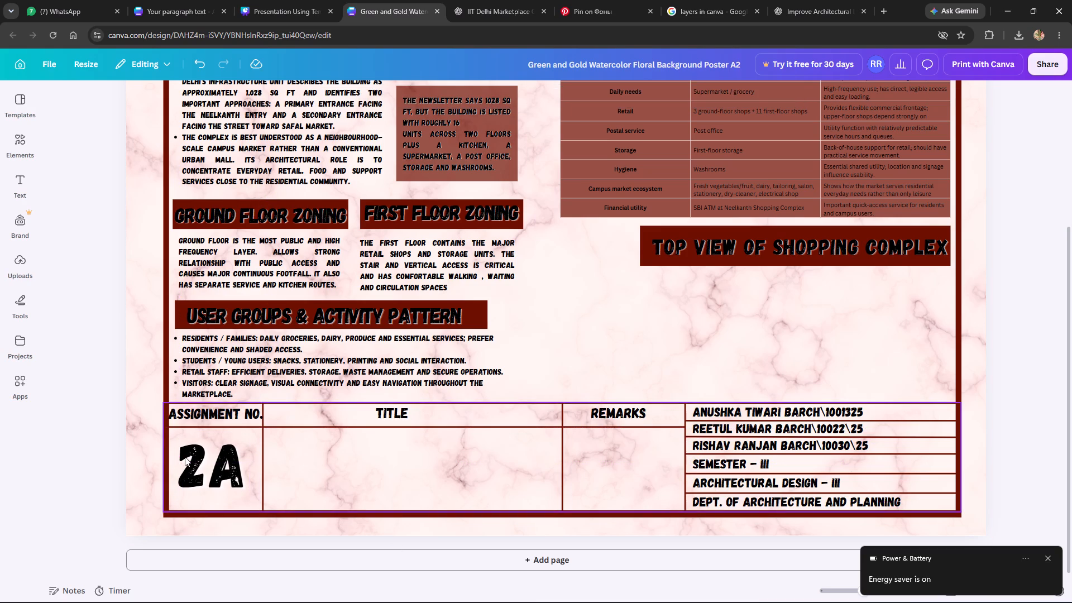
{"action": "left_click", "coordinate": [199, 460]}
{"action": "left_click", "coordinate": [207, 464]}
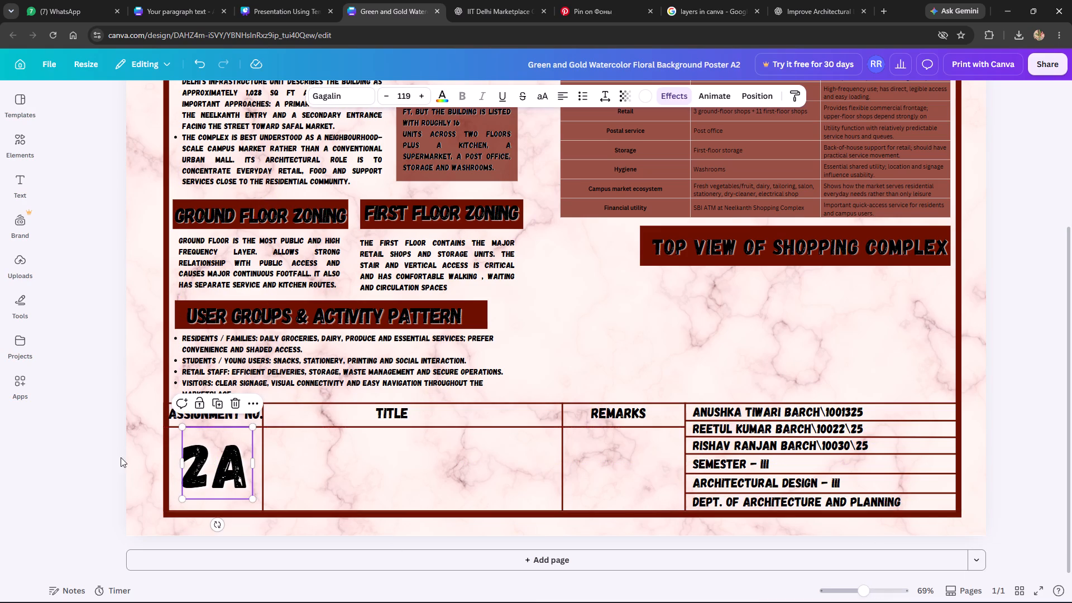
{"action": "left_click", "coordinate": [108, 460]}
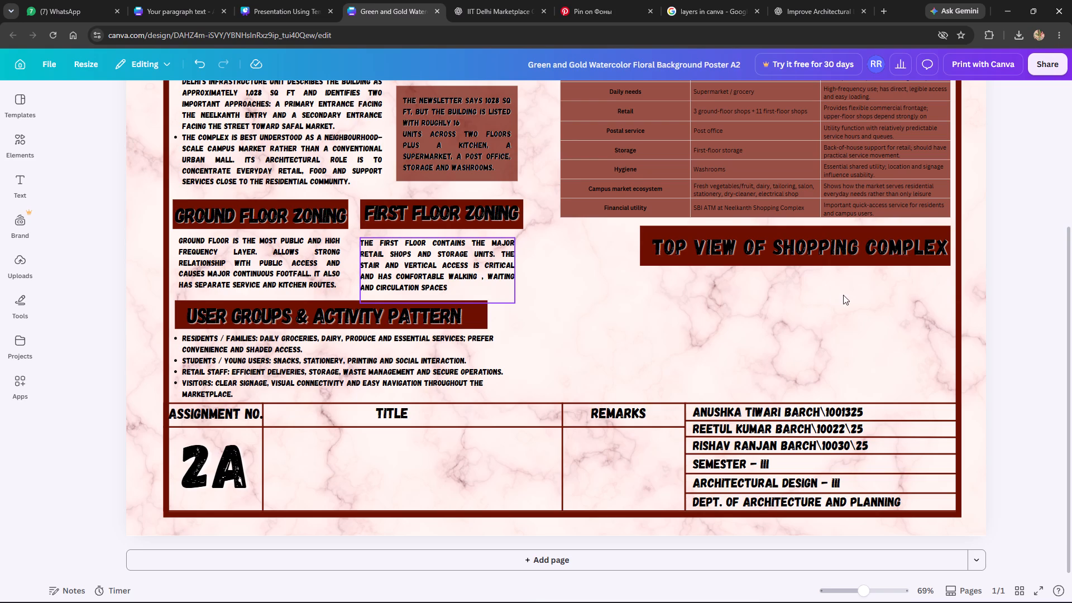
Duplicate the "TOP VIEW OF SHOPPING COMPLEX" heading below "TITLE", replace the copy's text with "CASE STUDY" and narrow its box to fit.
{"action": "left_click", "coordinate": [808, 247]}
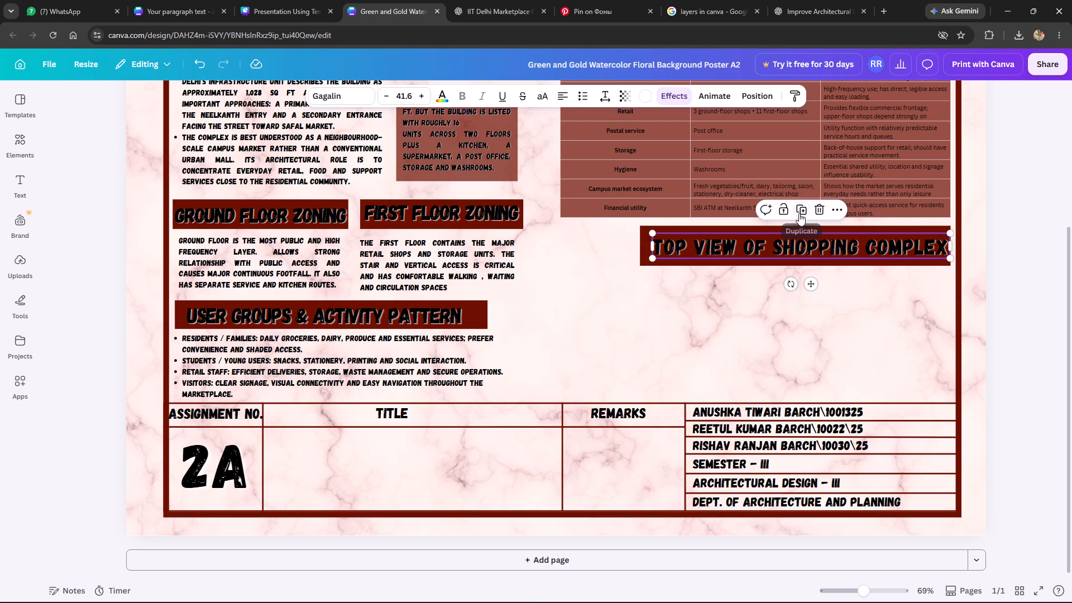
{"action": "left_click", "coordinate": [805, 211]}
{"action": "left_click_drag", "start_coordinate": [815, 288], "coordinate": [479, 490]}
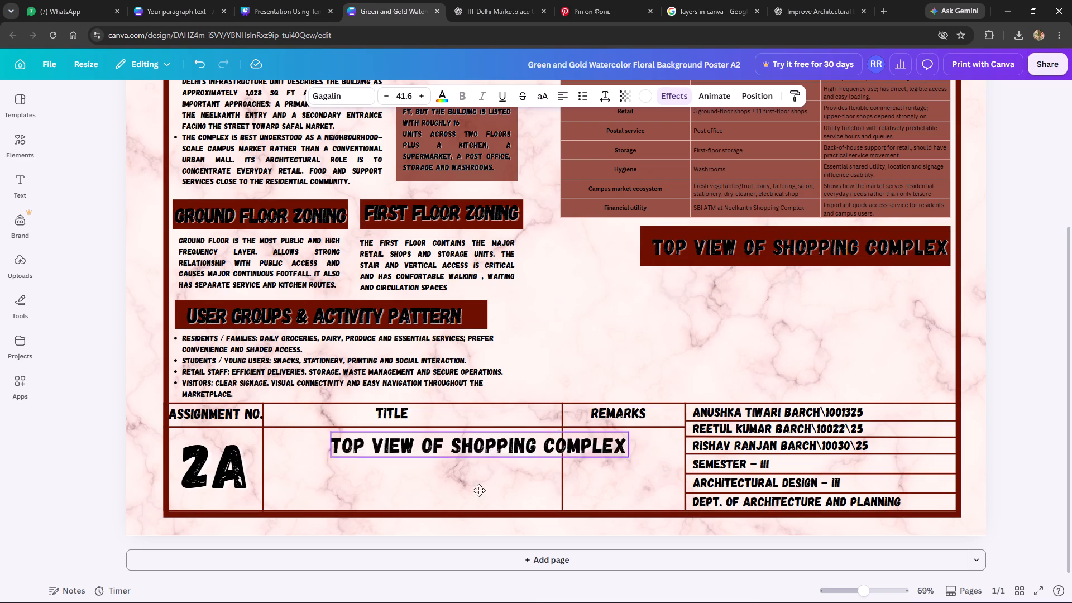
{"action": "left_click_drag", "start_coordinate": [479, 490], "coordinate": [440, 493]}
{"action": "double_click", "coordinate": [481, 456]}
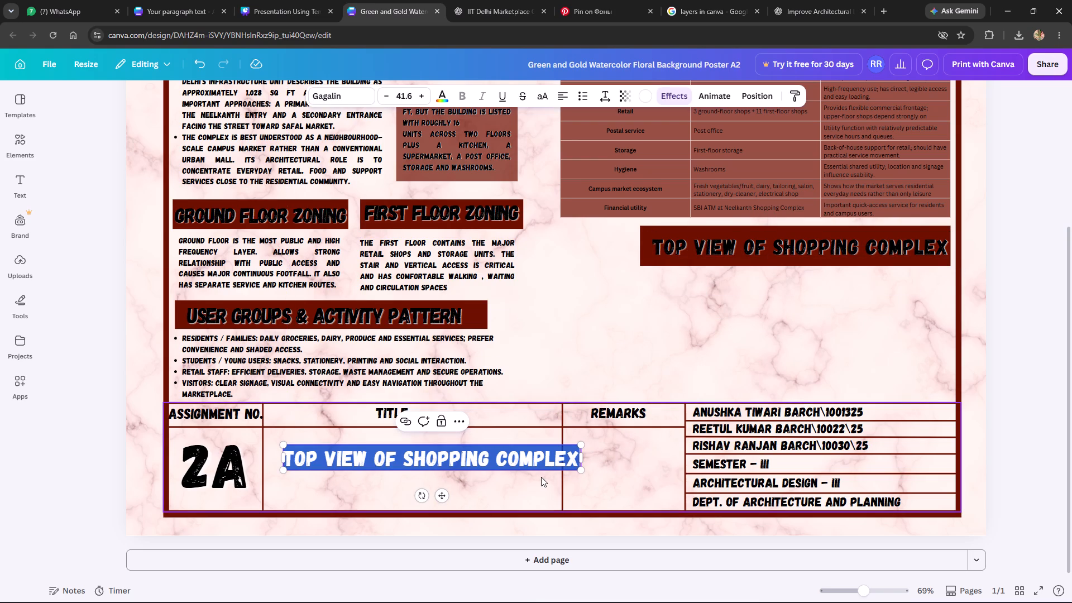
{"action": "key", "text": "BackSpace"}
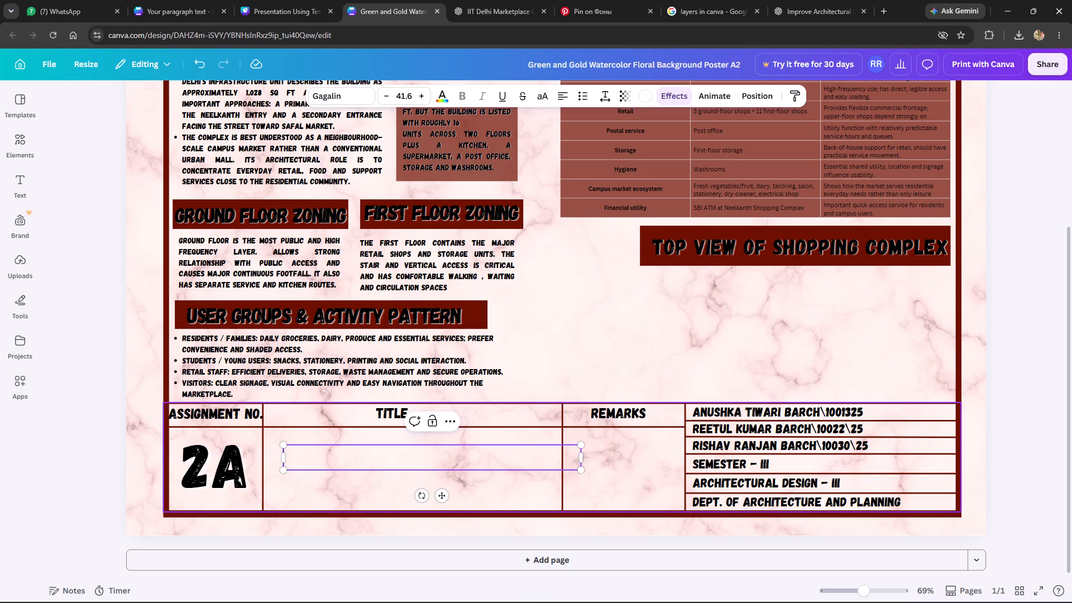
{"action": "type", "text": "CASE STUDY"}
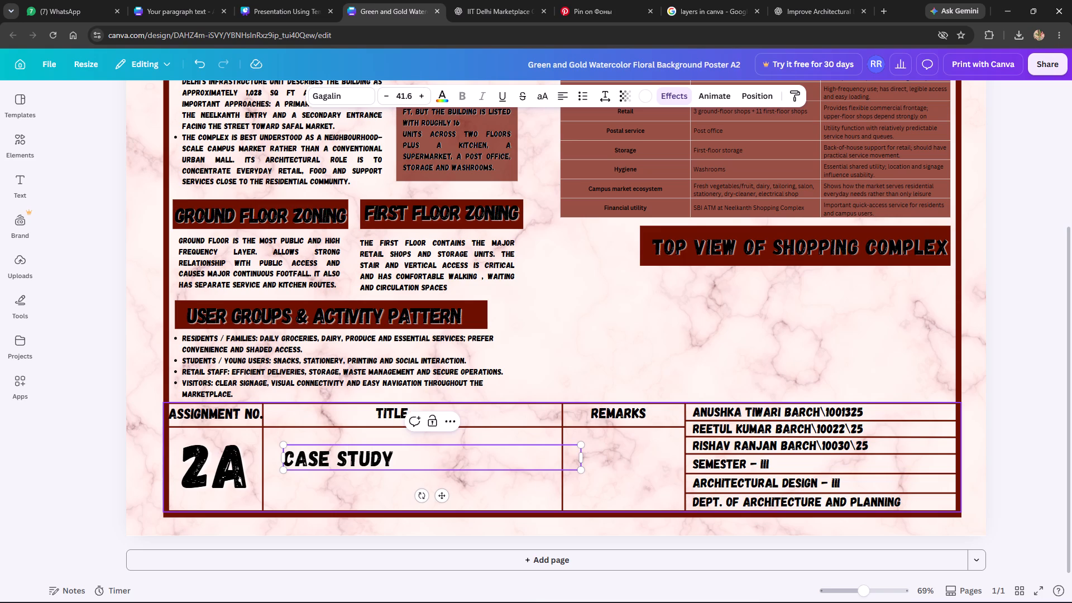
{"action": "left_click_drag", "start_coordinate": [582, 459], "coordinate": [408, 475]}
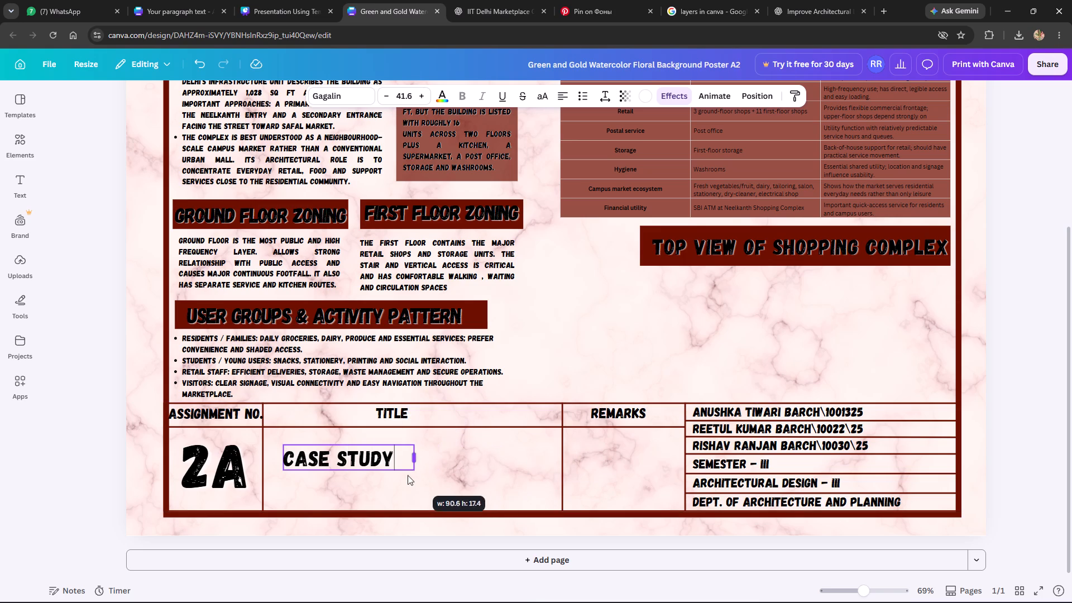
{"action": "left_click_drag", "start_coordinate": [408, 475], "coordinate": [398, 475]}
Enlarge the "CASE STUDY" text to about size 91.4 and centre it in the cell below the "TITLE" heading.
{"action": "left_click_drag", "start_coordinate": [285, 469], "coordinate": [240, 490]}
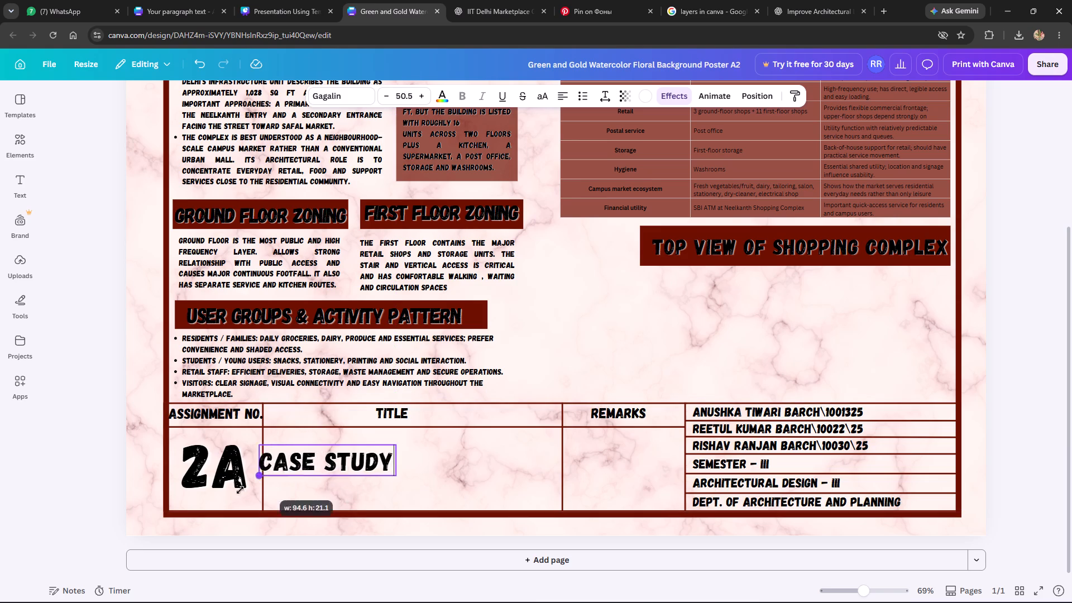
{"action": "left_click_drag", "start_coordinate": [240, 490], "coordinate": [154, 519]}
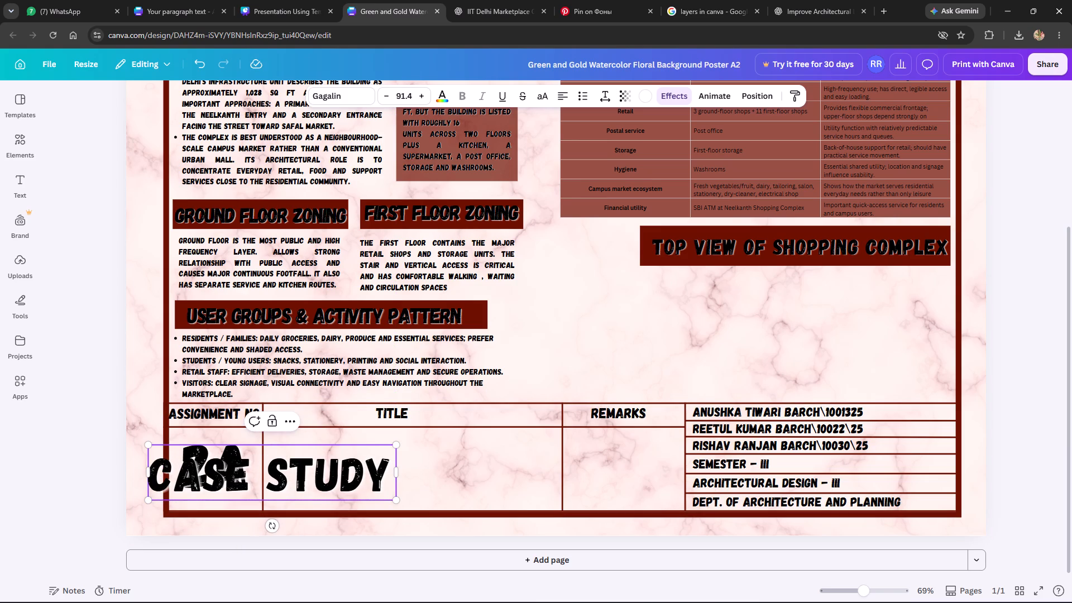
{"action": "left_click_drag", "start_coordinate": [268, 482], "coordinate": [344, 483]}
{"action": "left_click", "coordinate": [87, 474]}
{"action": "left_click", "coordinate": [309, 482]}
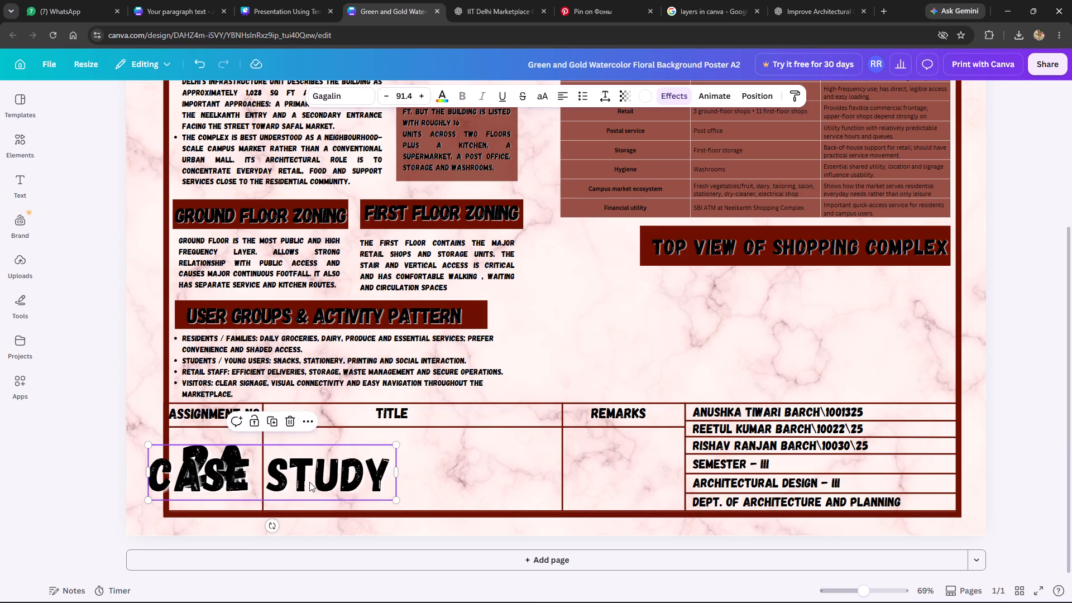
{"action": "left_click_drag", "start_coordinate": [309, 482], "coordinate": [450, 473]}
{"action": "left_click", "coordinate": [94, 461]}
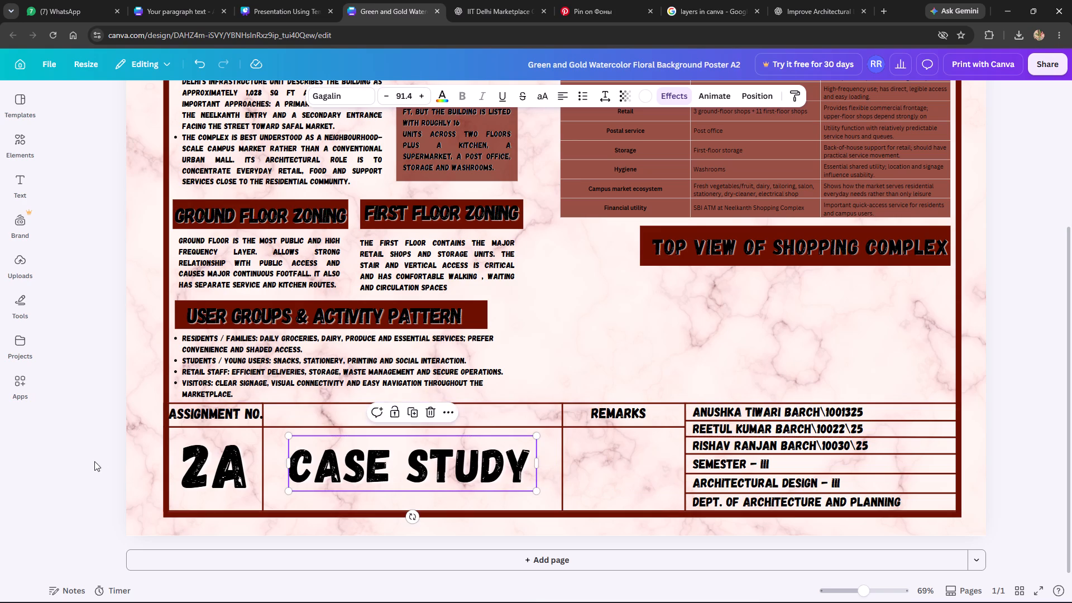
Upload "WhatsApp Image 2026-11-04 at 14.10.32" from Downloads and add the aerial site image to the poster.
{"action": "scroll", "coordinate": [842, 182], "scroll_direction": "down", "scroll_amount": 1}
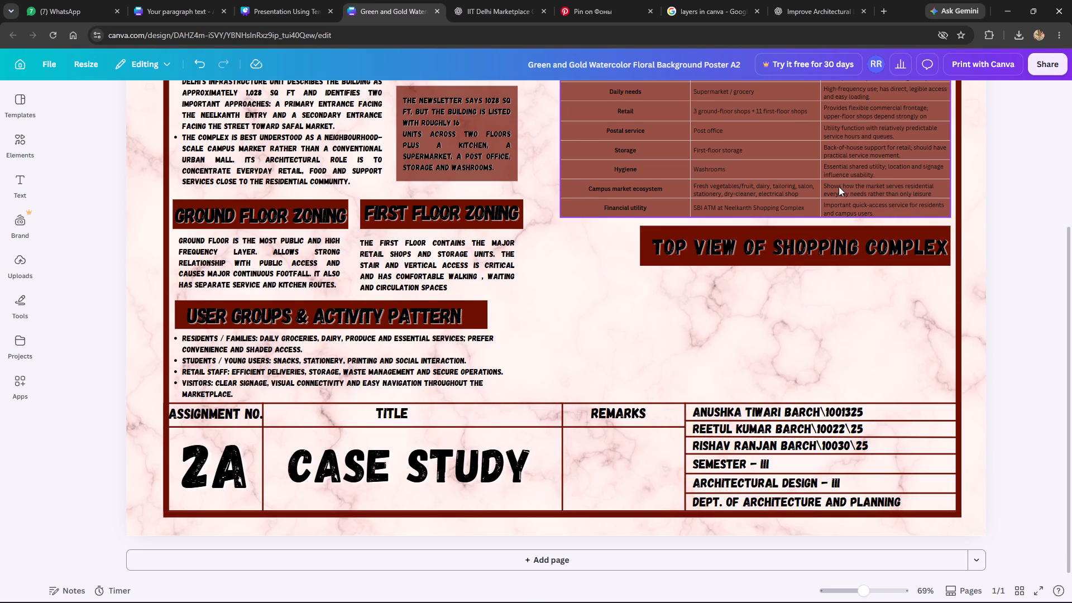
{"action": "scroll", "coordinate": [839, 186], "scroll_direction": "up", "scroll_amount": 4}
{"action": "scroll", "coordinate": [839, 186], "scroll_direction": "down", "scroll_amount": 3}
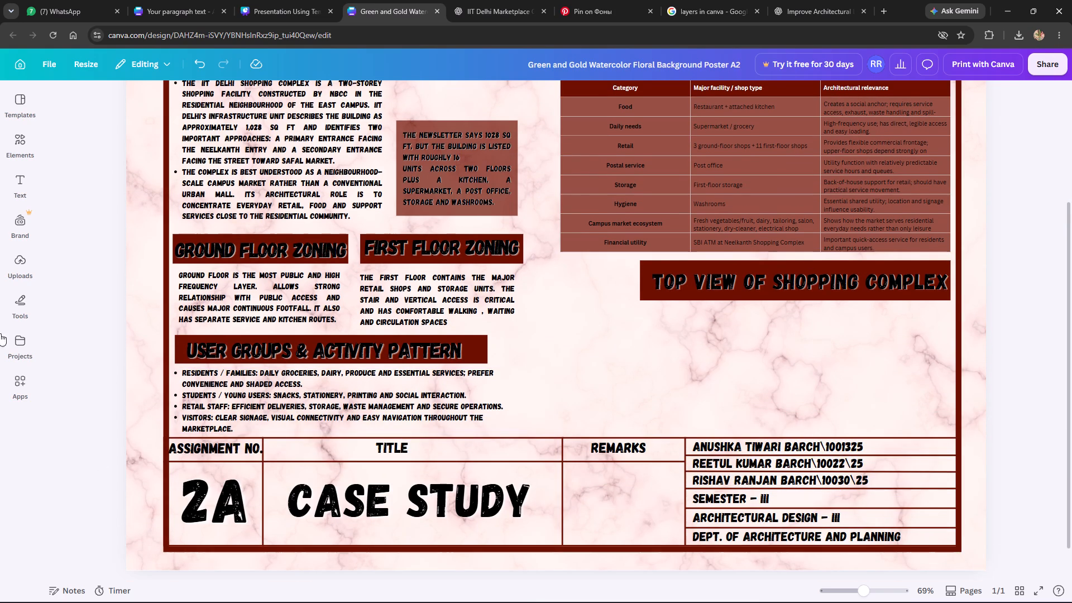
{"action": "left_click", "coordinate": [18, 265]}
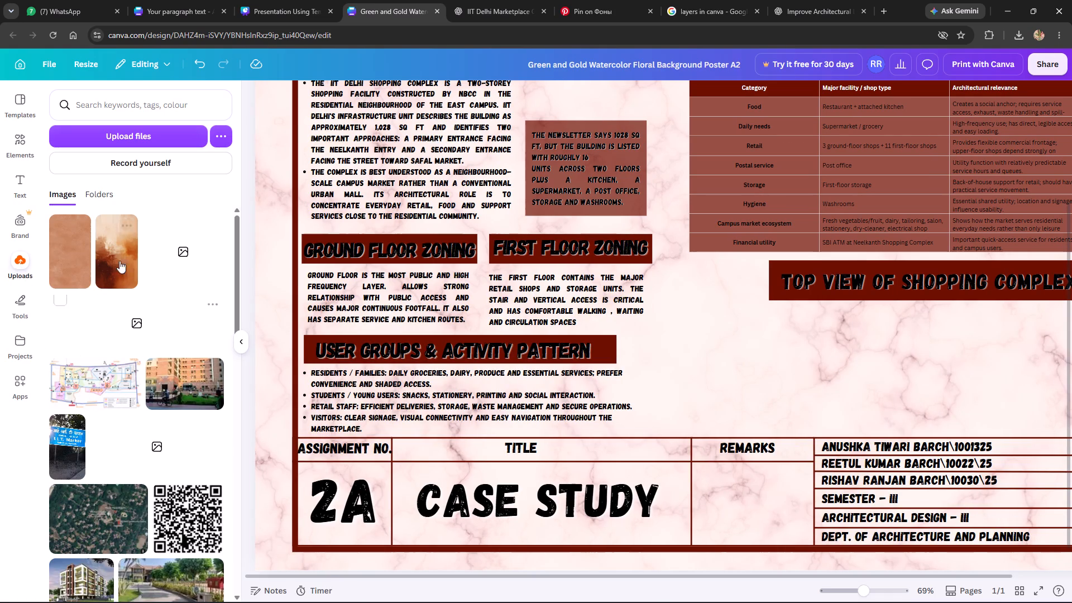
{"action": "left_click", "coordinate": [138, 137]}
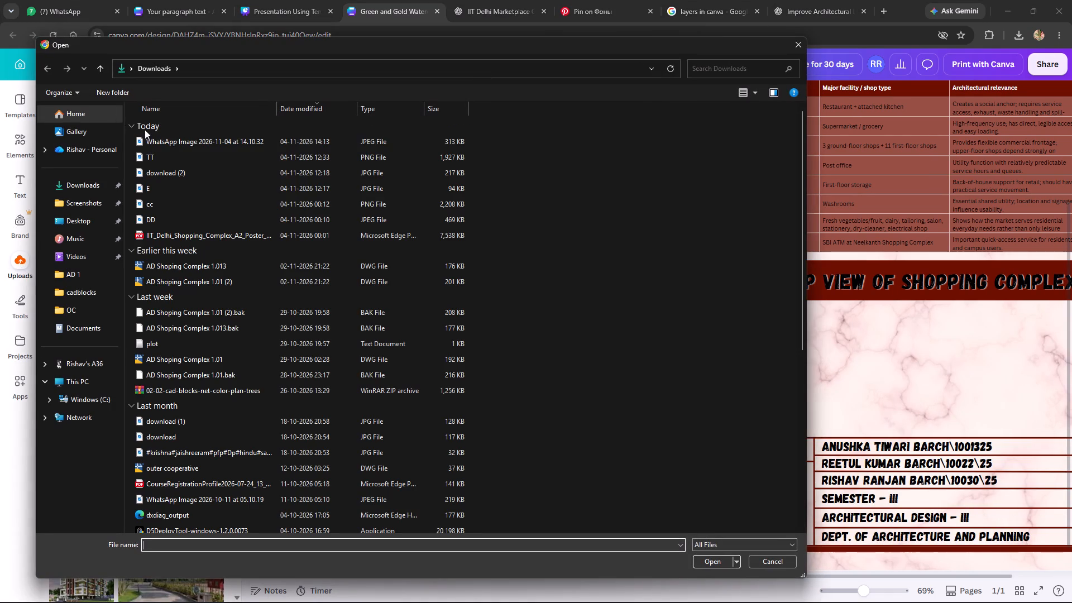
{"action": "left_click", "coordinate": [183, 146]}
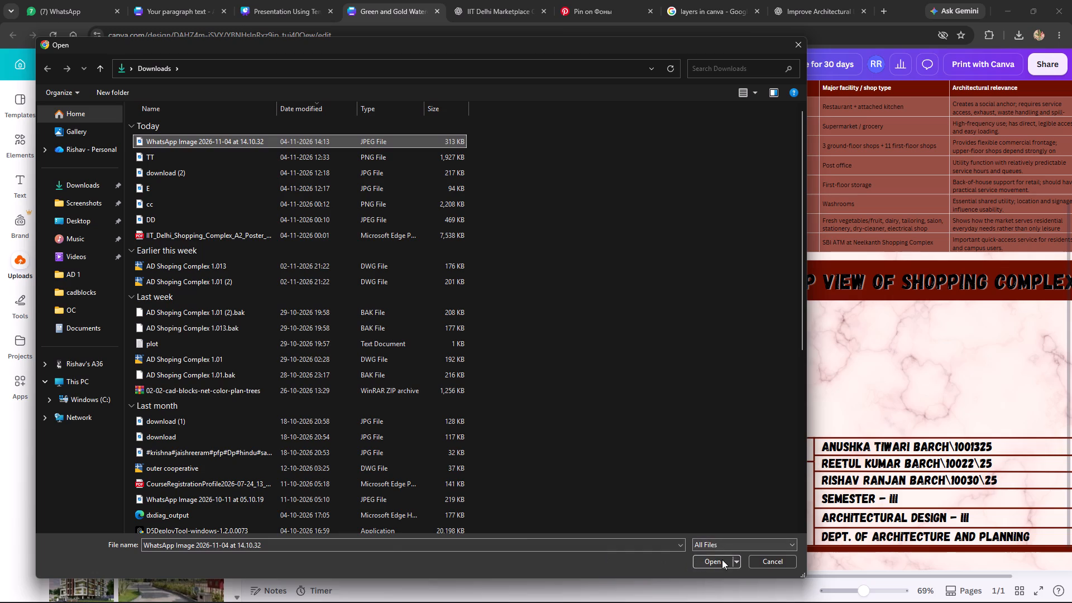
{"action": "left_click", "coordinate": [722, 560]}
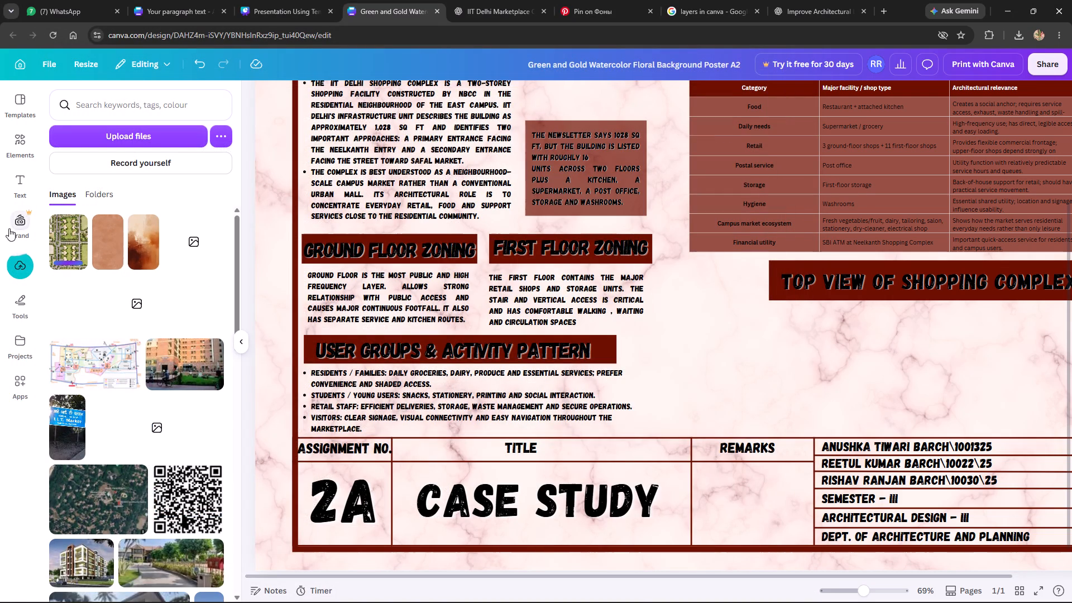
{"action": "left_click", "coordinate": [69, 251]}
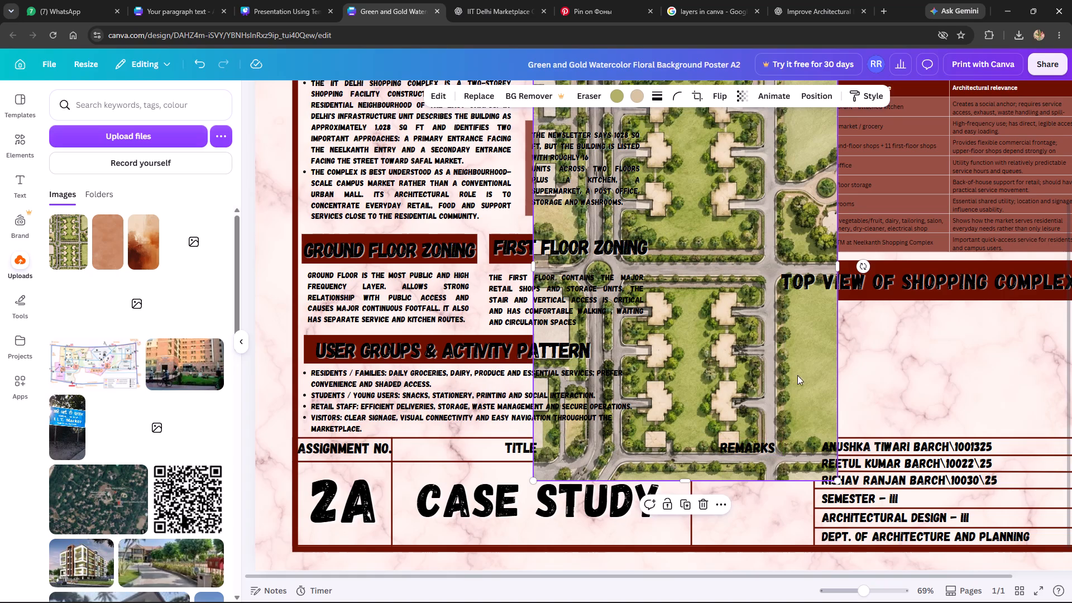
{"action": "scroll", "coordinate": [798, 361], "scroll_direction": "down", "scroll_amount": 2}
{"action": "left_click", "coordinate": [241, 334]}
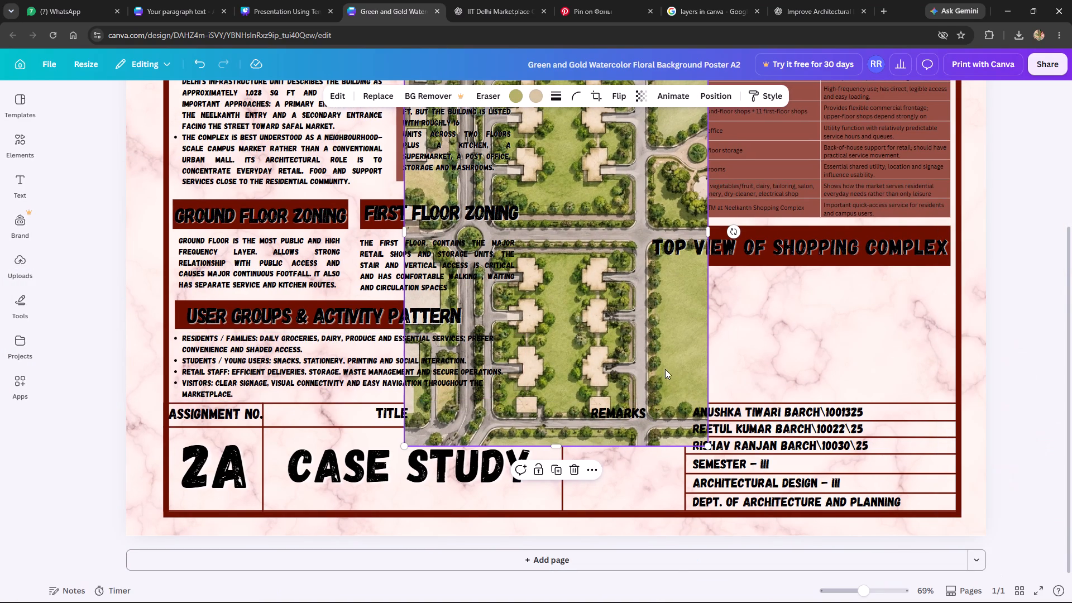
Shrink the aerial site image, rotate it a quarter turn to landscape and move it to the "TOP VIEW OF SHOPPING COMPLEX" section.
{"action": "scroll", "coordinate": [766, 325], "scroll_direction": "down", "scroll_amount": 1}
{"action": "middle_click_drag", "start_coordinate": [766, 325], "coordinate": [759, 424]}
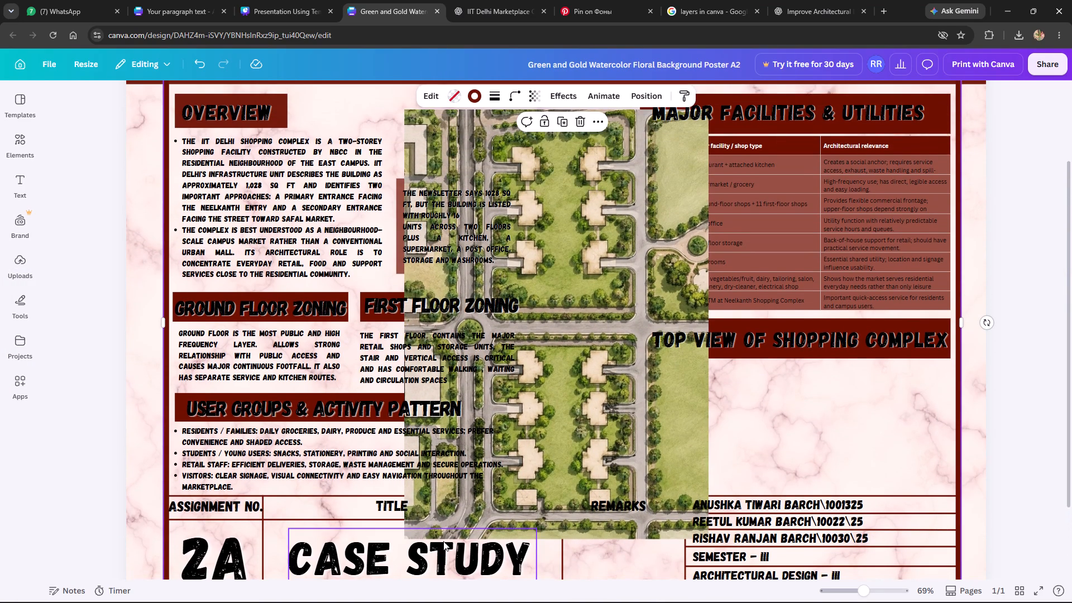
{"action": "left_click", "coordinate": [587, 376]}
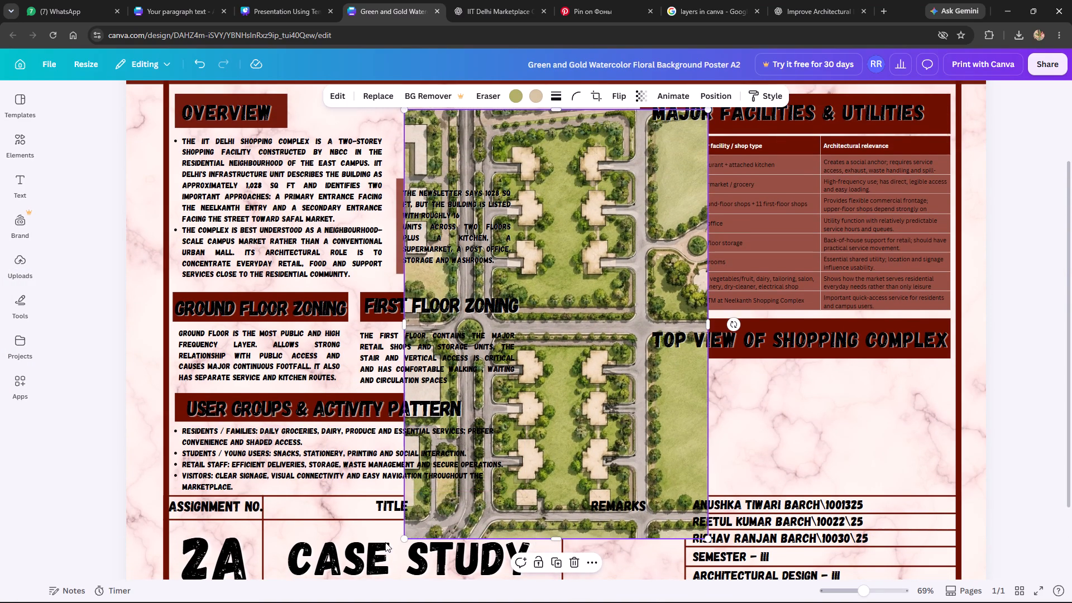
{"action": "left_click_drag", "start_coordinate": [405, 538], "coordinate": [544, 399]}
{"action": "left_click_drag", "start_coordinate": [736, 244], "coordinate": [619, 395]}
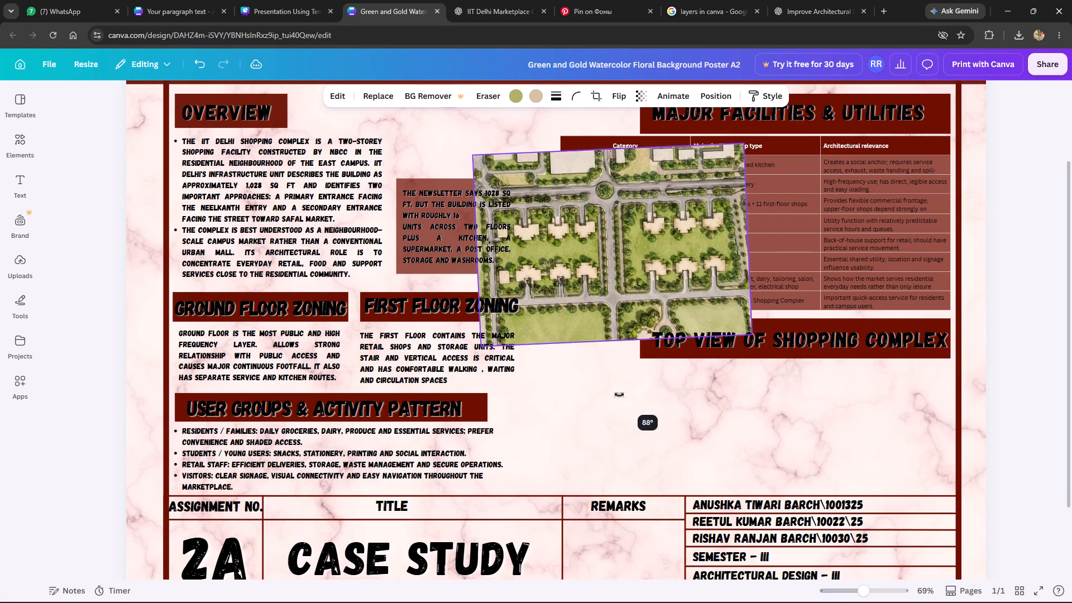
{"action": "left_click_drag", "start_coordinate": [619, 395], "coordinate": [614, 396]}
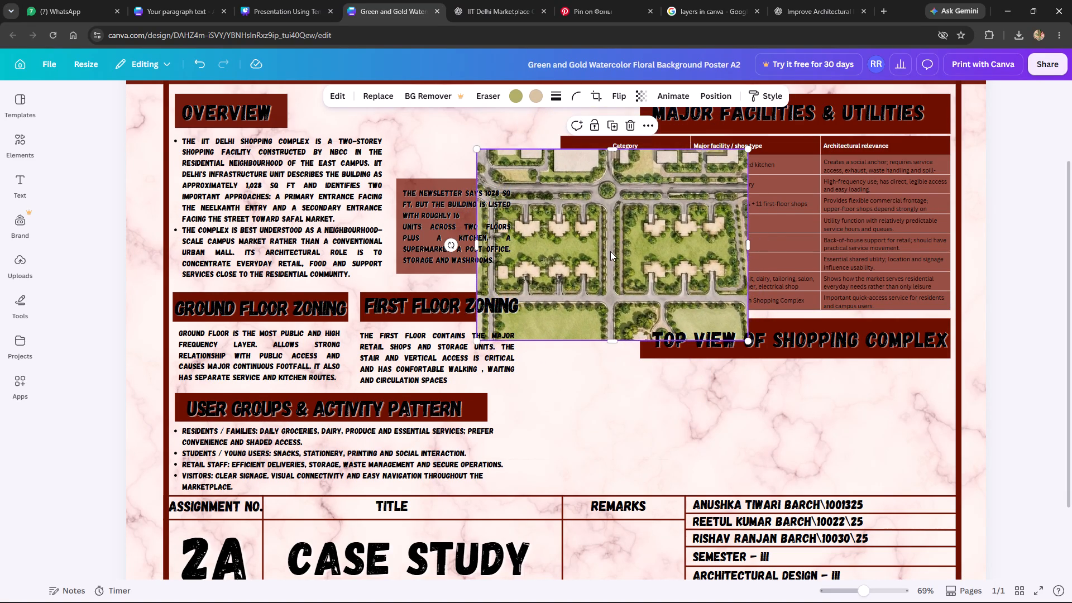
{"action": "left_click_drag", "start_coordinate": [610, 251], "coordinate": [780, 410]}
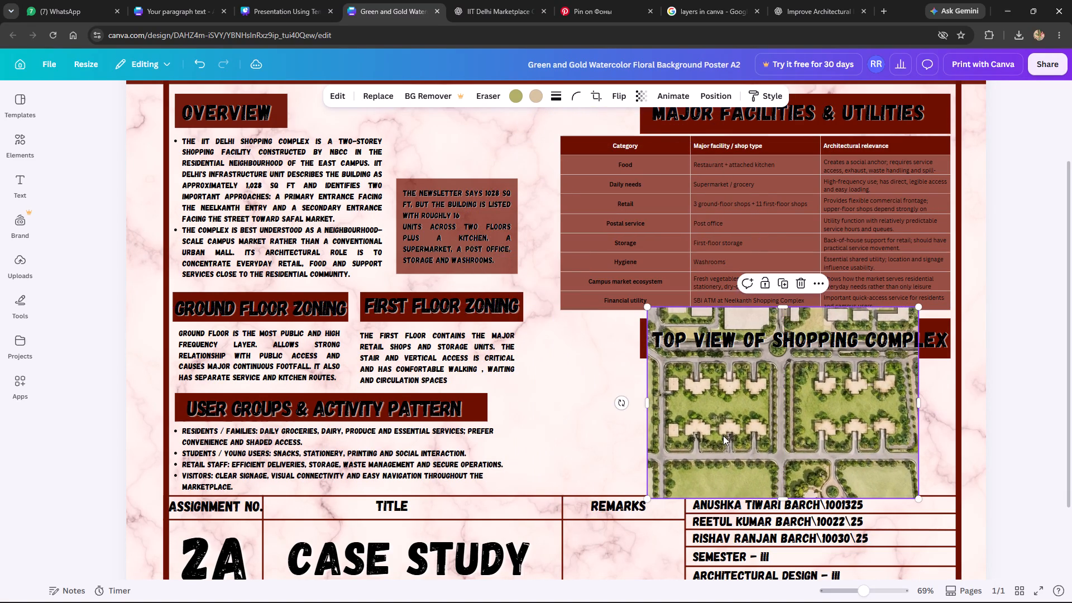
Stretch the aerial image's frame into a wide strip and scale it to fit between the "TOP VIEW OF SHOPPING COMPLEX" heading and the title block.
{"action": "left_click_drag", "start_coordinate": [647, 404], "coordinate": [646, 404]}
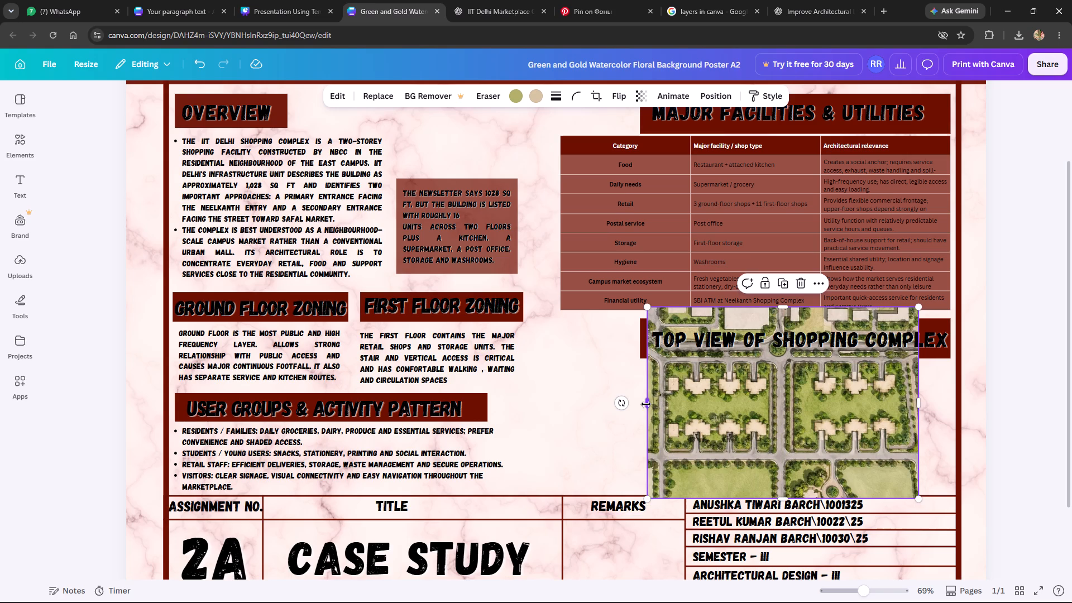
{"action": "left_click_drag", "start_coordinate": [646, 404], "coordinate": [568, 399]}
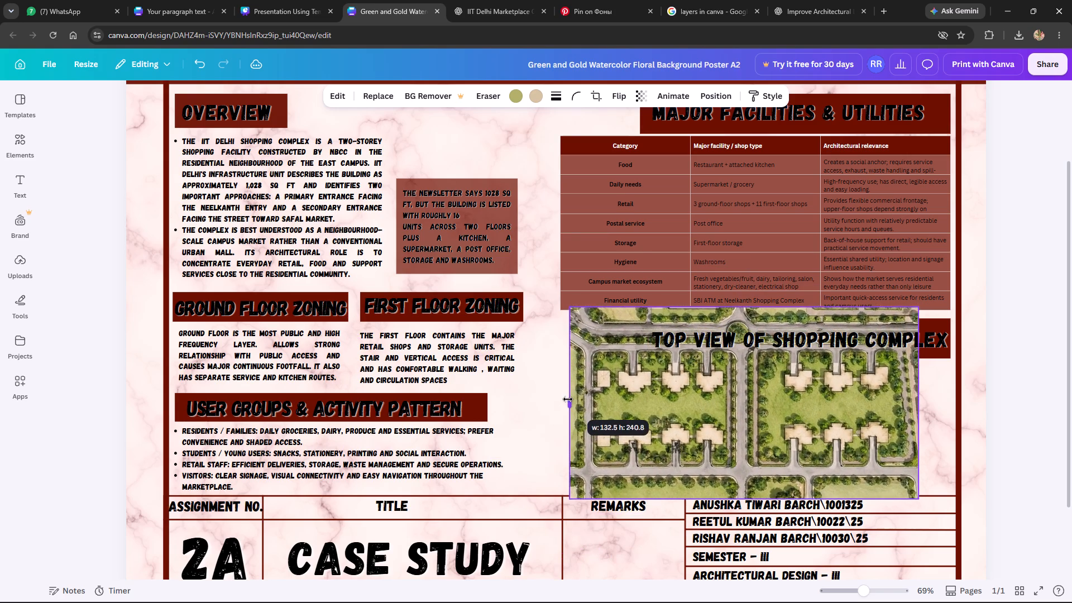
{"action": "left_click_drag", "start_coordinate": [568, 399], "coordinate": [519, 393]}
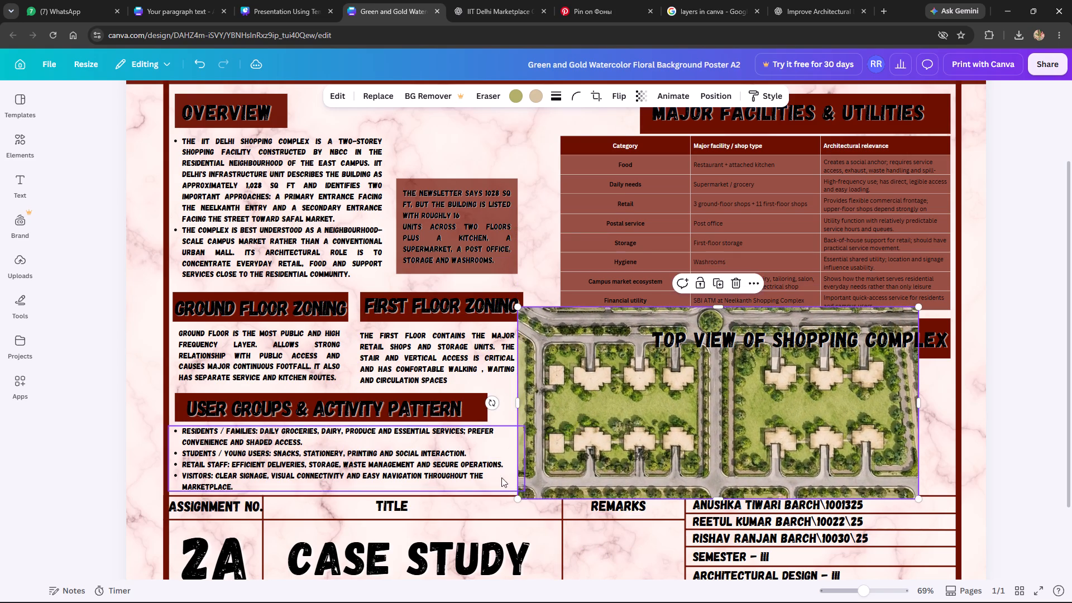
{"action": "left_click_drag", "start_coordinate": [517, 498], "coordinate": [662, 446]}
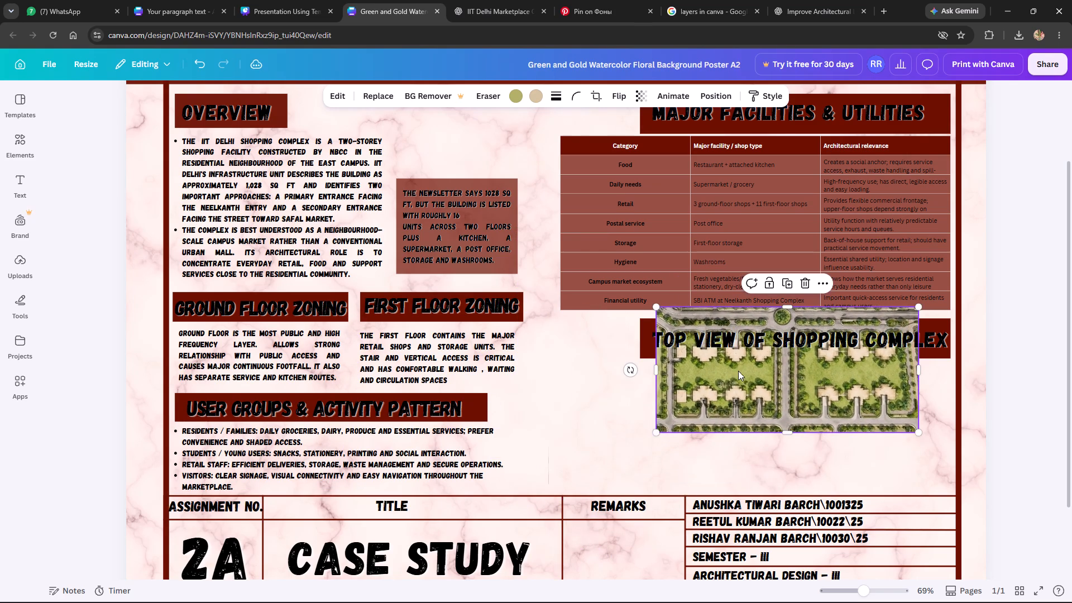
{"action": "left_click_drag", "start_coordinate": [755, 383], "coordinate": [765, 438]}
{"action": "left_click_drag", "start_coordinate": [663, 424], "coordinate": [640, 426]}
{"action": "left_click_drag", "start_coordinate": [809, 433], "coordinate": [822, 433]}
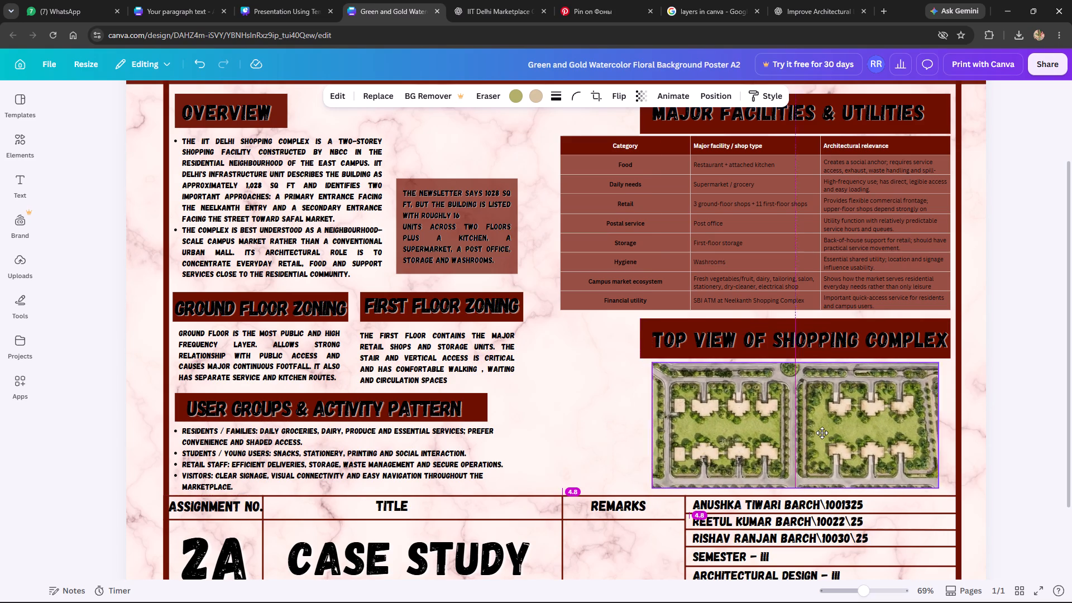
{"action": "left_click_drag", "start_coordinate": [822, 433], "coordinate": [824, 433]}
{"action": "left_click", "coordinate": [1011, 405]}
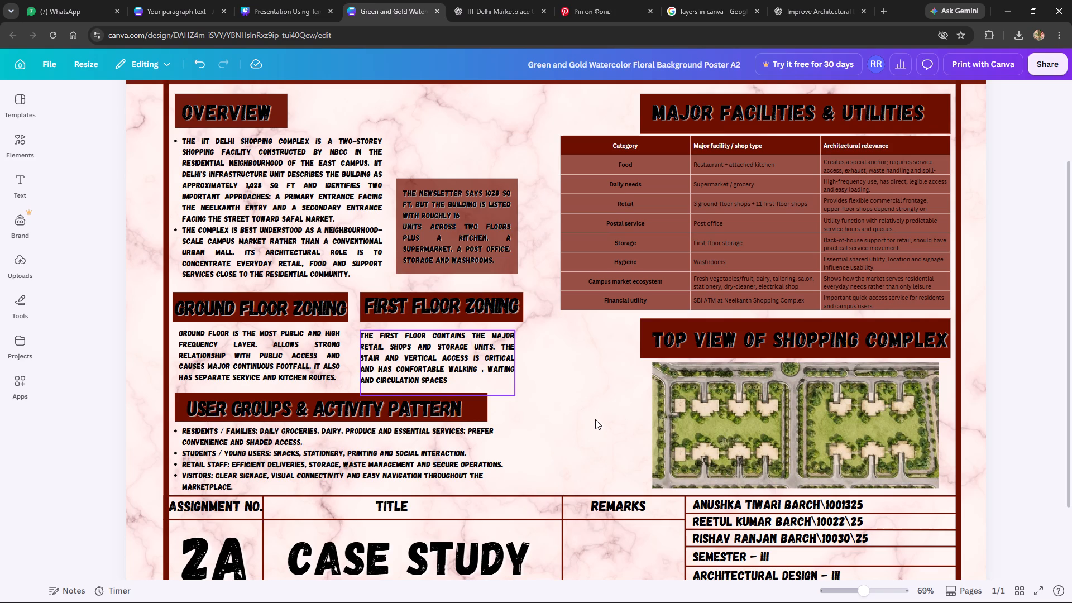
Examine the photo and page animation options available for the aerial site image.
{"action": "left_click", "coordinate": [800, 439]}
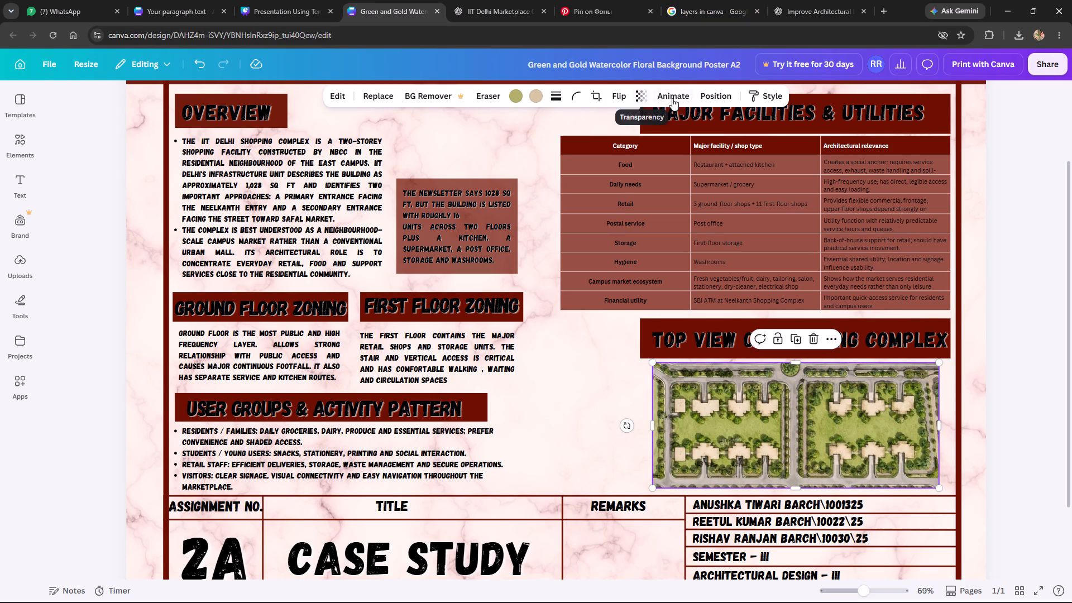
{"action": "left_click", "coordinate": [672, 98]}
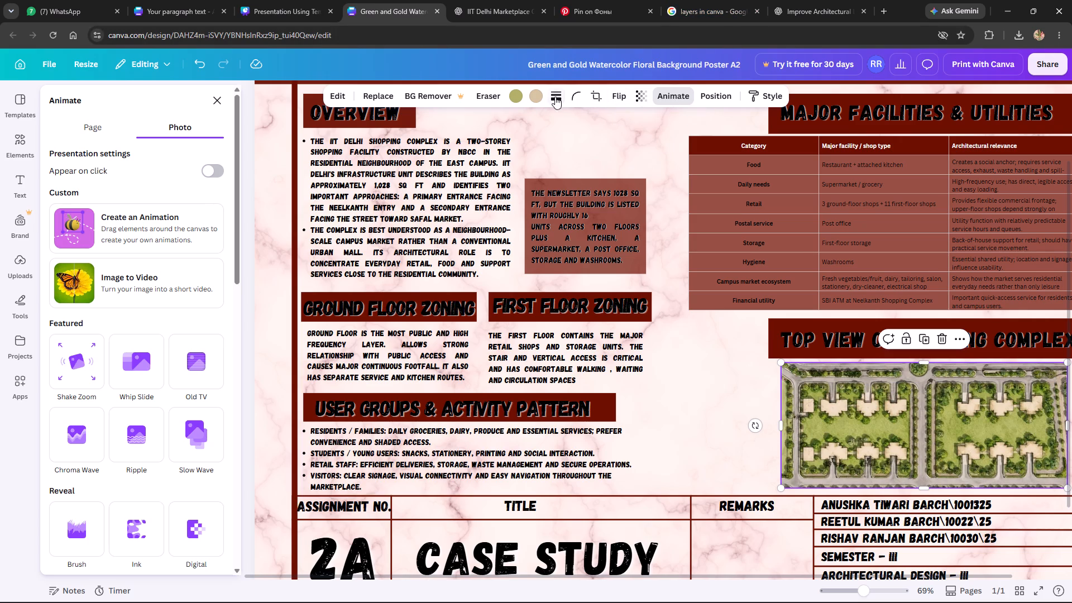
{"action": "left_click", "coordinate": [852, 427]}
{"action": "left_click", "coordinate": [813, 383]}
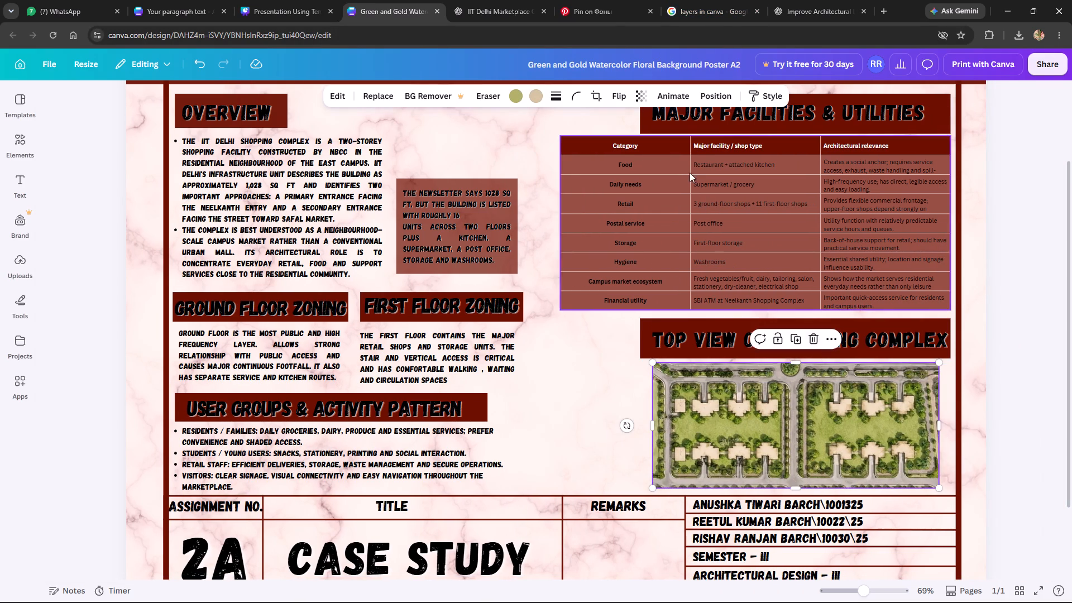
{"action": "left_click", "coordinate": [767, 95]}
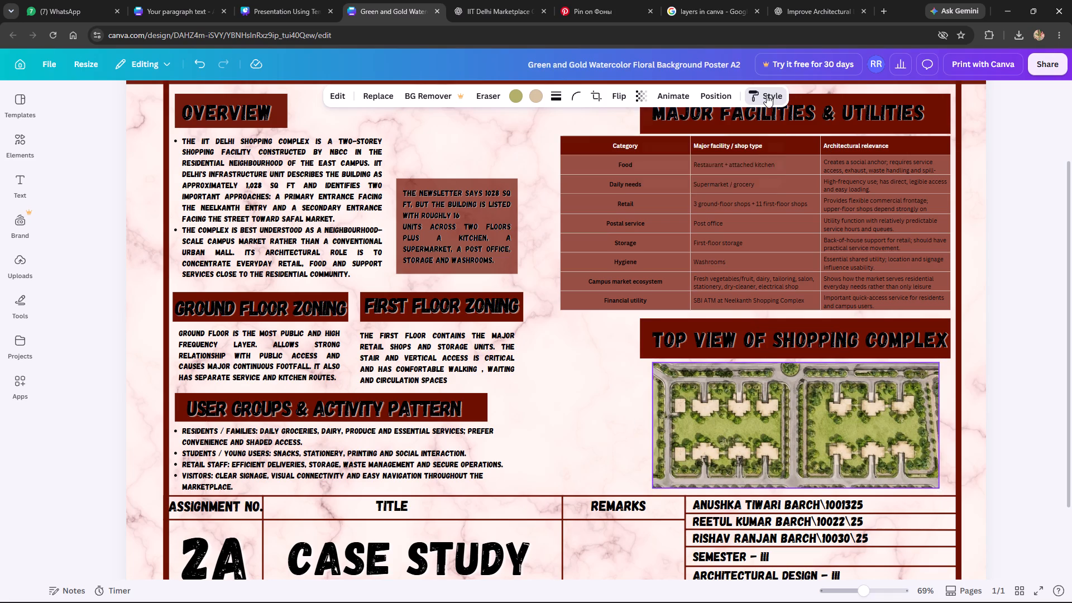
{"action": "left_click", "coordinate": [664, 93]}
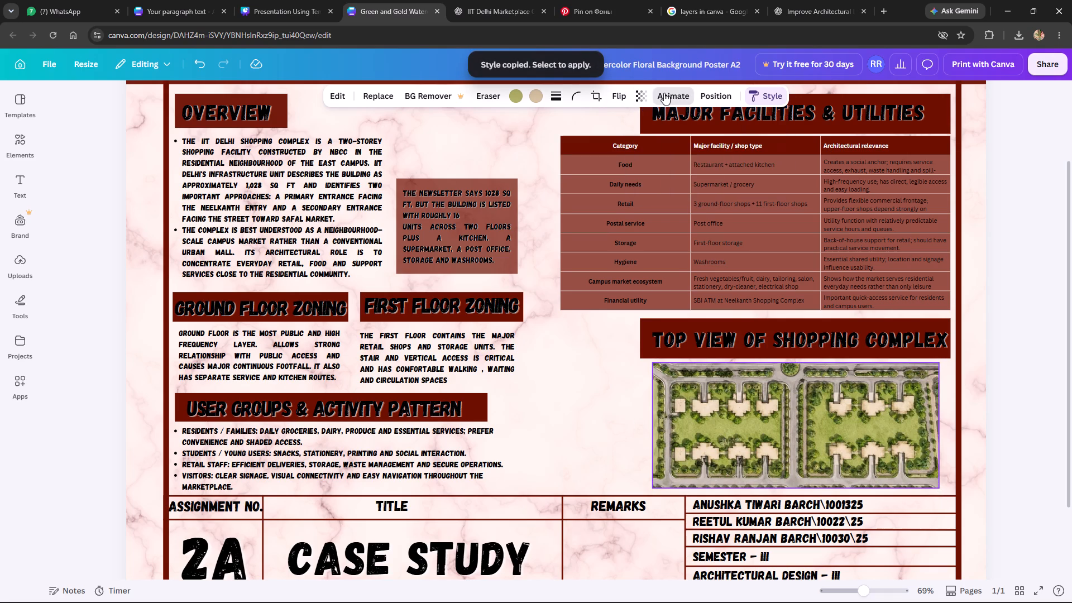
{"action": "scroll", "coordinate": [131, 411], "scroll_direction": "down", "scroll_amount": 7}
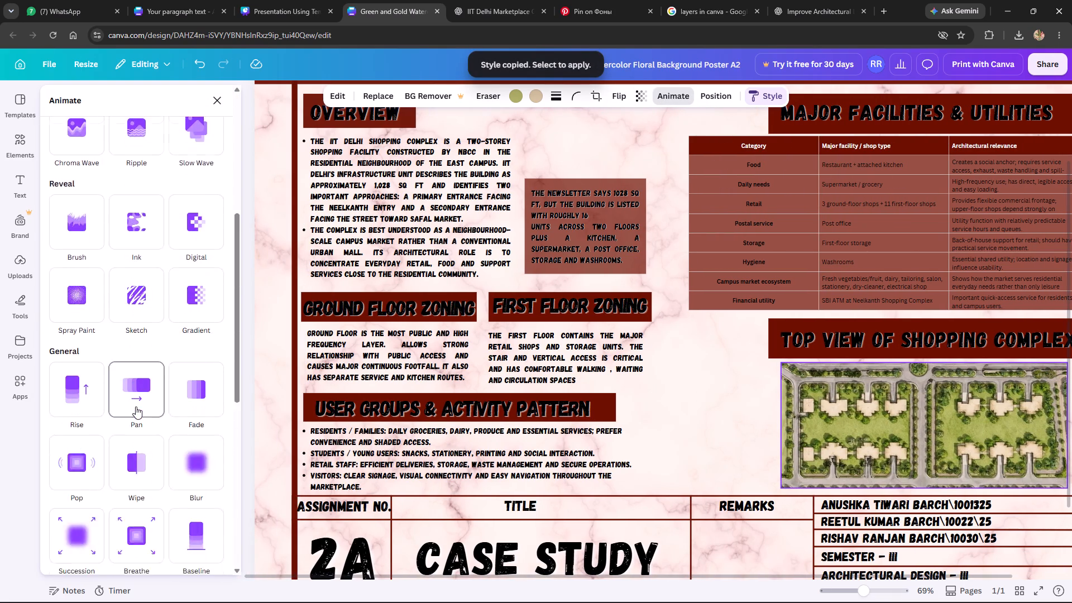
{"action": "scroll", "coordinate": [136, 406], "scroll_direction": "down", "scroll_amount": 11}
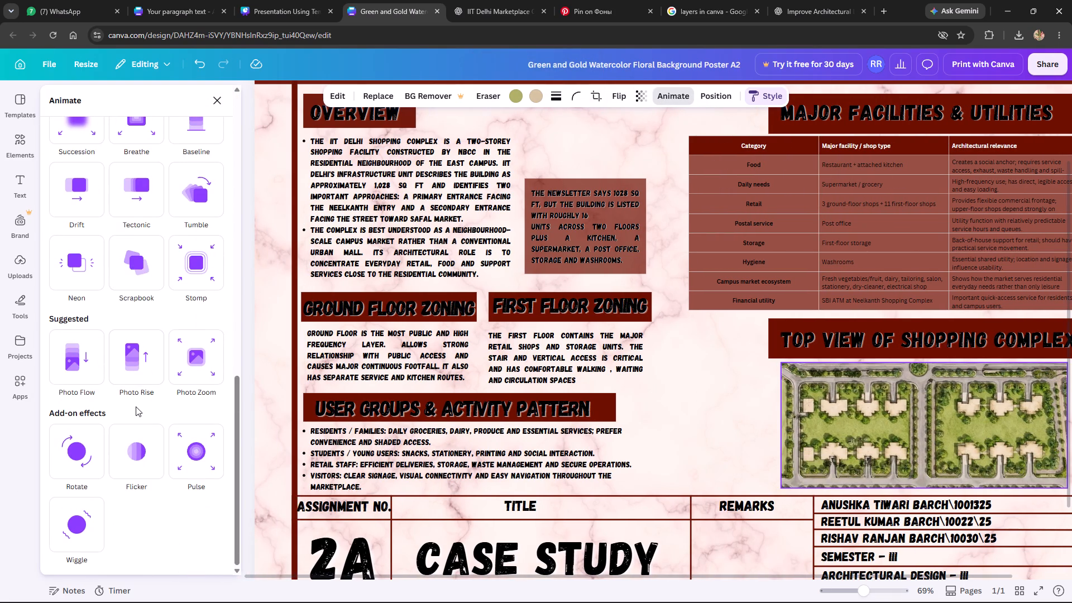
{"action": "scroll", "coordinate": [136, 406], "scroll_direction": "up", "scroll_amount": 16}
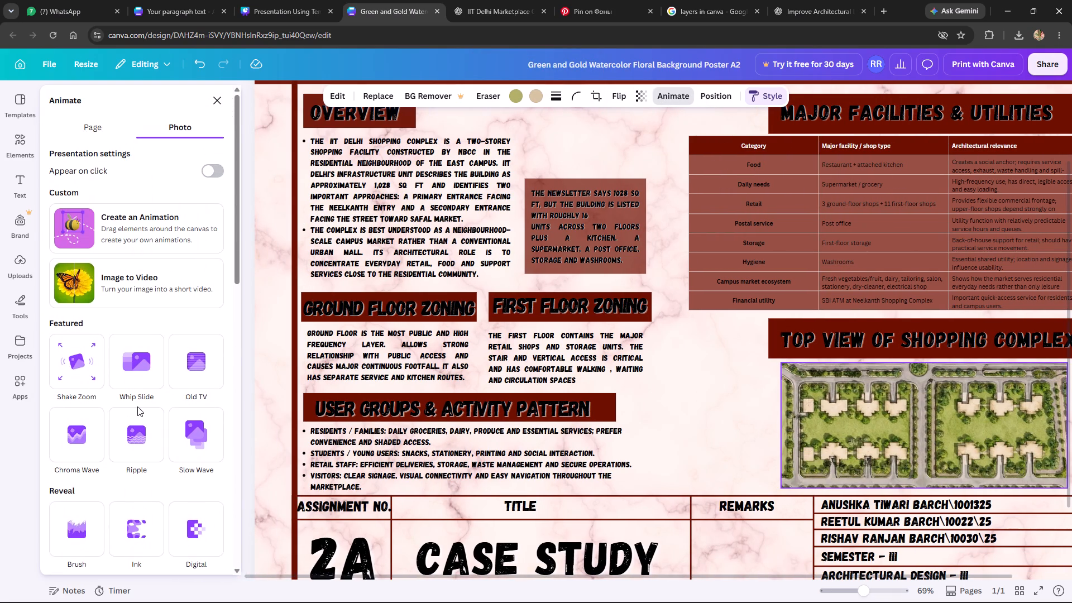
{"action": "left_click", "coordinate": [97, 128]}
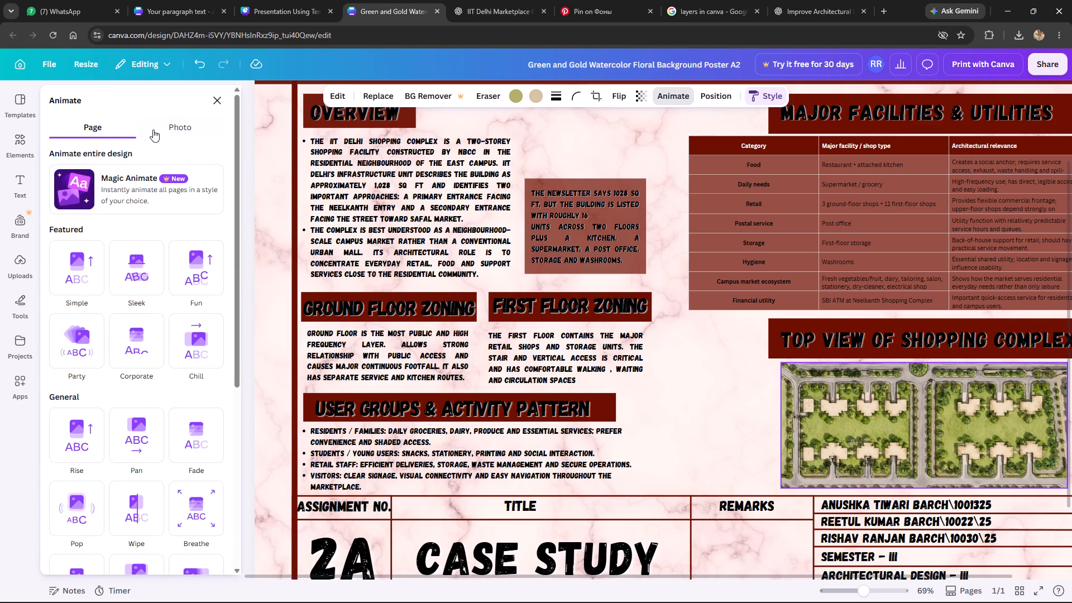
{"action": "left_click", "coordinate": [190, 132]}
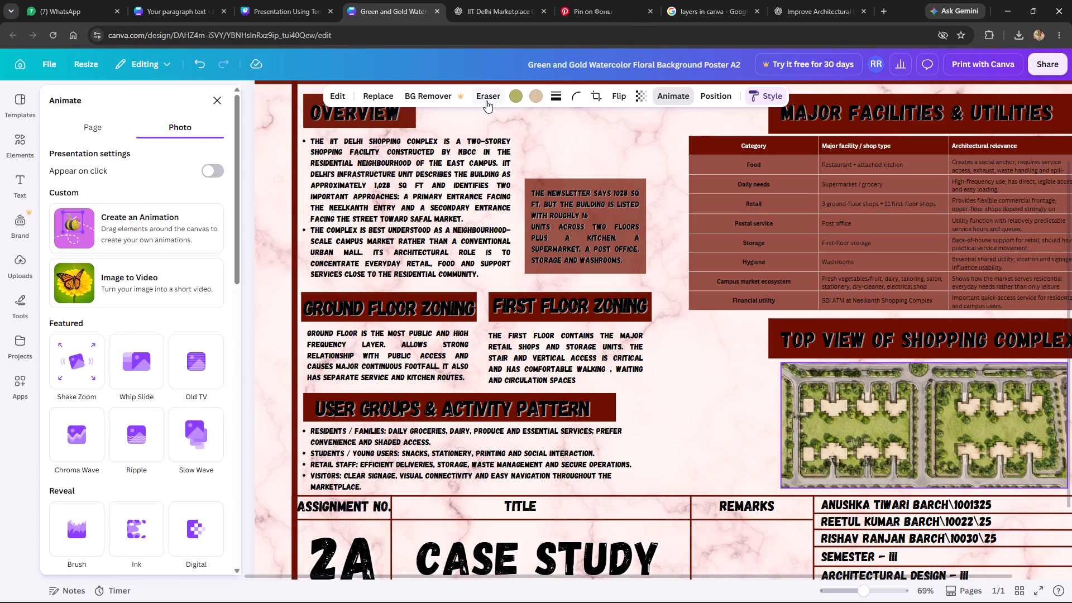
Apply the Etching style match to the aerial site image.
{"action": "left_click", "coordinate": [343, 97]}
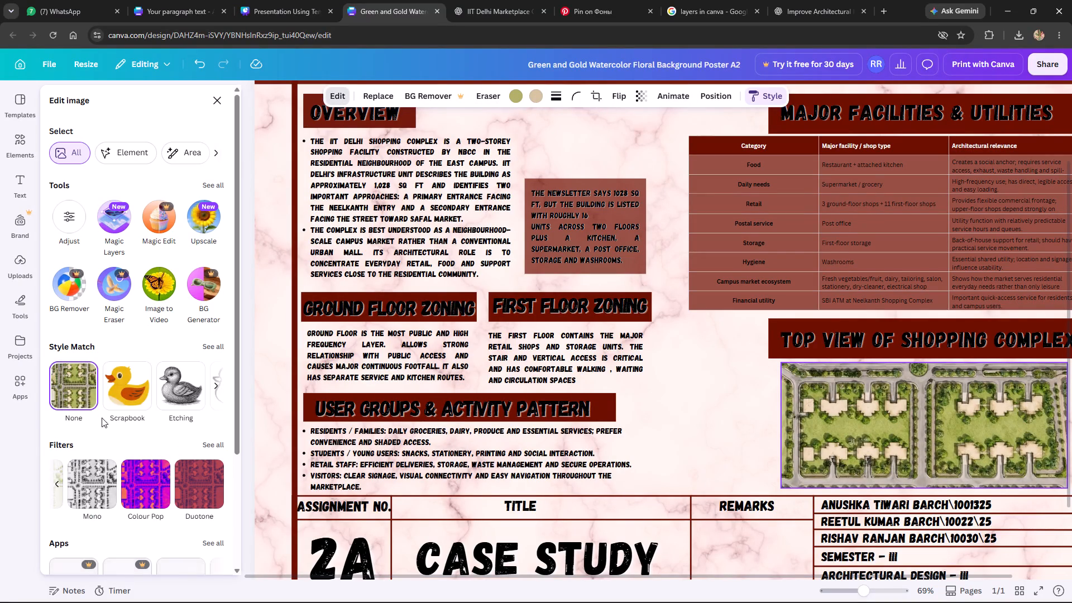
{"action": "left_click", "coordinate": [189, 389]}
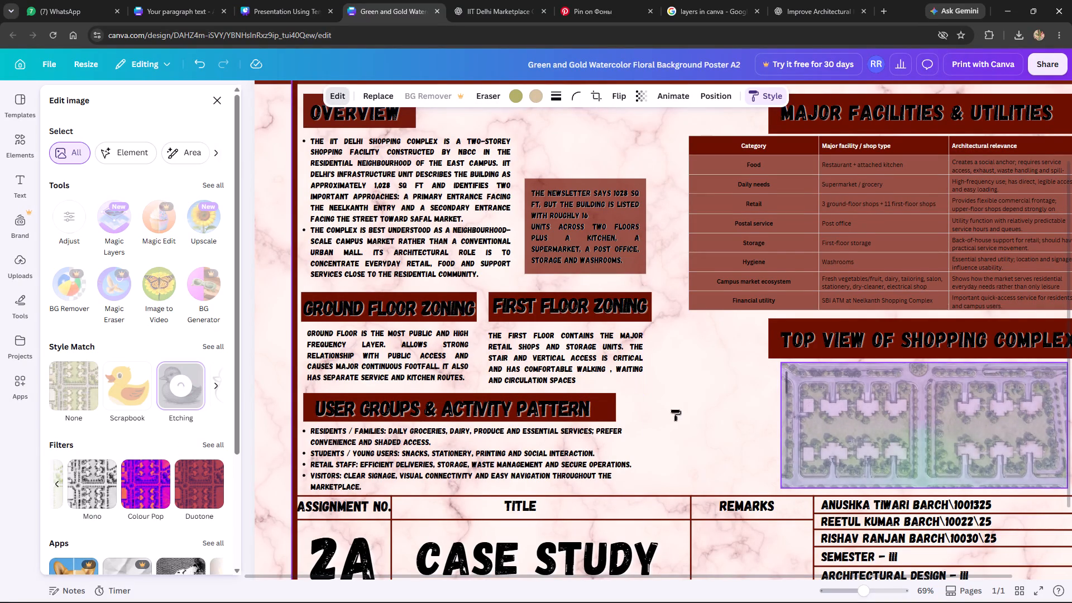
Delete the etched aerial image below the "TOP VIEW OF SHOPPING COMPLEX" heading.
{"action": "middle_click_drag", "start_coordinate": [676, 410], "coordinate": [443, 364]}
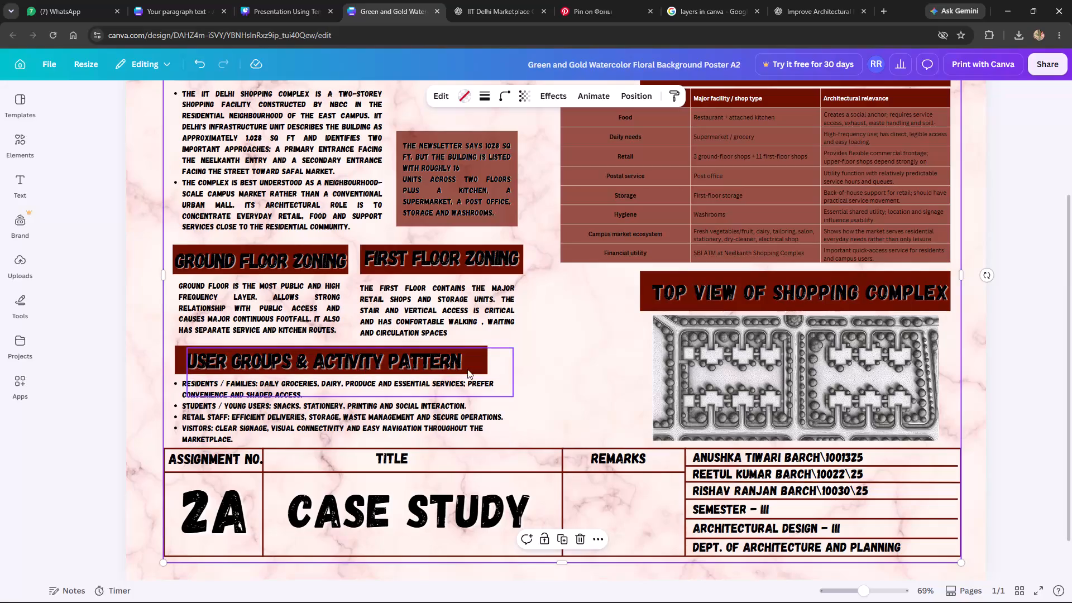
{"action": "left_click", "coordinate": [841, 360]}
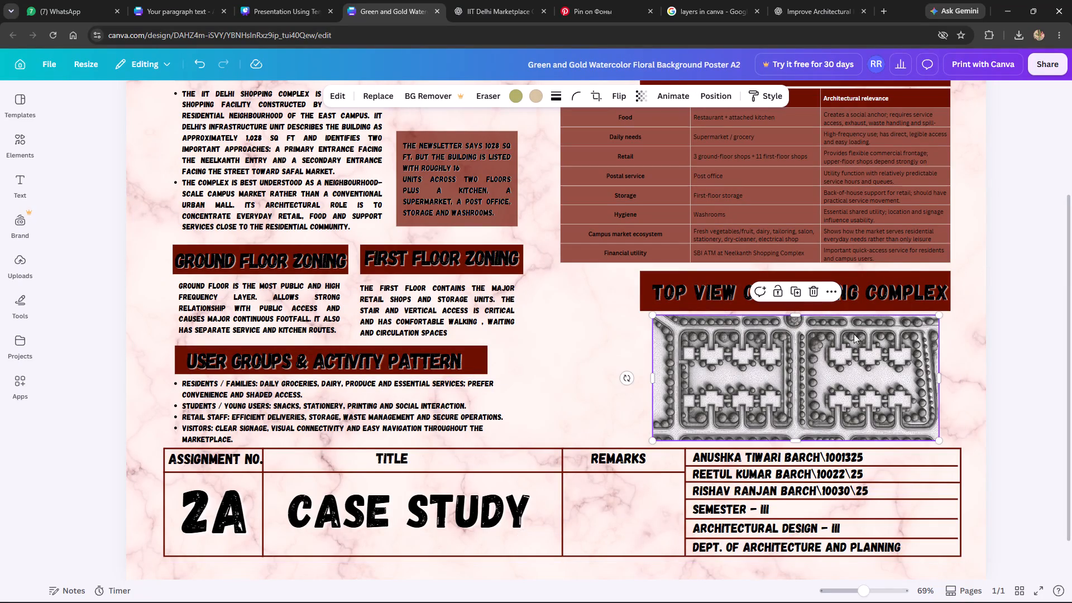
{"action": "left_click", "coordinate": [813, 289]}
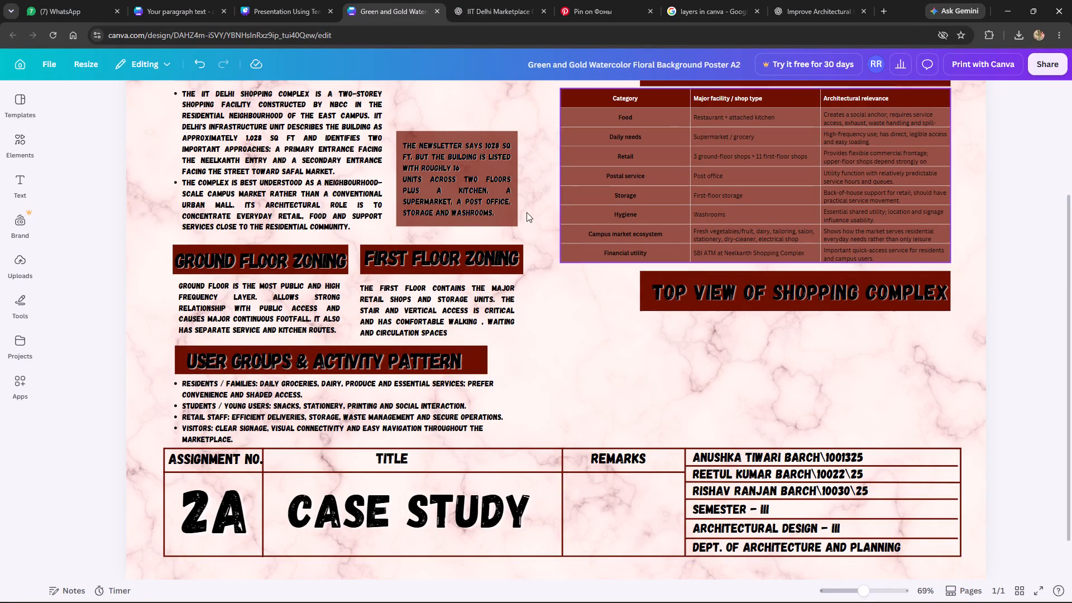
Add the original aerial site image from the uploads to the poster again.
{"action": "left_click", "coordinate": [15, 267]}
{"action": "left_click", "coordinate": [70, 256]}
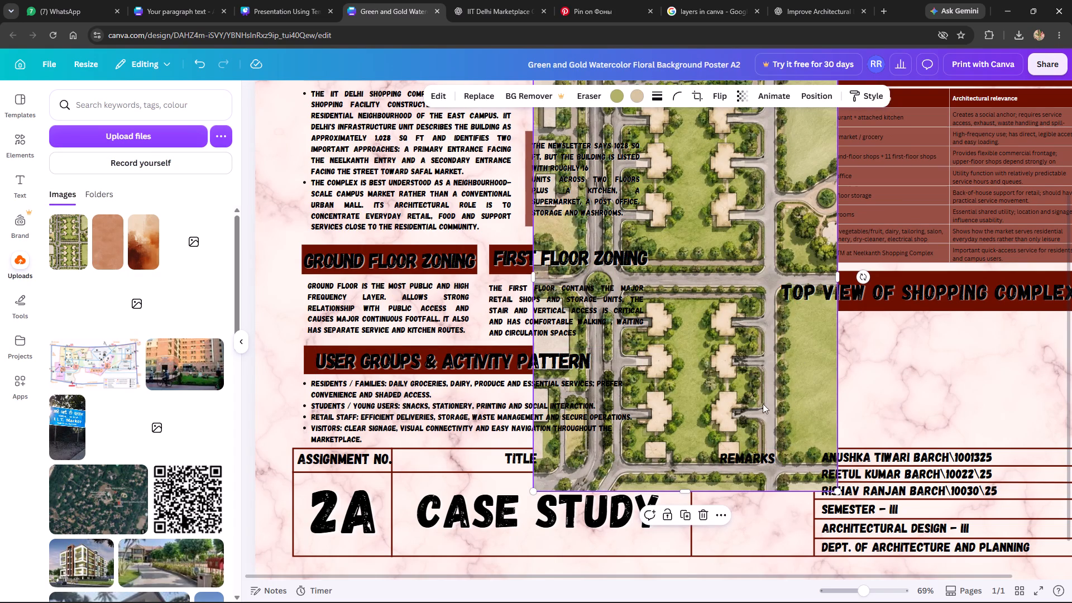
Shrink the re-added aerial image, rotate it a quarter turn to landscape and move it to the "TOP VIEW OF SHOPPING COMPLEX" section.
{"action": "left_click_drag", "start_coordinate": [536, 491], "coordinate": [620, 349]}
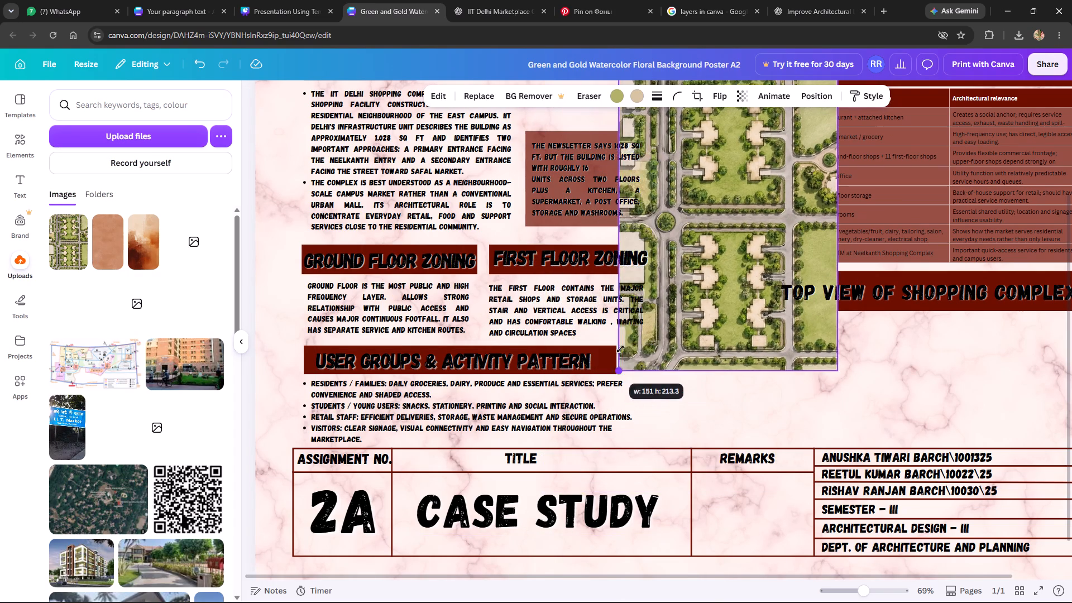
{"action": "left_click_drag", "start_coordinate": [620, 349], "coordinate": [634, 326]}
{"action": "left_click_drag", "start_coordinate": [863, 198], "coordinate": [769, 298]}
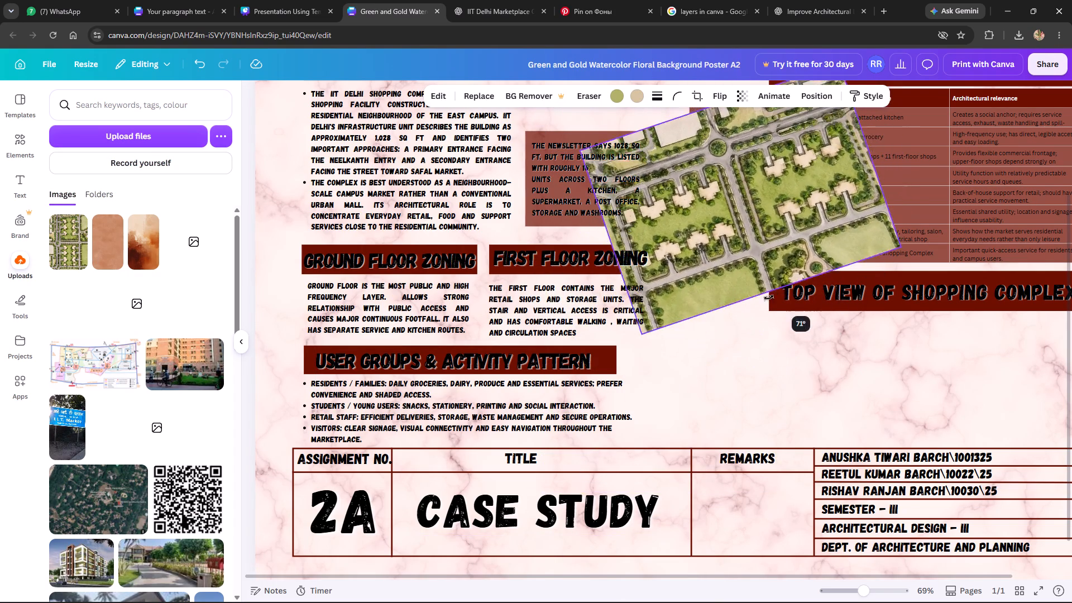
{"action": "left_click_drag", "start_coordinate": [769, 298], "coordinate": [742, 310]}
{"action": "left_click_drag", "start_coordinate": [751, 240], "coordinate": [904, 394]}
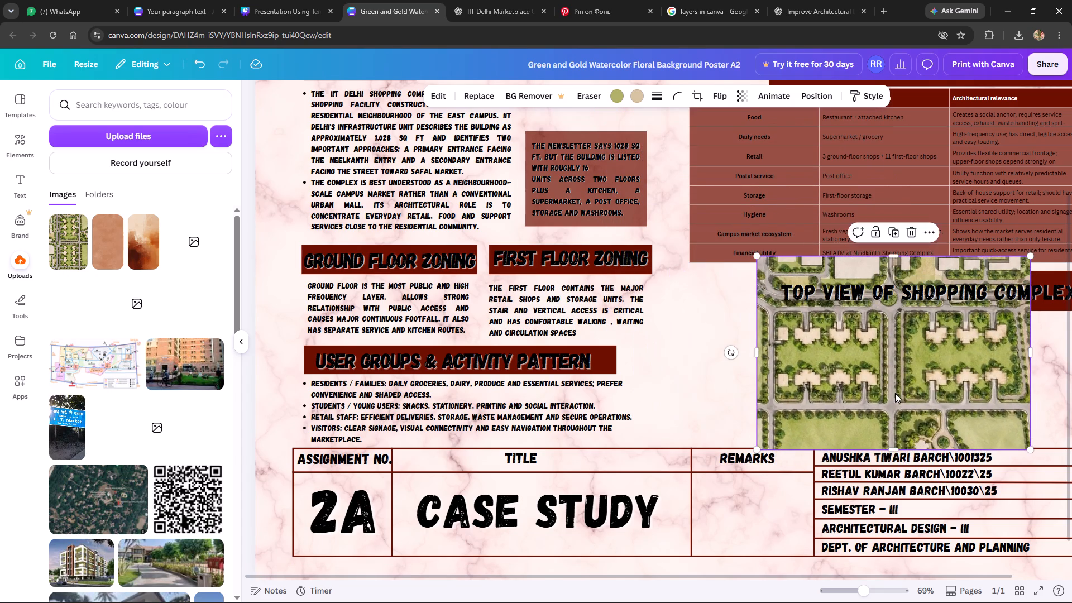
Extend the aerial image's crop to a wider view, scale it down and place it directly beneath the "TOP VIEW OF SHOPPING COMPLEX" heading.
{"action": "scroll", "coordinate": [898, 395], "scroll_direction": "down", "scroll_amount": 1}
{"action": "middle_click_drag", "start_coordinate": [905, 395], "coordinate": [673, 426]}
{"action": "left_click_drag", "start_coordinate": [841, 372], "coordinate": [870, 380]}
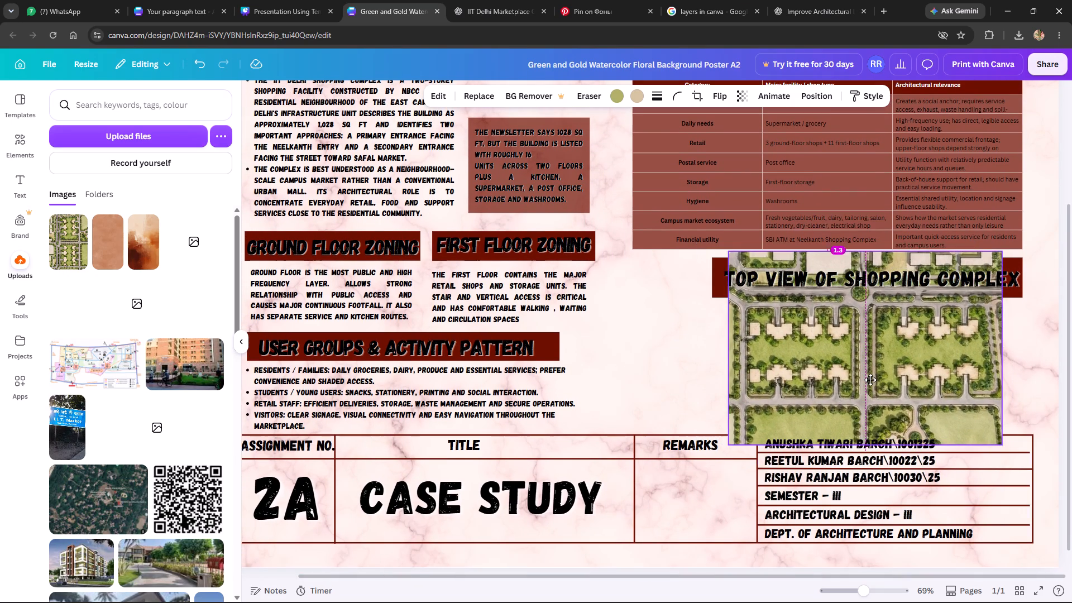
{"action": "left_click_drag", "start_coordinate": [870, 380], "coordinate": [872, 378]}
{"action": "left_click_drag", "start_coordinate": [730, 344], "coordinate": [650, 344]}
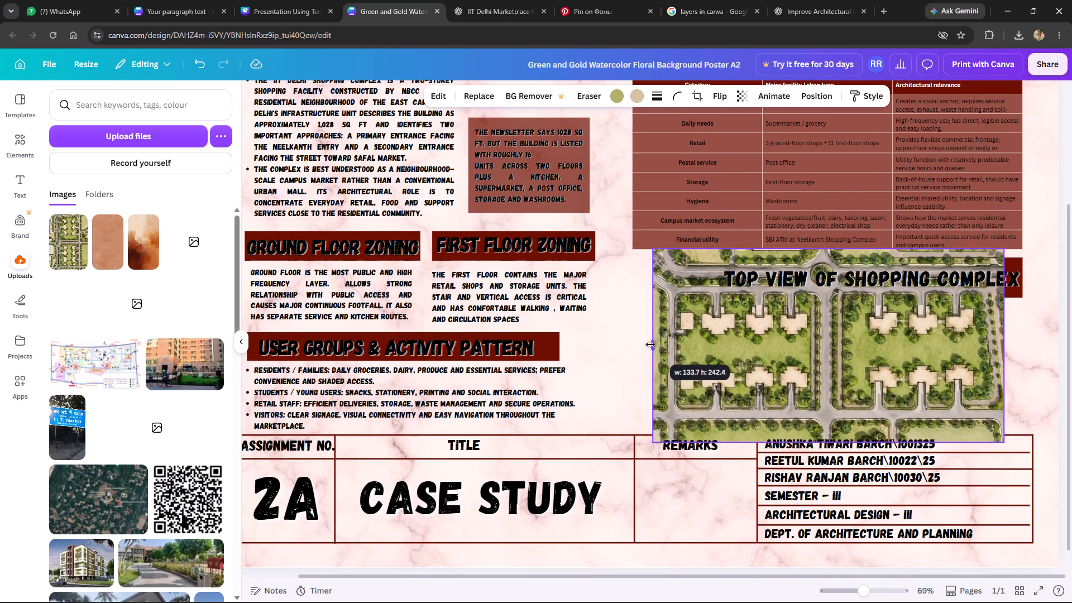
{"action": "left_click_drag", "start_coordinate": [650, 344], "coordinate": [603, 339]}
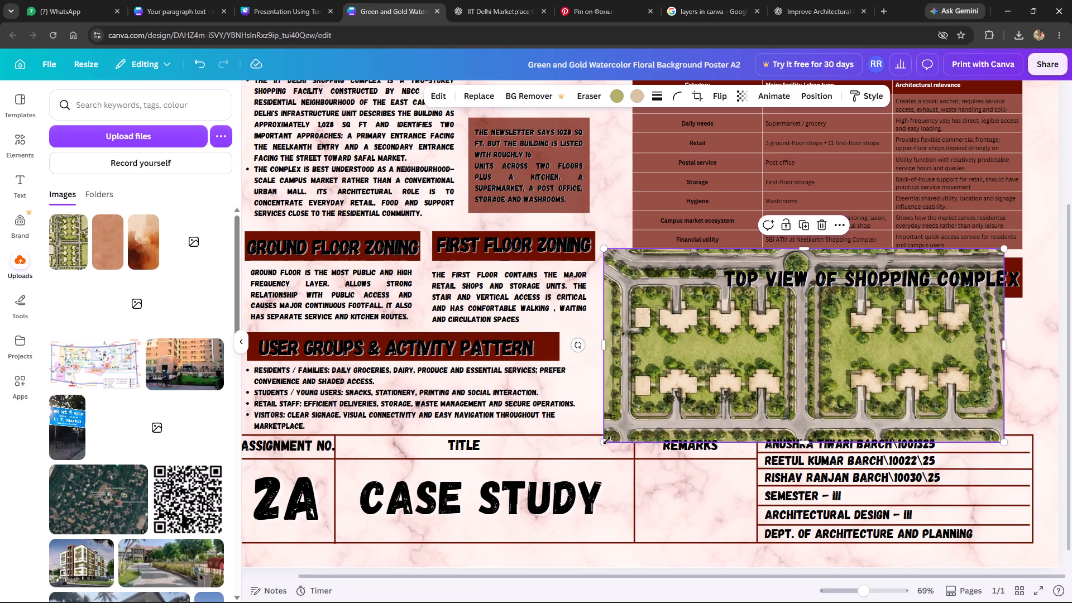
{"action": "left_click_drag", "start_coordinate": [605, 438], "coordinate": [714, 377]}
{"action": "left_click_drag", "start_coordinate": [844, 326], "coordinate": [848, 368]}
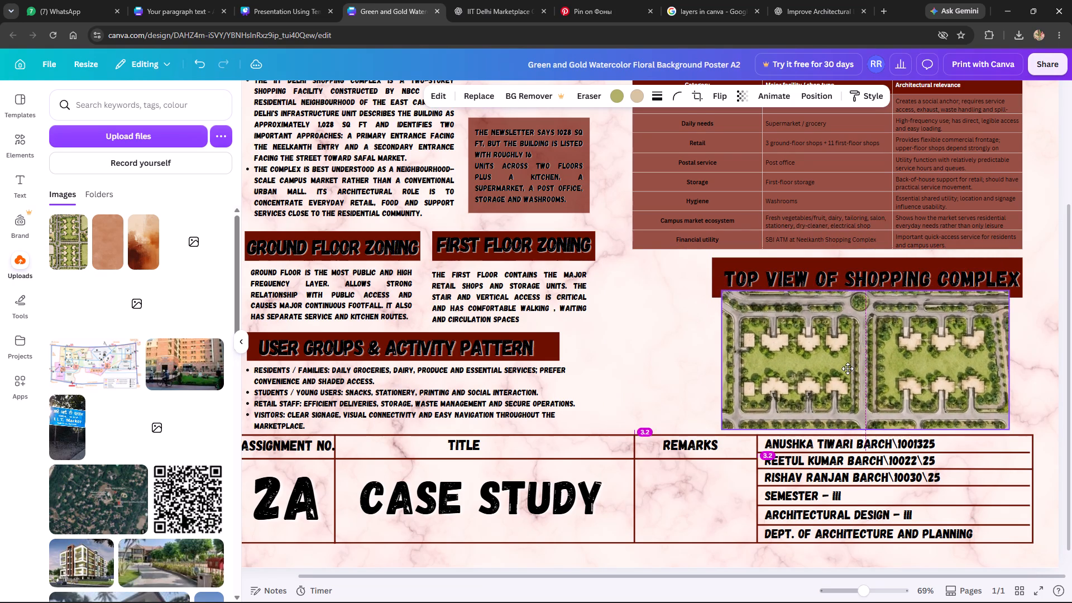
{"action": "left_click_drag", "start_coordinate": [848, 368], "coordinate": [848, 370]}
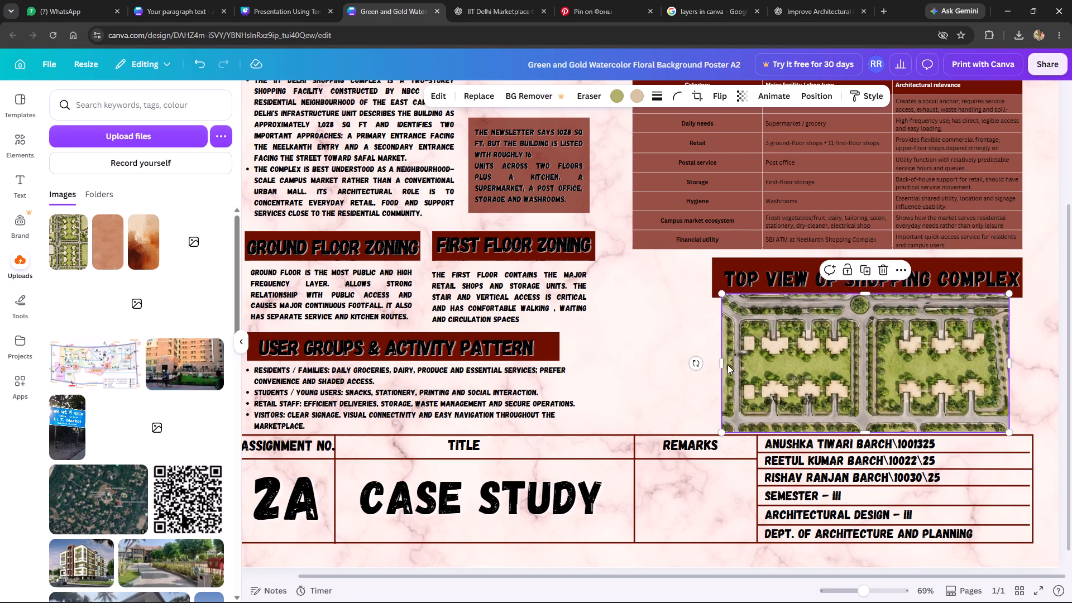
Widen the aerial image's crop further, resize it to fit above the title block and align its outer edge with the heading banner.
{"action": "left_click_drag", "start_coordinate": [723, 363], "coordinate": [667, 365]}
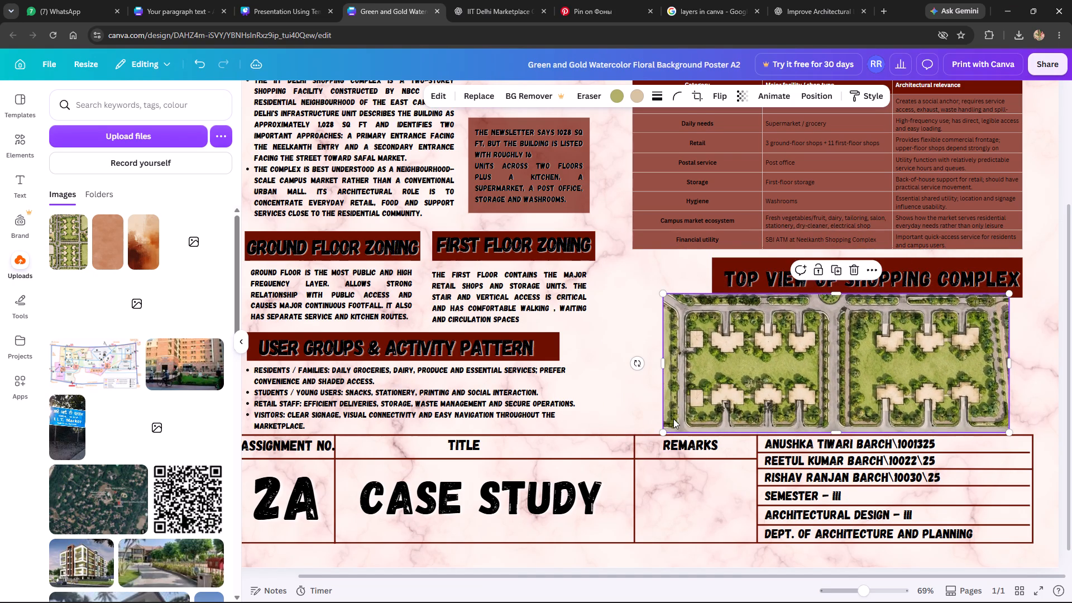
{"action": "left_click_drag", "start_coordinate": [664, 432], "coordinate": [734, 401]}
{"action": "left_click_drag", "start_coordinate": [848, 352], "coordinate": [845, 364]}
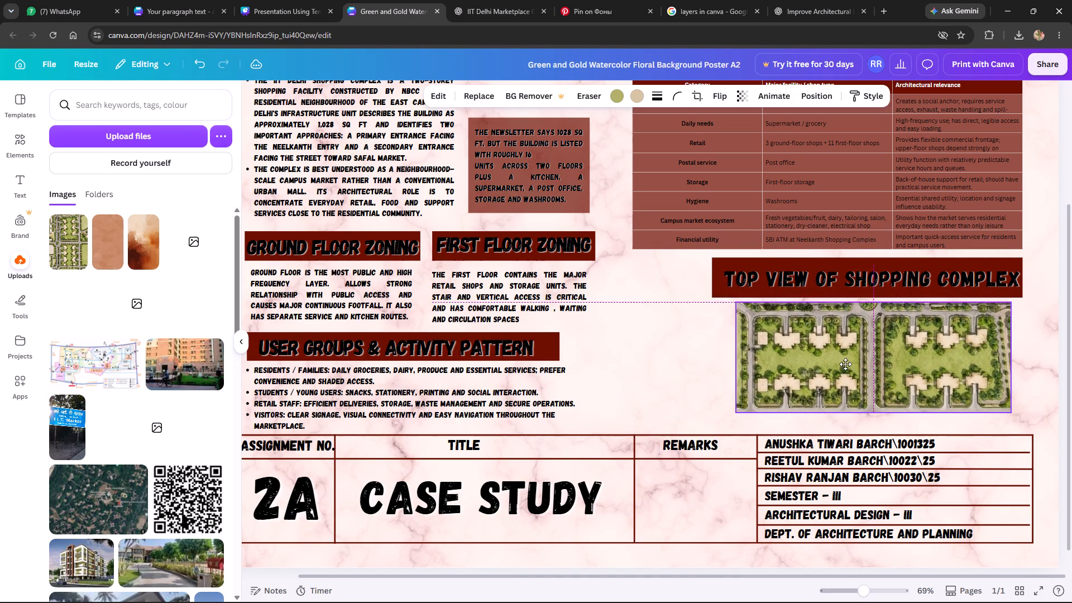
{"action": "left_click_drag", "start_coordinate": [845, 364], "coordinate": [844, 365]}
{"action": "left_click_drag", "start_coordinate": [733, 416], "coordinate": [715, 425]}
{"action": "left_click_drag", "start_coordinate": [804, 384], "coordinate": [822, 384]}
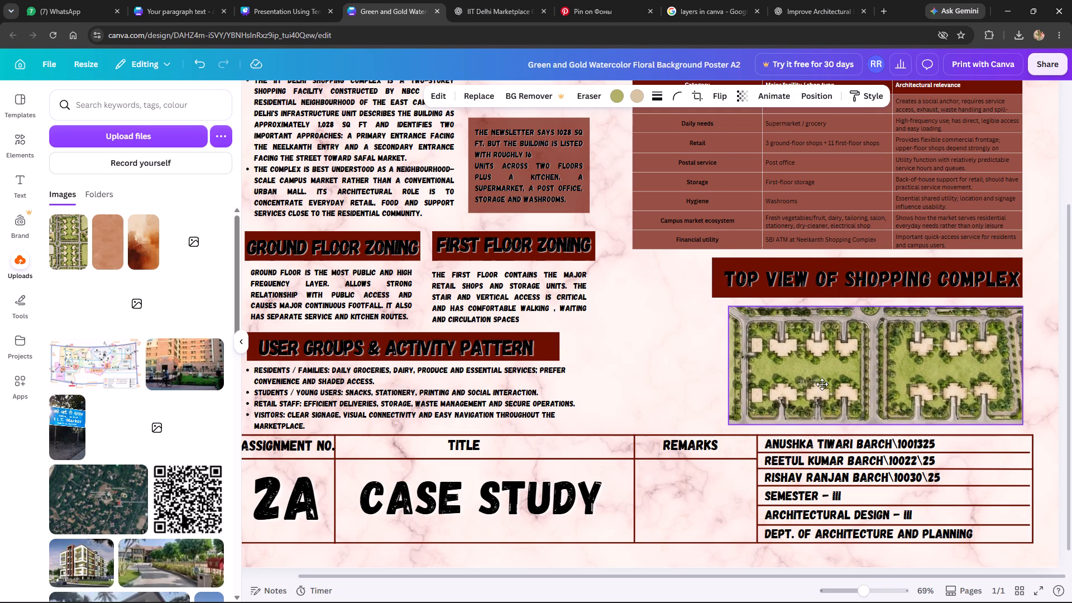
{"action": "left_click_drag", "start_coordinate": [822, 384], "coordinate": [813, 384]}
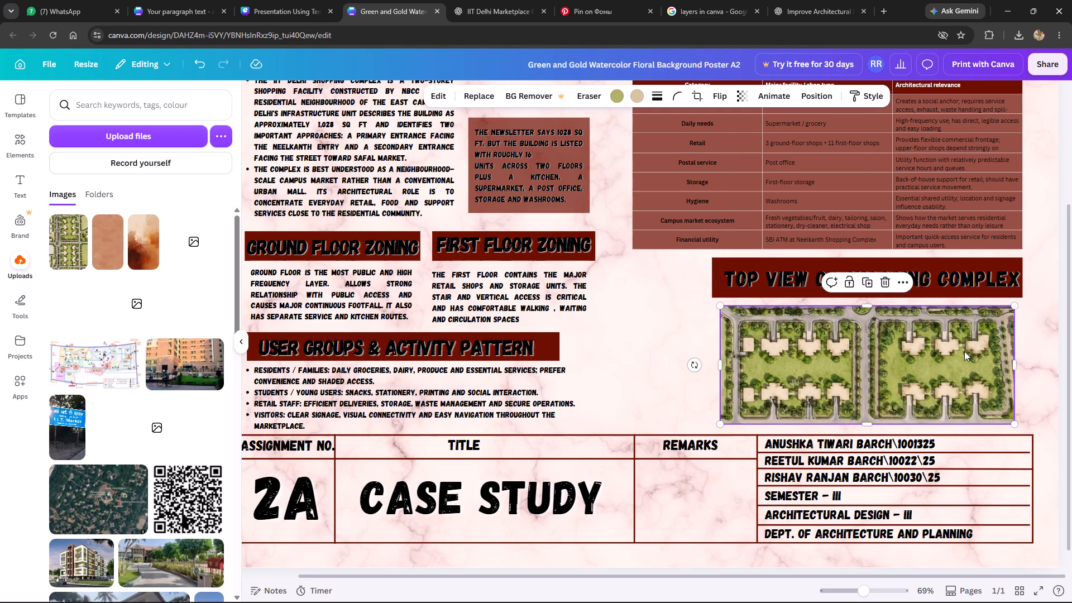
{"action": "left_click_drag", "start_coordinate": [860, 381], "coordinate": [868, 380]}
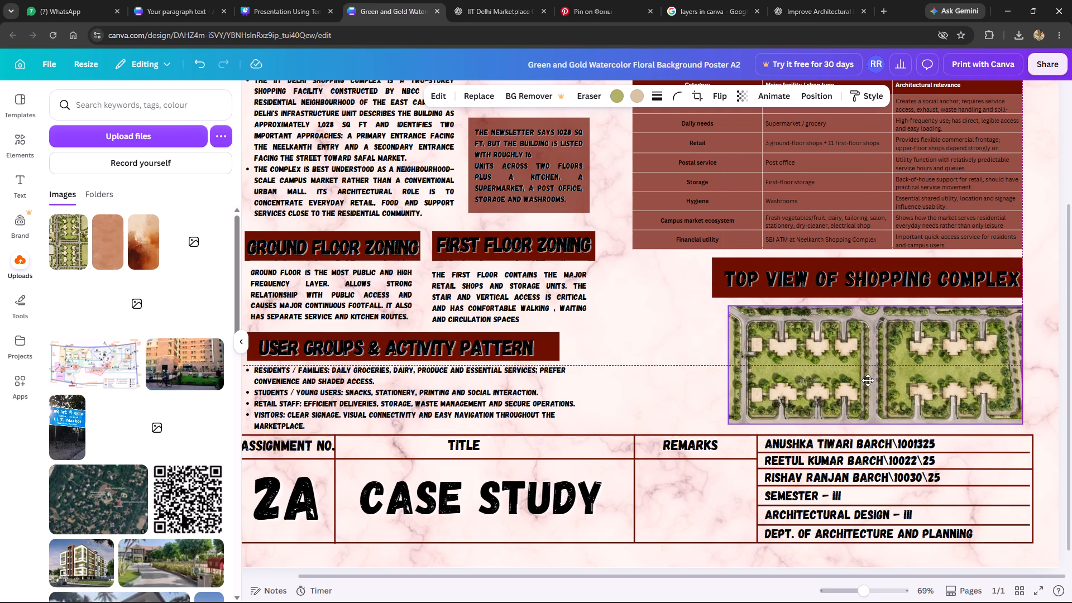
{"action": "left_click_drag", "start_coordinate": [868, 380], "coordinate": [868, 380]}
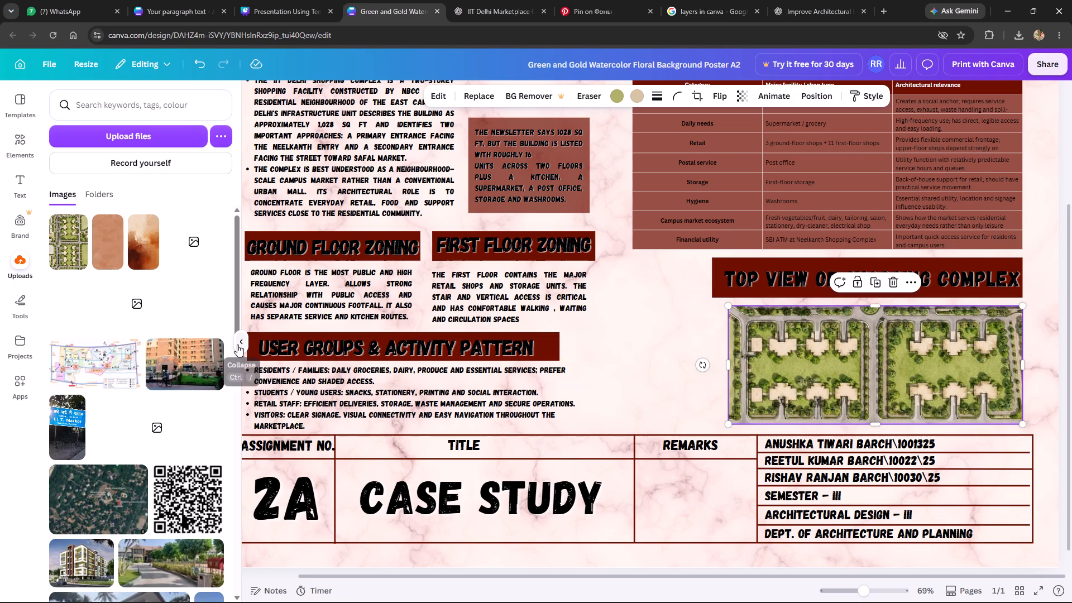
Collapse the uploads list and move the poster design into its own maximized browser window.
{"action": "left_click", "coordinate": [237, 344]}
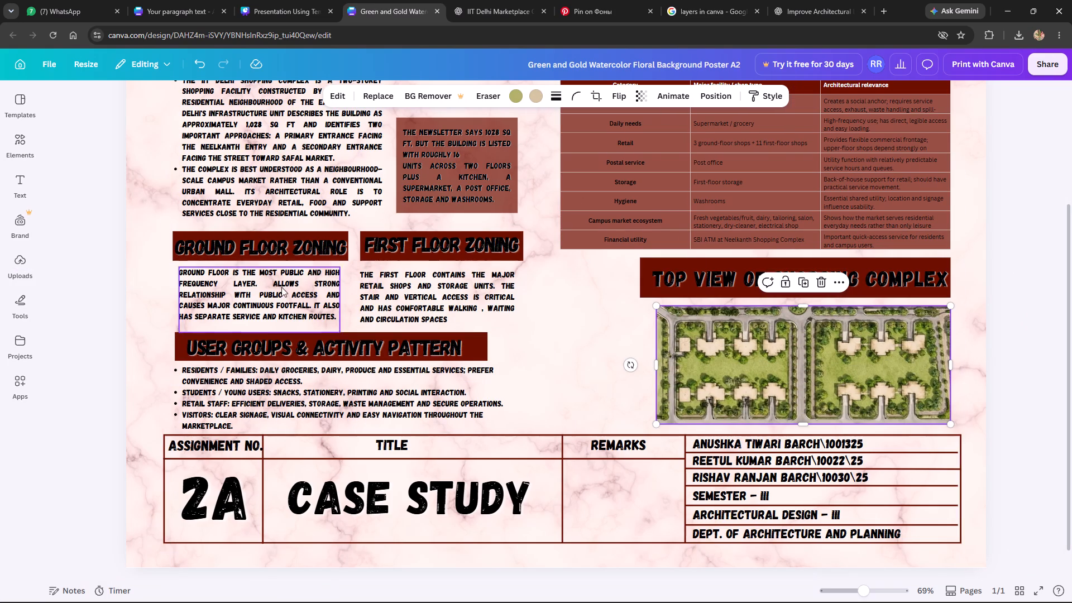
{"action": "left_click_drag", "start_coordinate": [424, 7], "coordinate": [417, 21]}
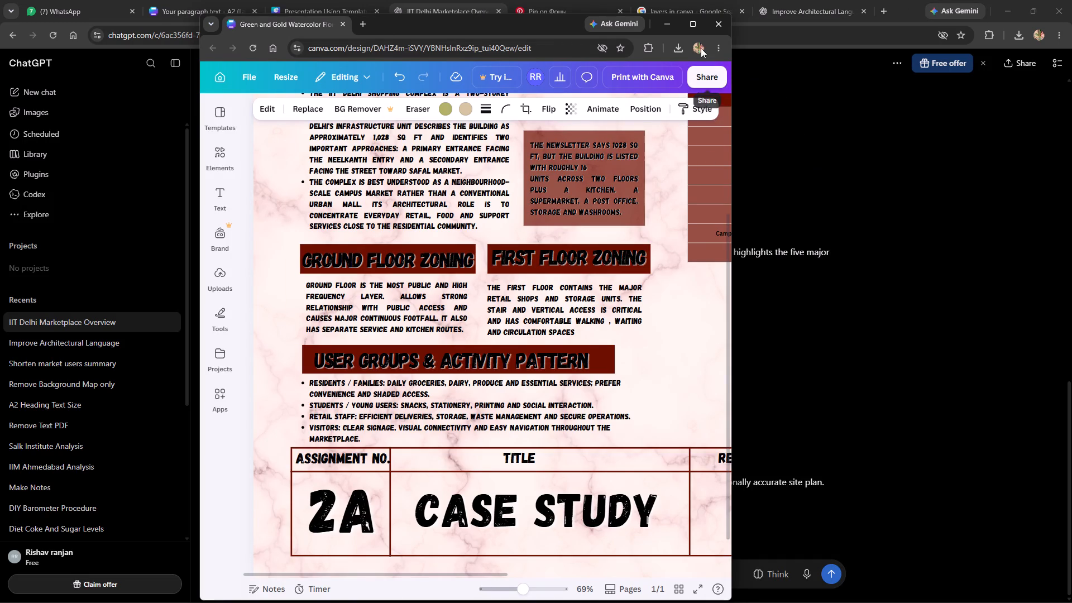
{"action": "left_click", "coordinate": [700, 29]}
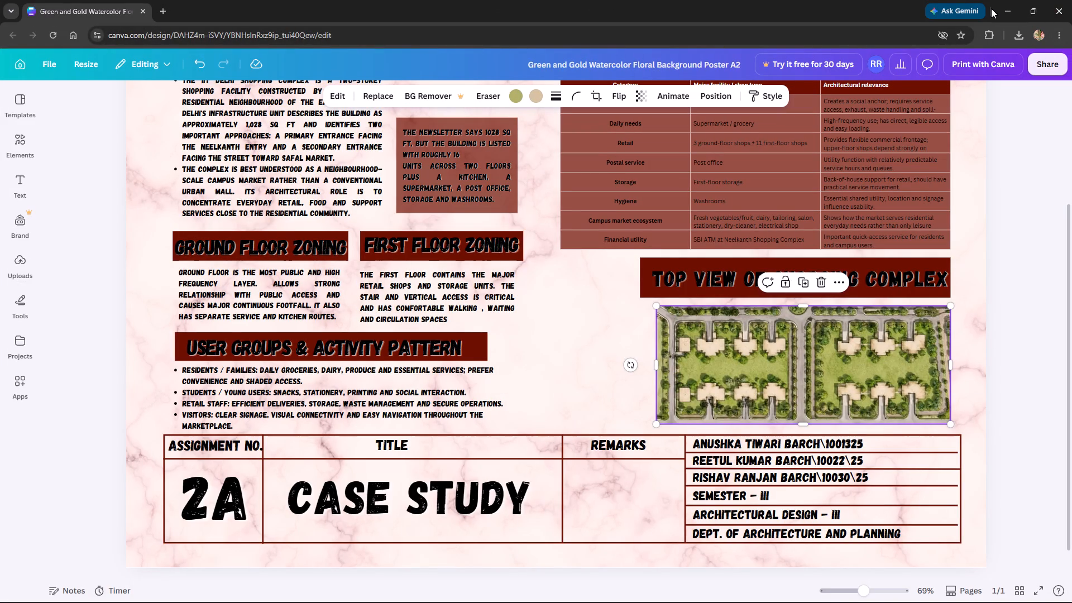
{"action": "scroll", "coordinate": [869, 161], "scroll_direction": "down", "scroll_amount": 2}
{"action": "scroll", "coordinate": [870, 156], "scroll_direction": "up", "scroll_amount": 4}
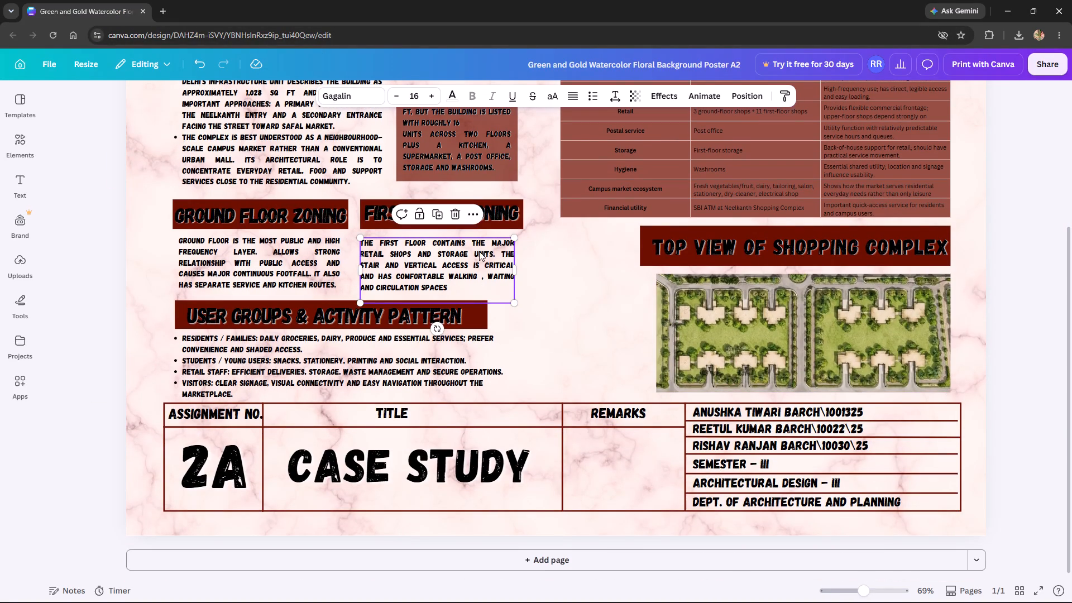
{"action": "left_click", "coordinate": [438, 214]}
{"action": "left_click_drag", "start_coordinate": [462, 266], "coordinate": [587, 327]}
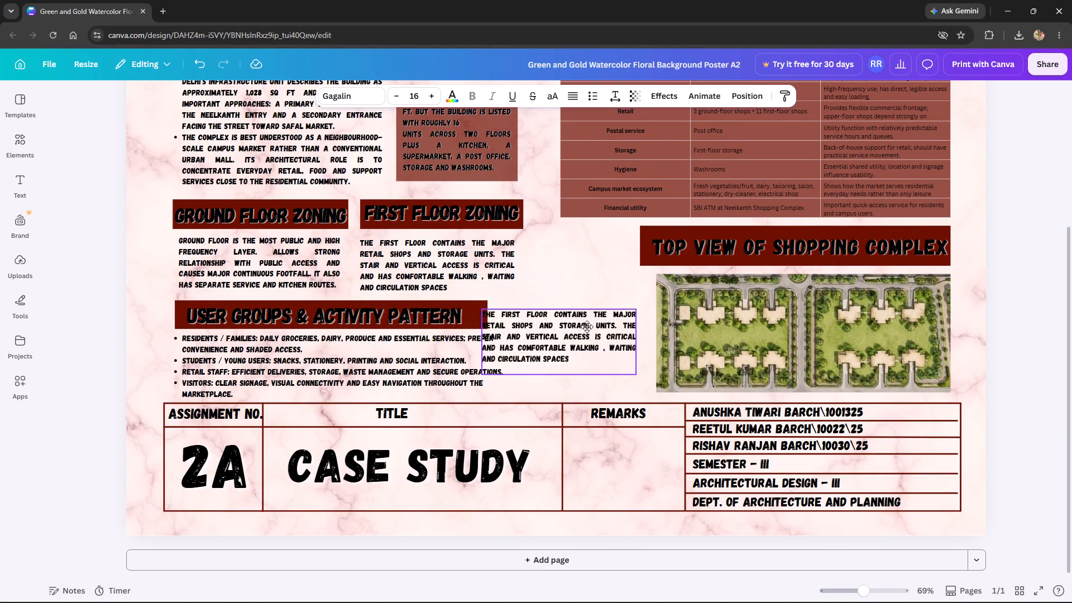
{"action": "left_click_drag", "start_coordinate": [587, 327], "coordinate": [592, 323]}
{"action": "left_click", "coordinate": [581, 324]}
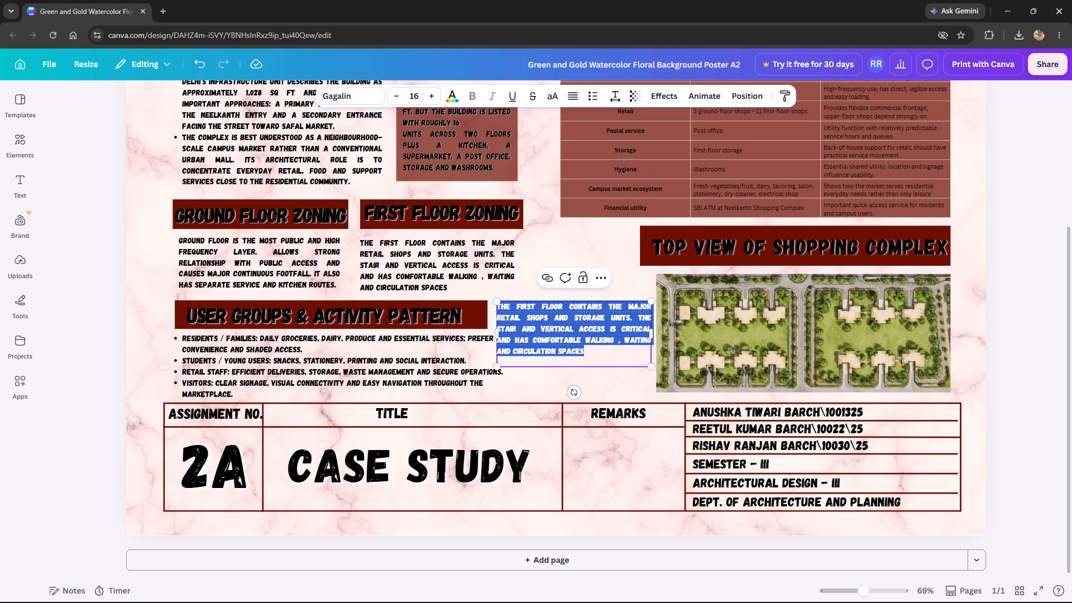
{"action": "key", "text": "BackSpace"}
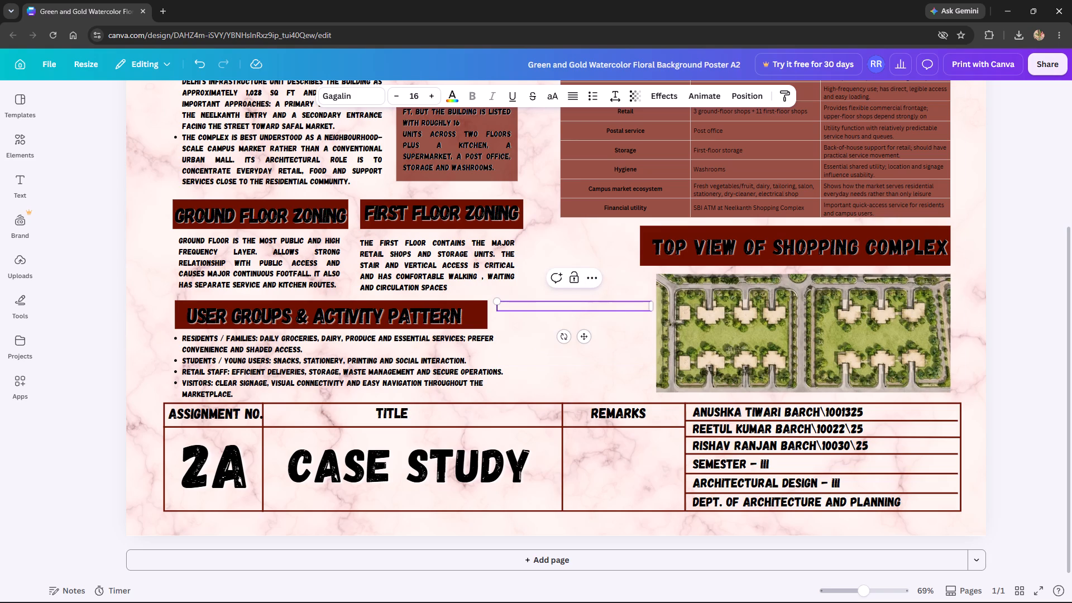
{"action": "key", "text": "ctrl+v"}
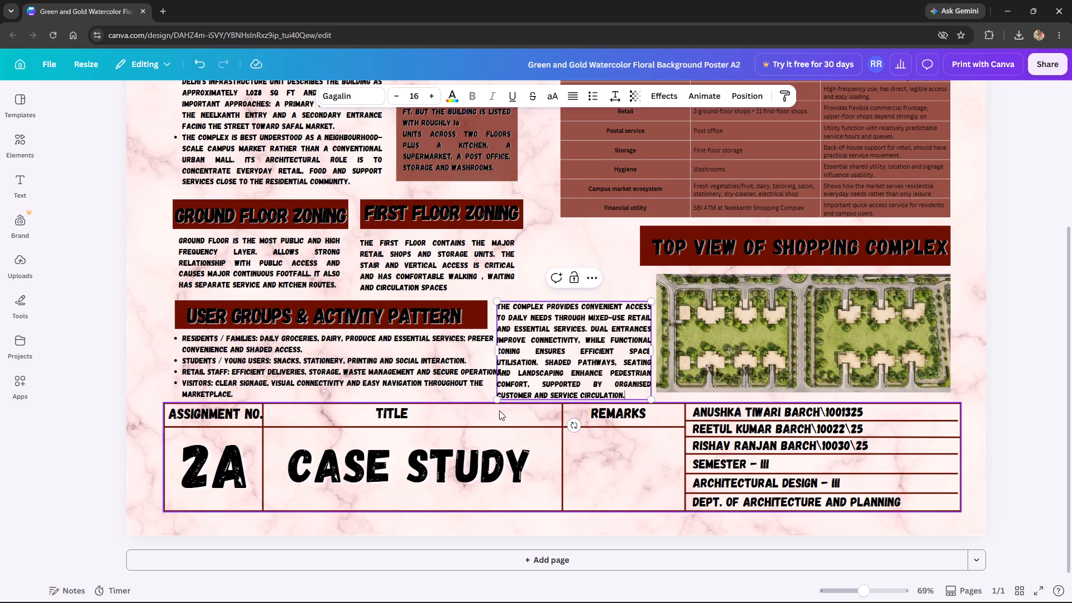
Scale the pasted paragraph to font size 13.4 and fit it between the user groups text and the top-view image.
{"action": "left_click_drag", "start_coordinate": [499, 400], "coordinate": [515, 385]}
{"action": "left_click_drag", "start_coordinate": [590, 338], "coordinate": [581, 324]}
{"action": "left_click", "coordinate": [1032, 238]}
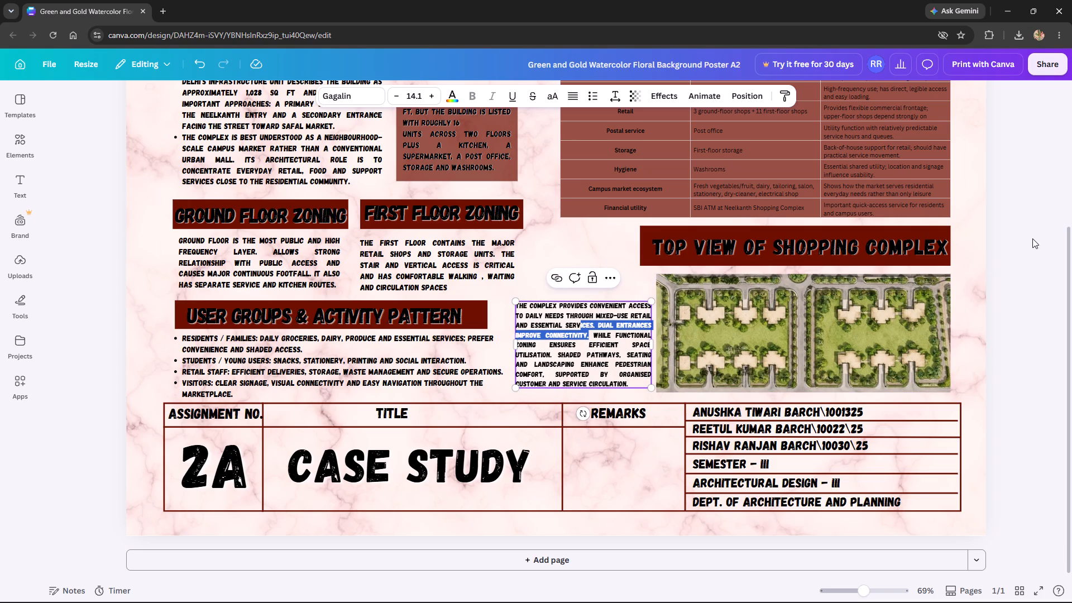
{"action": "left_click_drag", "start_coordinate": [609, 340], "coordinate": [596, 324]}
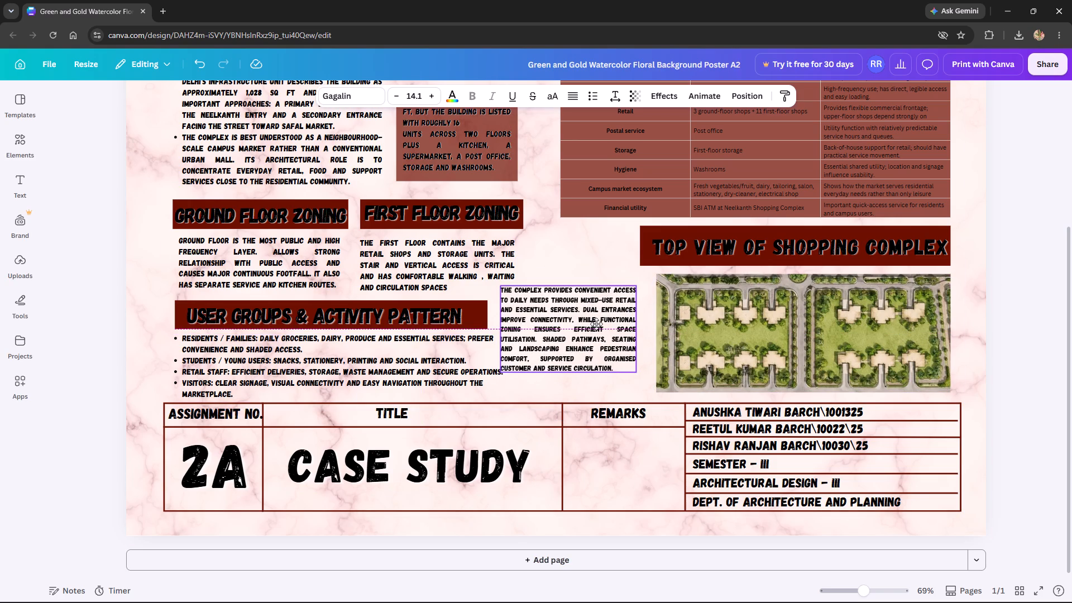
{"action": "left_click_drag", "start_coordinate": [596, 324], "coordinate": [601, 326]}
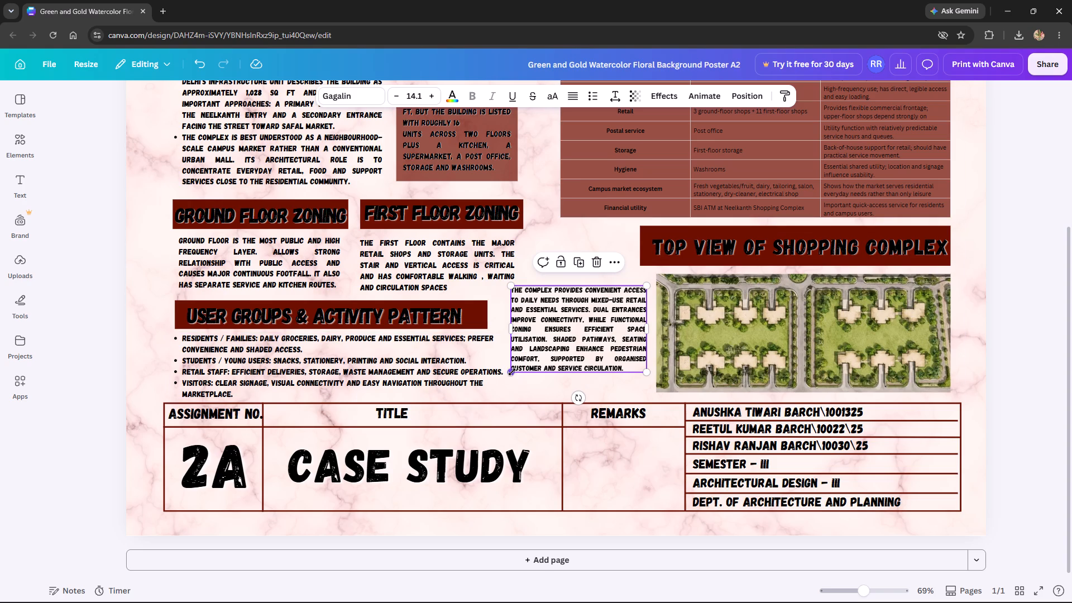
{"action": "left_click_drag", "start_coordinate": [512, 372], "coordinate": [545, 346]}
{"action": "left_click_drag", "start_coordinate": [600, 309], "coordinate": [582, 305]}
{"action": "left_click", "coordinate": [573, 281]}
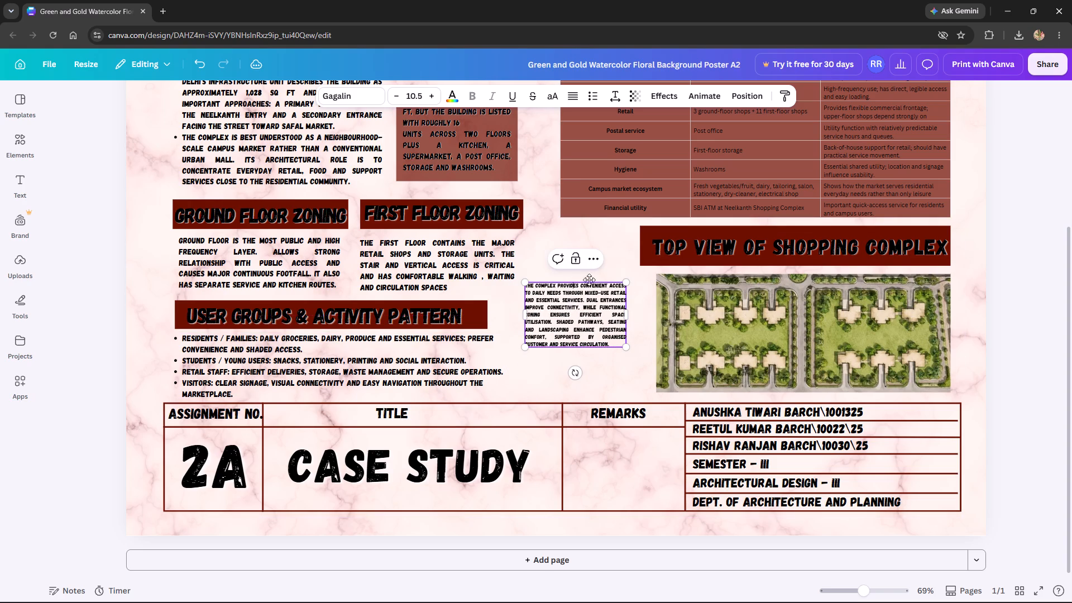
{"action": "left_click_drag", "start_coordinate": [626, 281], "coordinate": [628, 247]}
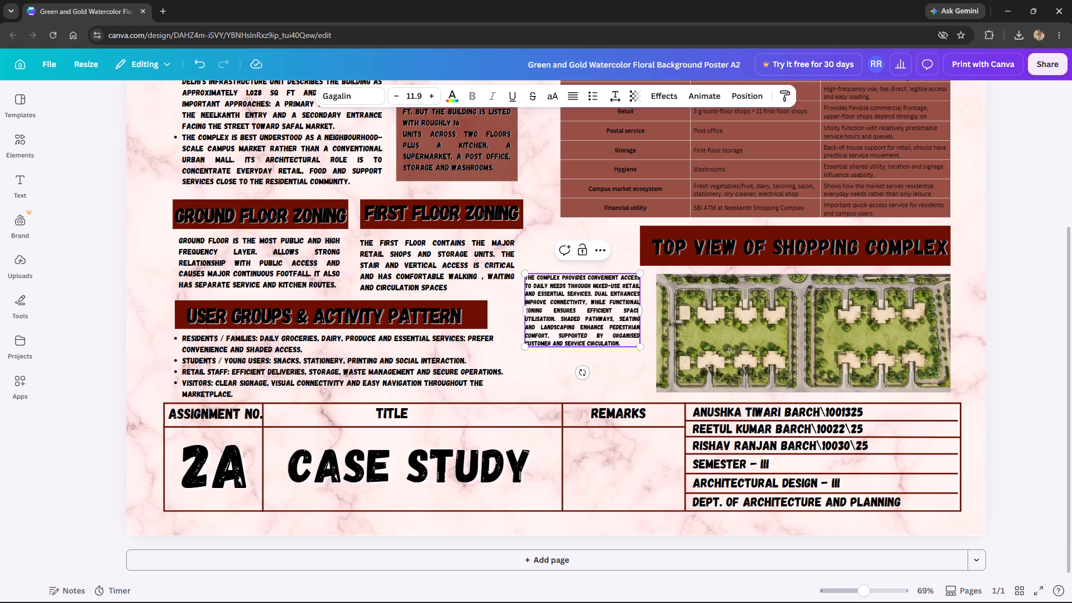
{"action": "left_click_drag", "start_coordinate": [526, 342], "coordinate": [533, 360]}
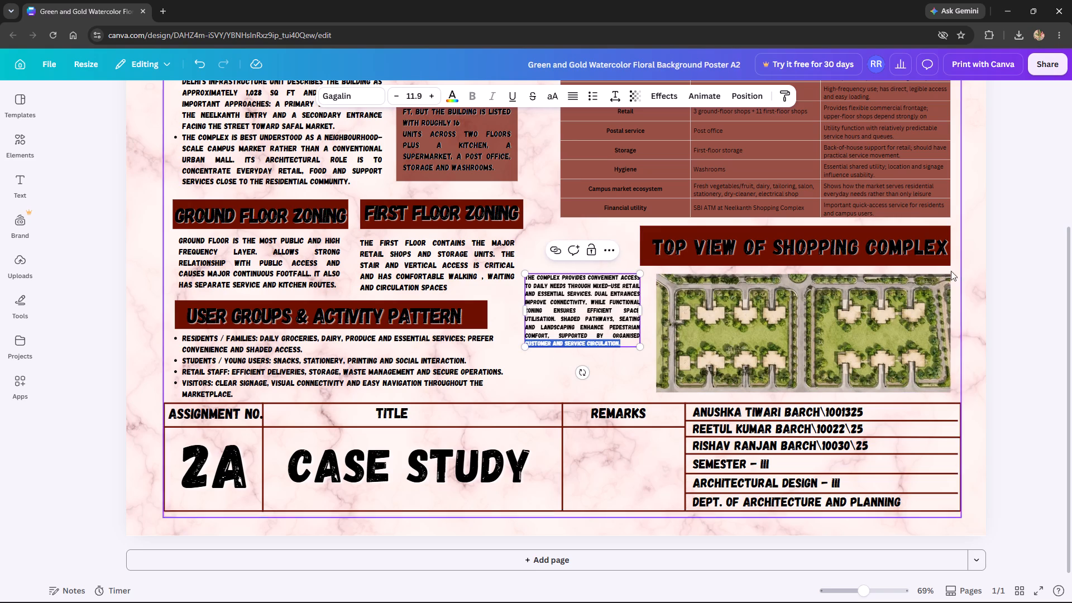
{"action": "left_click", "coordinate": [997, 271]}
{"action": "left_click", "coordinate": [544, 327]}
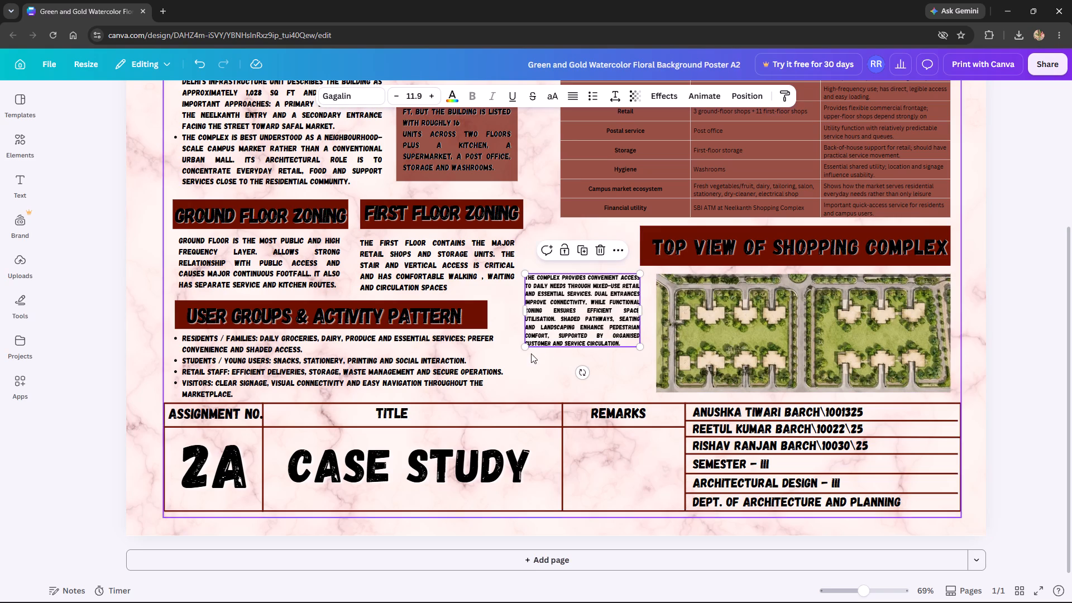
{"action": "left_click_drag", "start_coordinate": [525, 346], "coordinate": [513, 357]}
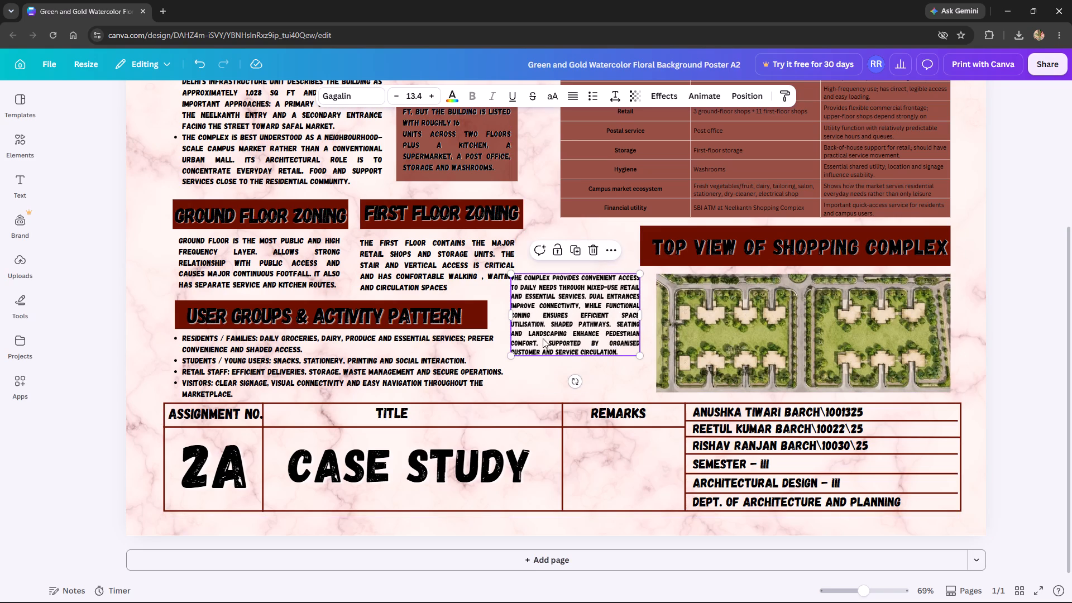
{"action": "left_click_drag", "start_coordinate": [583, 316], "coordinate": [591, 335]}
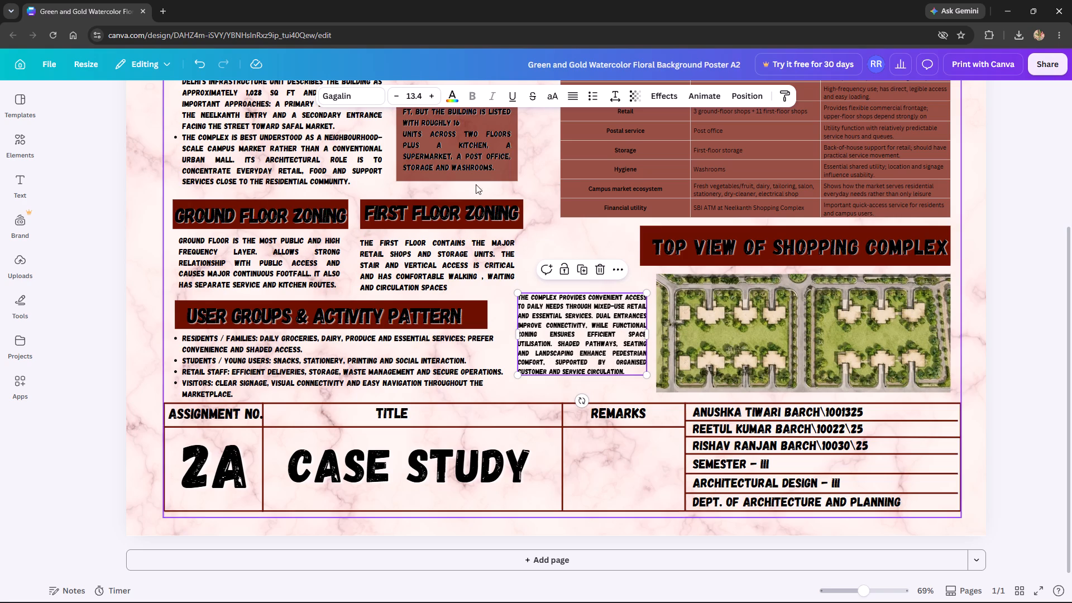
Duplicate the brown box behind the building-size text and fit the copy over the new takeaways paragraph, covering its full width.
{"action": "left_click", "coordinate": [508, 168]}
{"action": "left_click", "coordinate": [513, 178]}
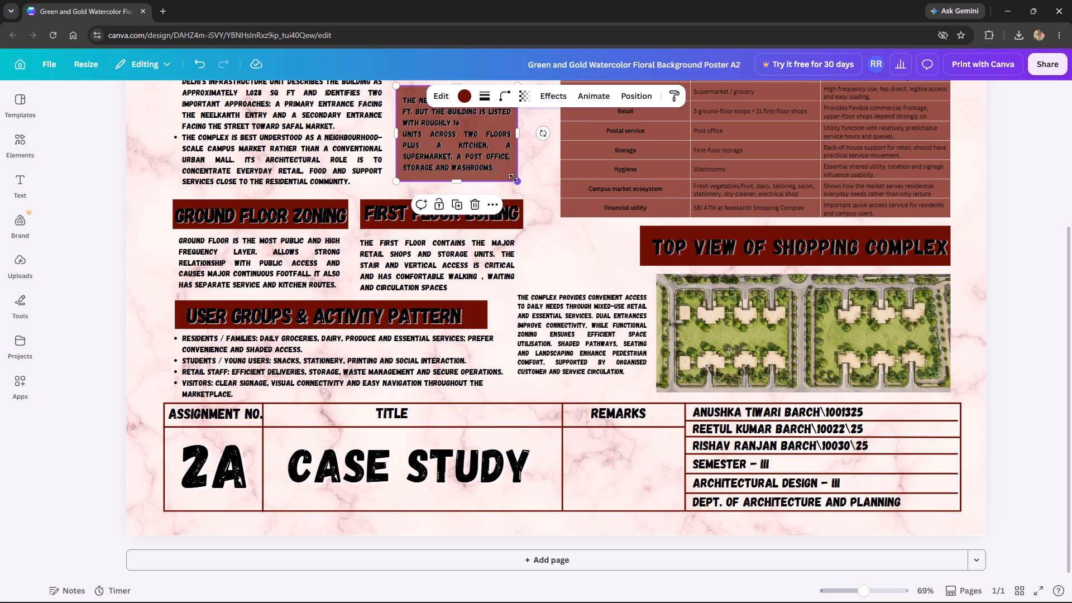
{"action": "left_click", "coordinate": [457, 203]}
{"action": "left_click_drag", "start_coordinate": [490, 164], "coordinate": [610, 359]}
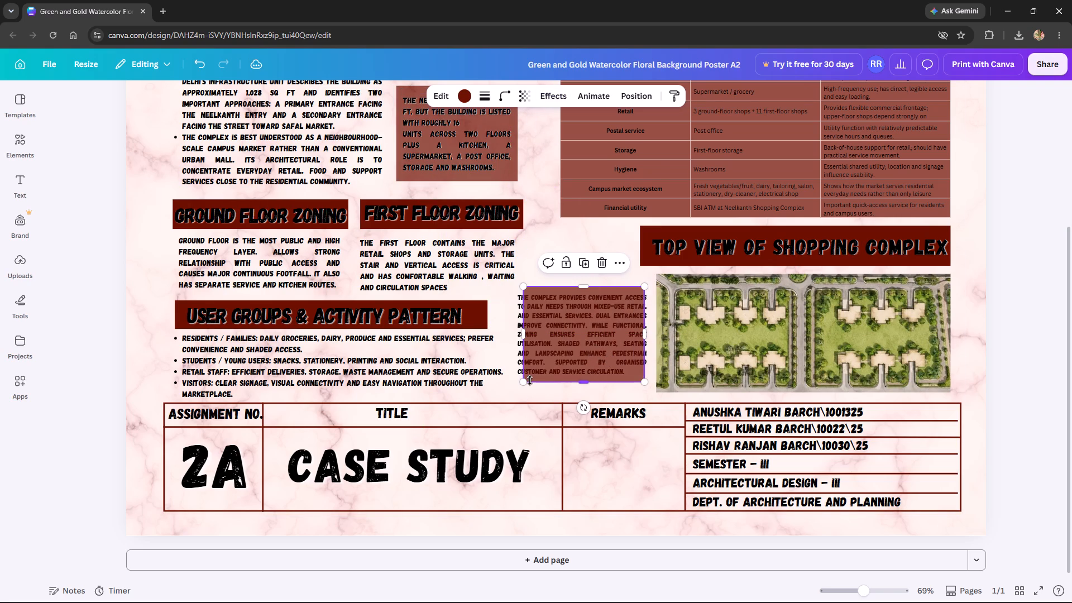
{"action": "left_click_drag", "start_coordinate": [524, 381], "coordinate": [515, 383]}
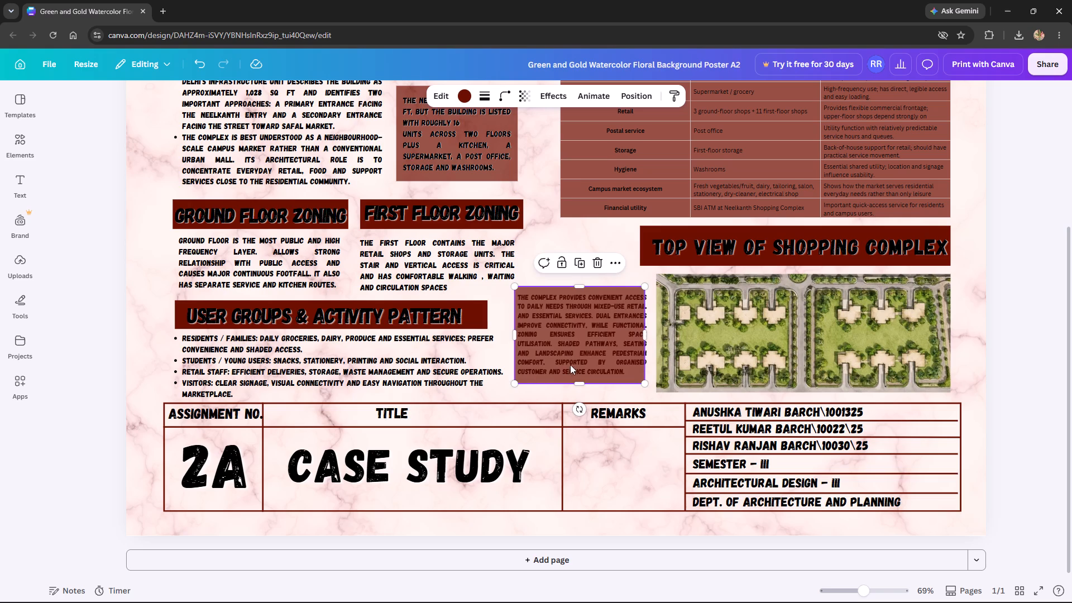
{"action": "left_click_drag", "start_coordinate": [572, 362], "coordinate": [577, 361]}
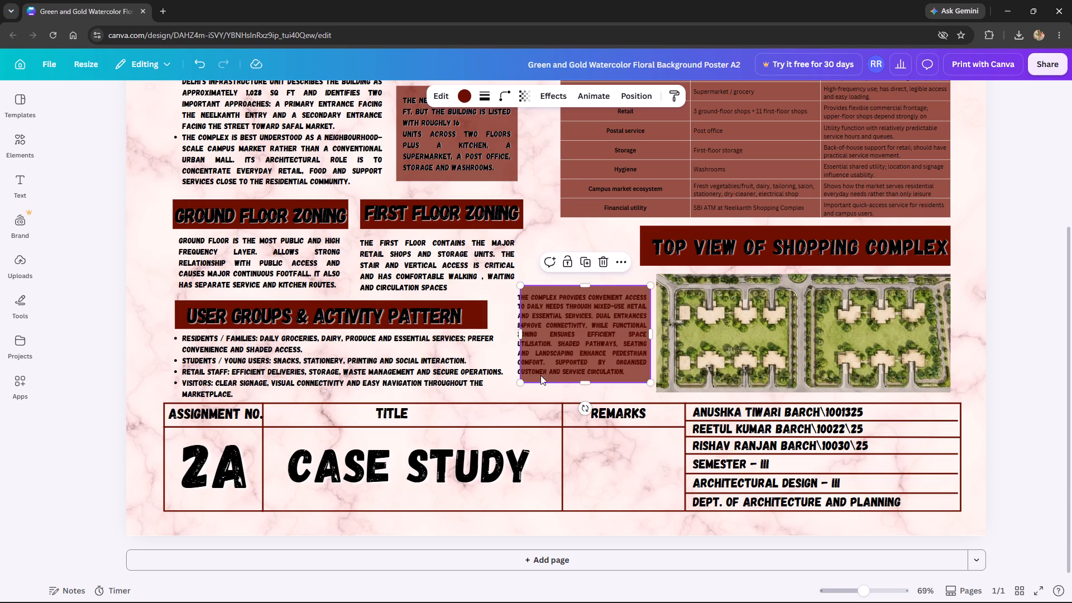
{"action": "left_click_drag", "start_coordinate": [524, 382], "coordinate": [516, 382]}
Send the duplicated brown box backward so it sits behind the takeaways paragraph.
{"action": "left_click", "coordinate": [606, 313]}
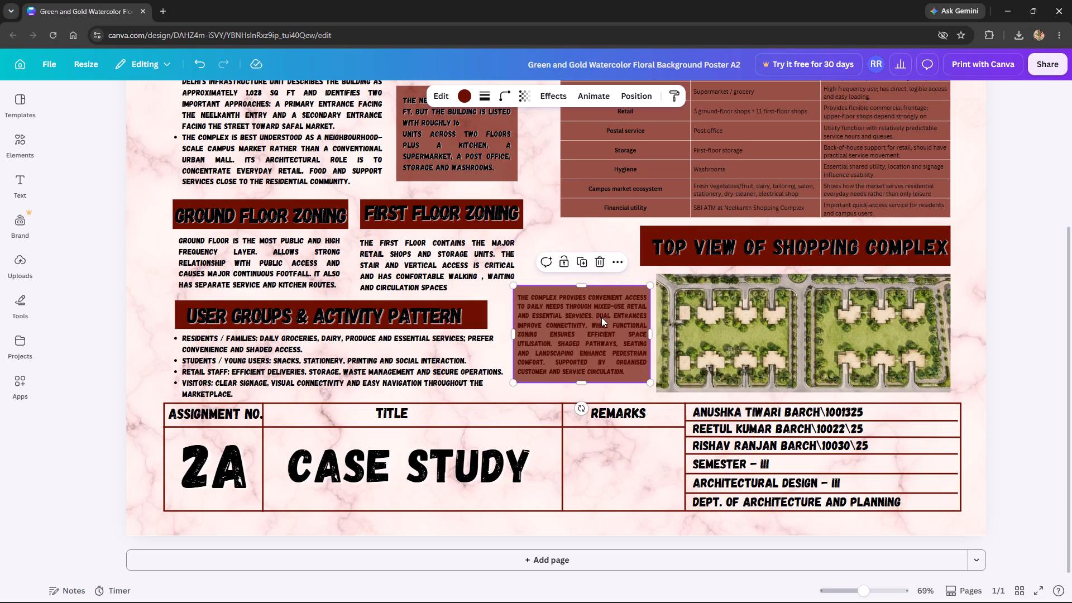
{"action": "left_click", "coordinate": [617, 261]}
{"action": "left_click", "coordinate": [649, 386]}
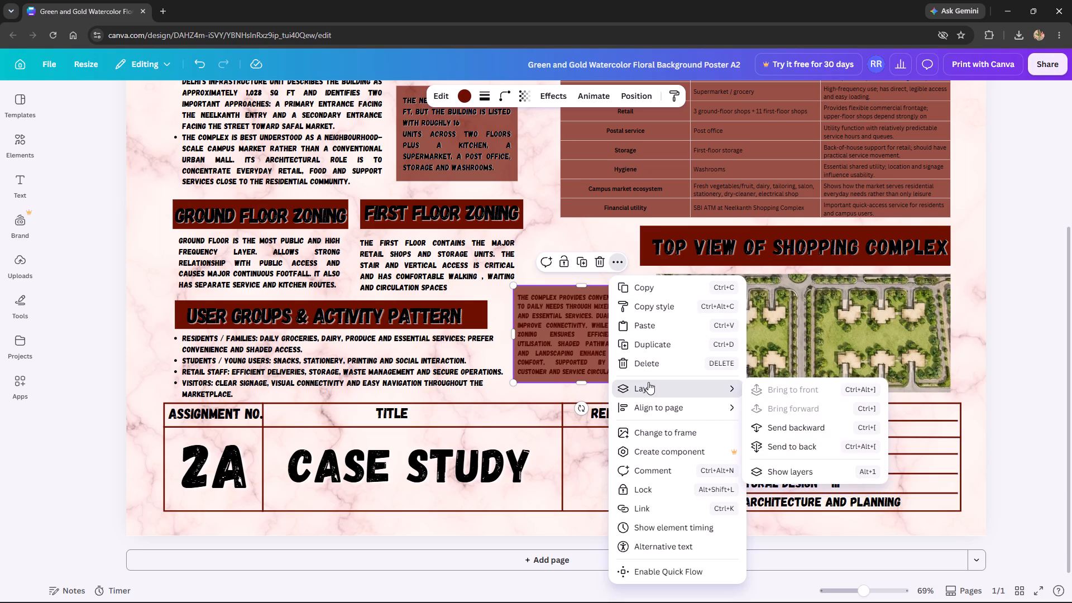
{"action": "left_click", "coordinate": [780, 424]}
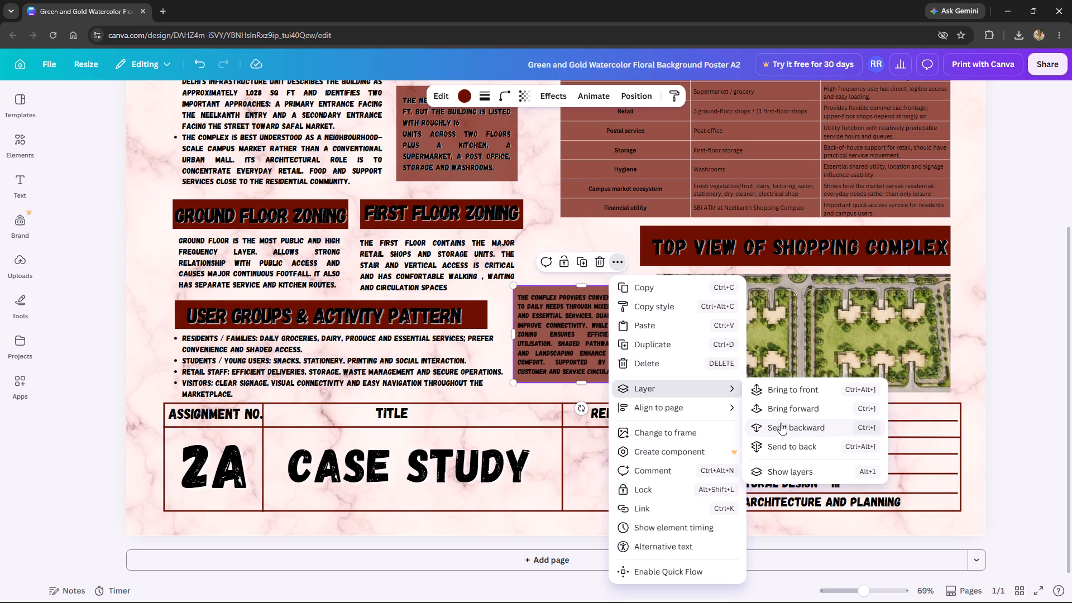
{"action": "left_click", "coordinate": [1049, 309]}
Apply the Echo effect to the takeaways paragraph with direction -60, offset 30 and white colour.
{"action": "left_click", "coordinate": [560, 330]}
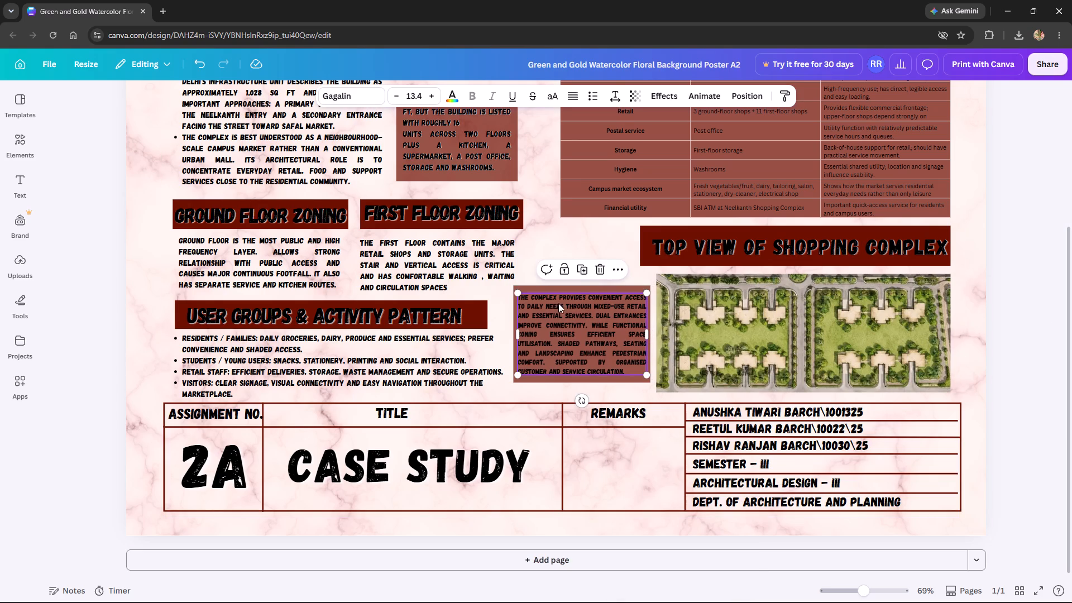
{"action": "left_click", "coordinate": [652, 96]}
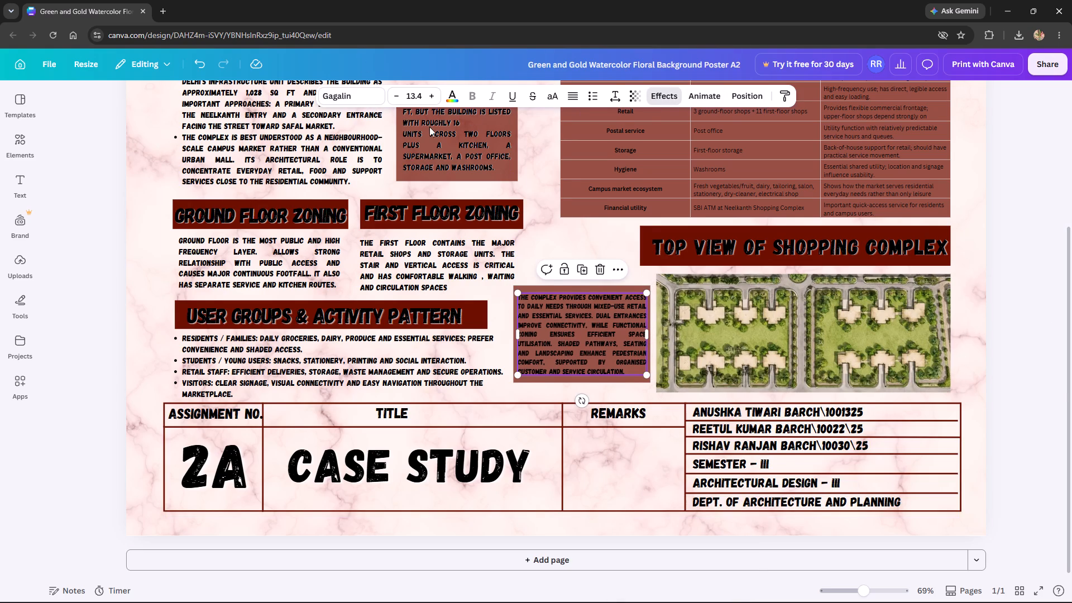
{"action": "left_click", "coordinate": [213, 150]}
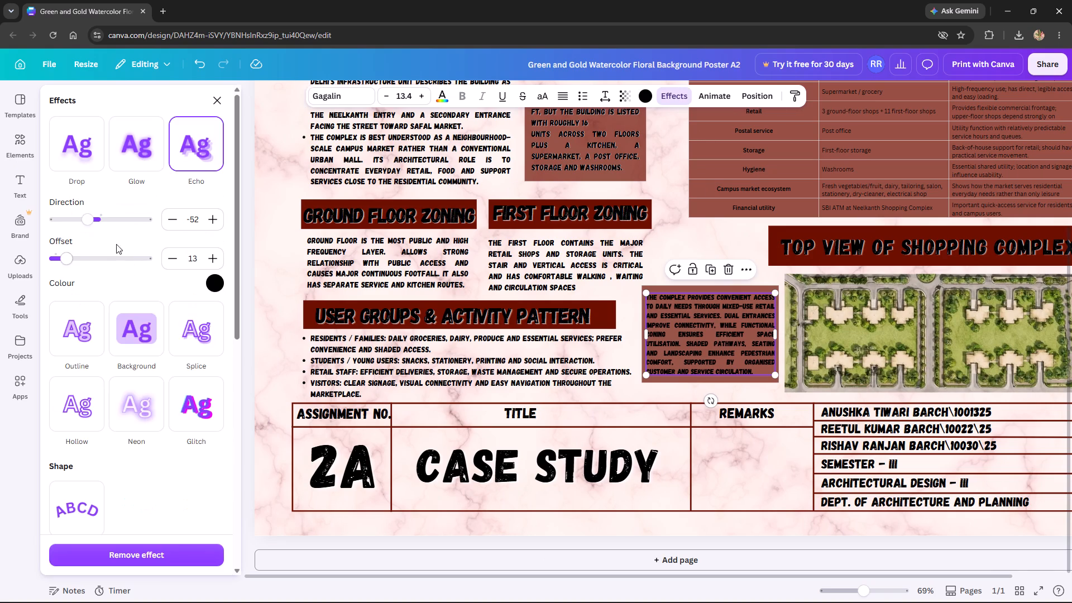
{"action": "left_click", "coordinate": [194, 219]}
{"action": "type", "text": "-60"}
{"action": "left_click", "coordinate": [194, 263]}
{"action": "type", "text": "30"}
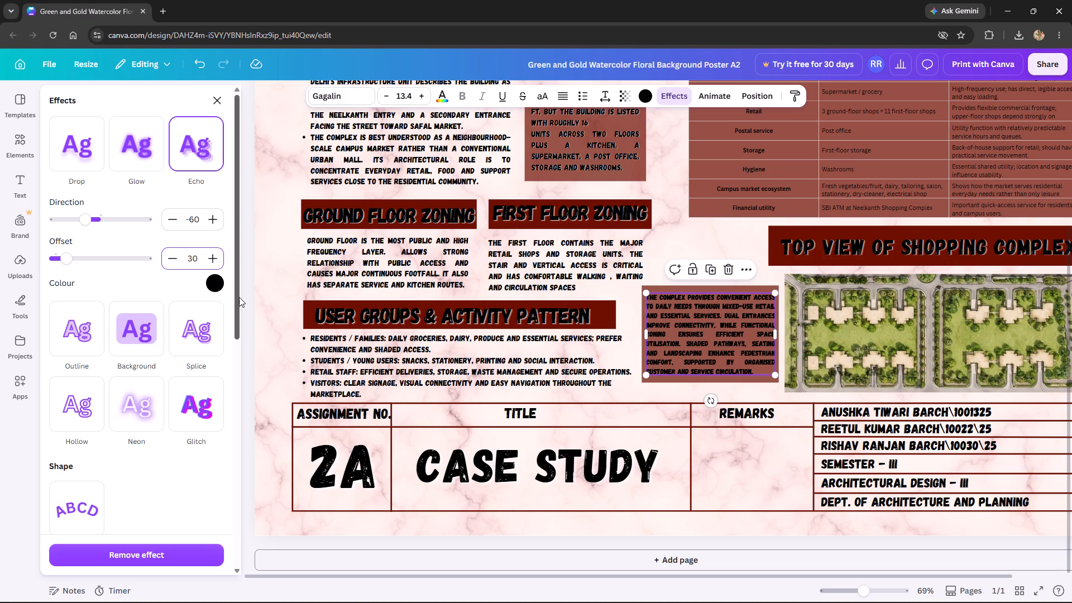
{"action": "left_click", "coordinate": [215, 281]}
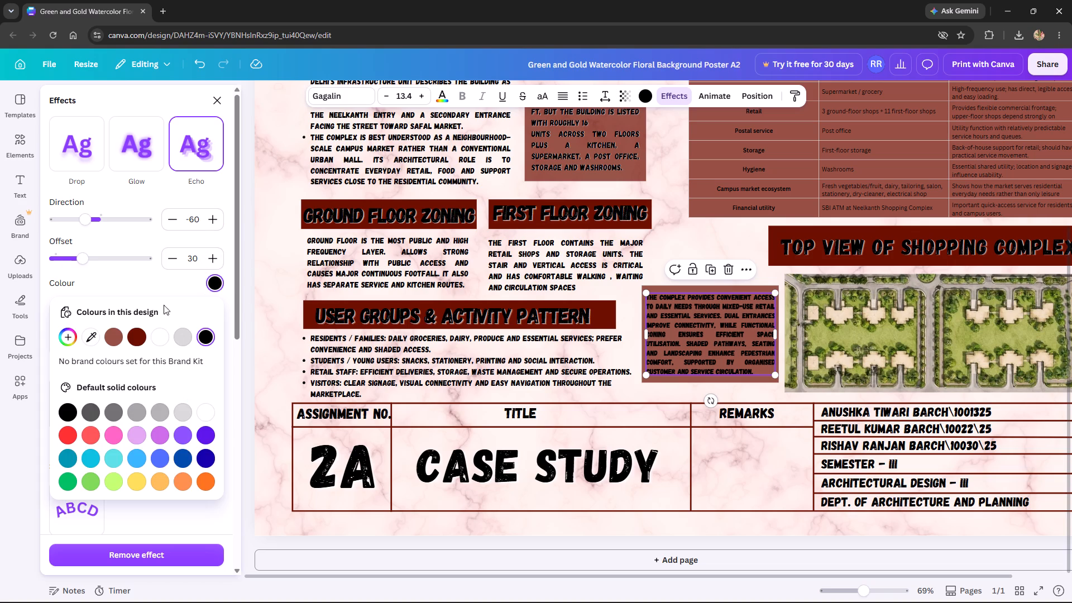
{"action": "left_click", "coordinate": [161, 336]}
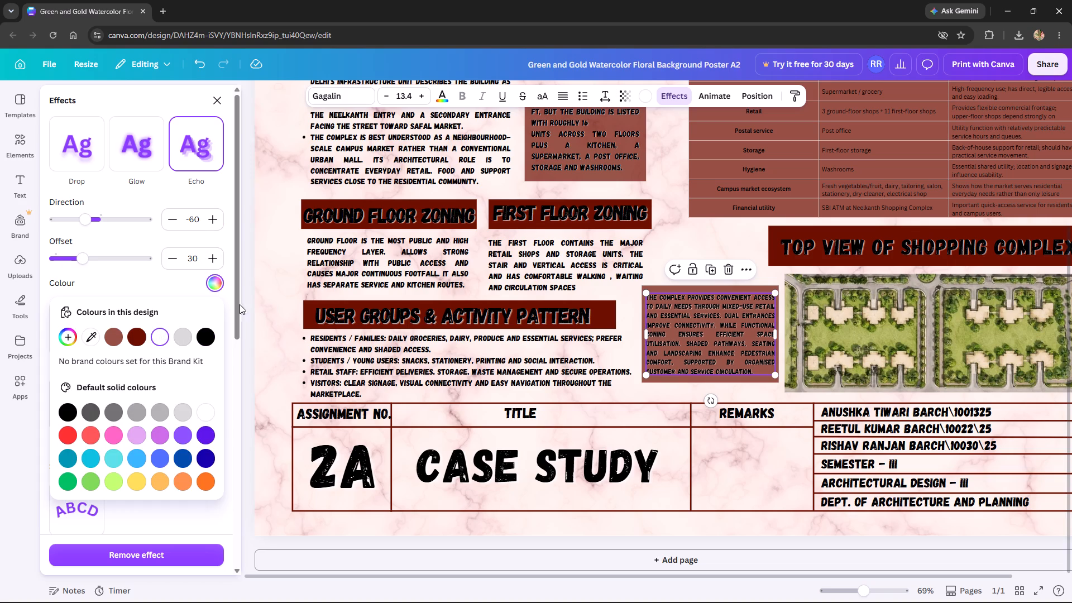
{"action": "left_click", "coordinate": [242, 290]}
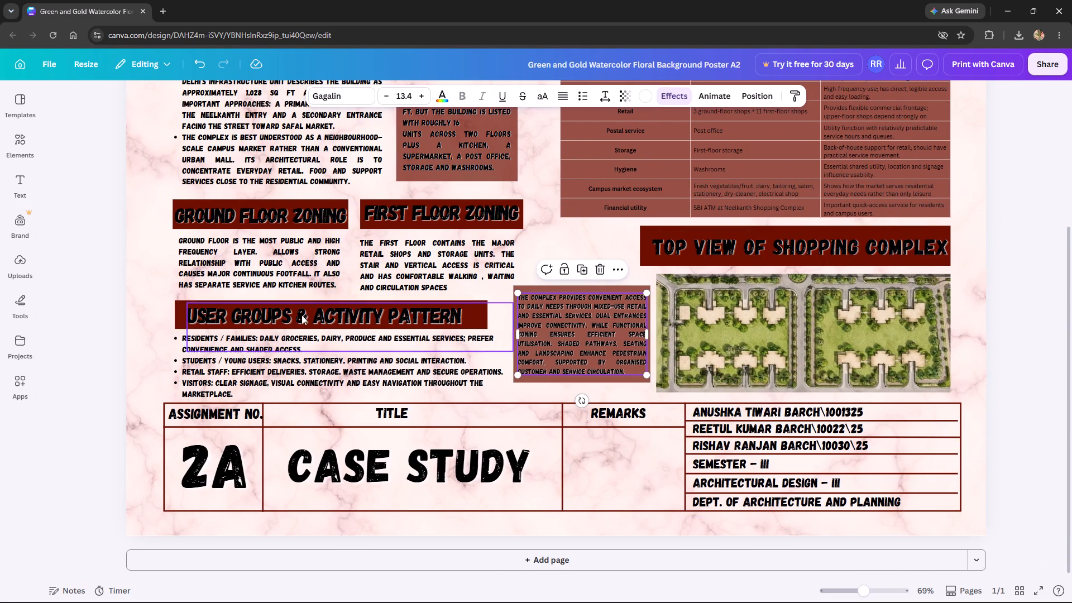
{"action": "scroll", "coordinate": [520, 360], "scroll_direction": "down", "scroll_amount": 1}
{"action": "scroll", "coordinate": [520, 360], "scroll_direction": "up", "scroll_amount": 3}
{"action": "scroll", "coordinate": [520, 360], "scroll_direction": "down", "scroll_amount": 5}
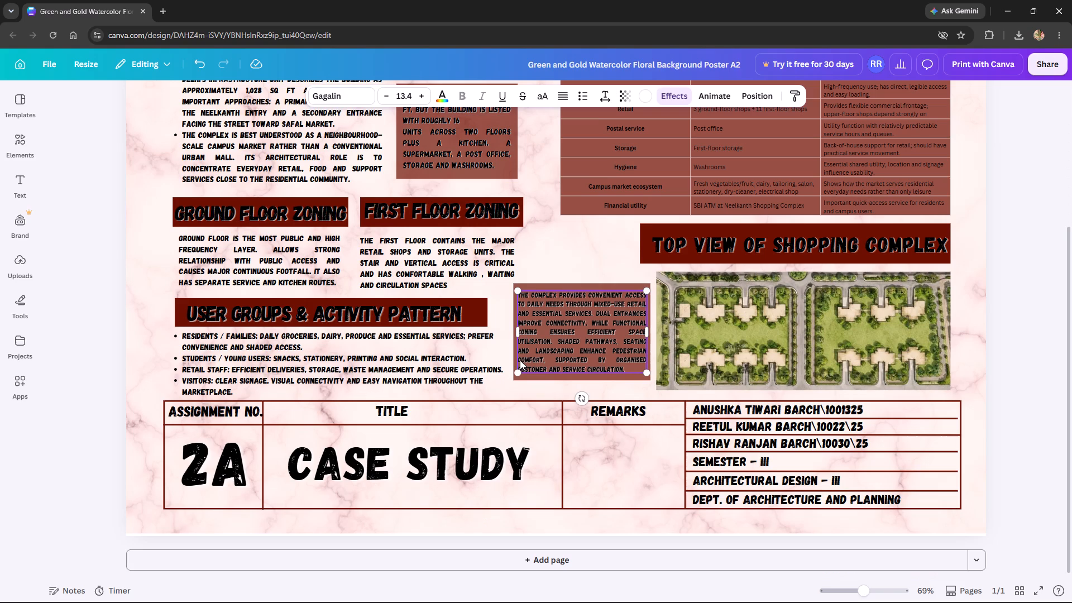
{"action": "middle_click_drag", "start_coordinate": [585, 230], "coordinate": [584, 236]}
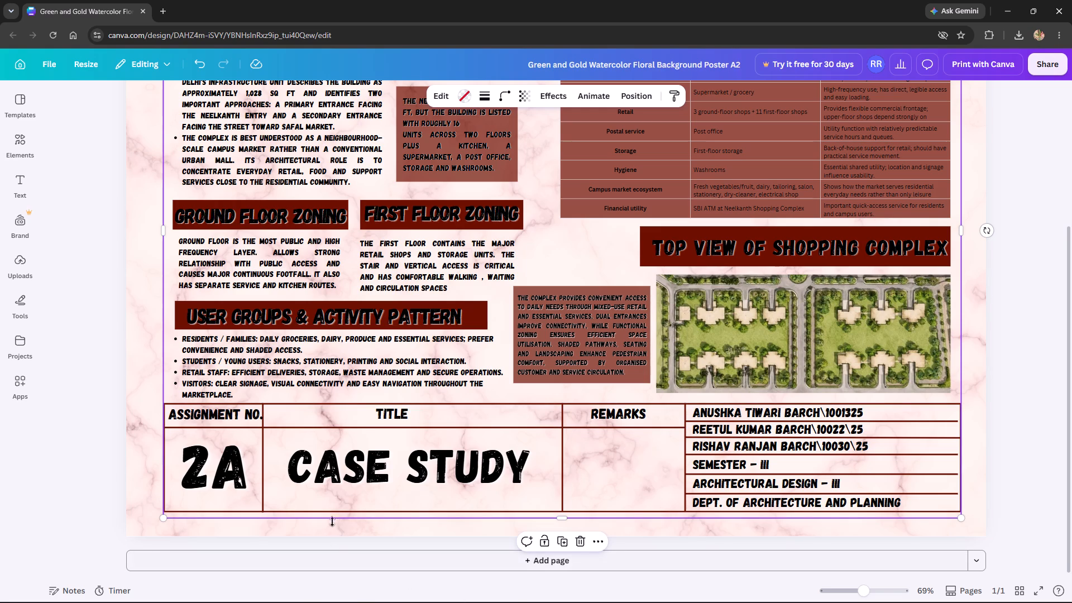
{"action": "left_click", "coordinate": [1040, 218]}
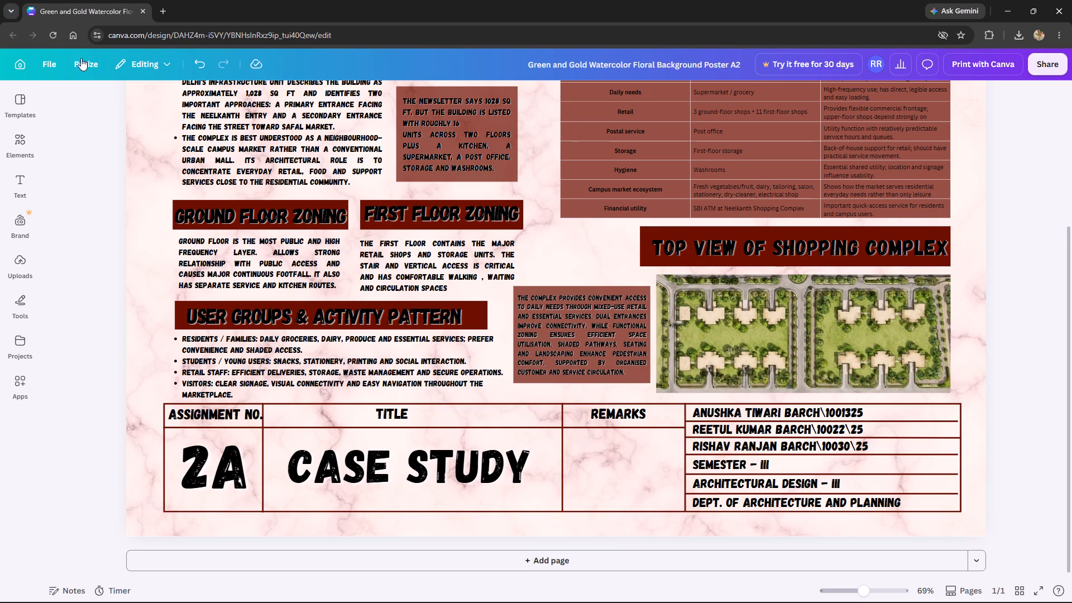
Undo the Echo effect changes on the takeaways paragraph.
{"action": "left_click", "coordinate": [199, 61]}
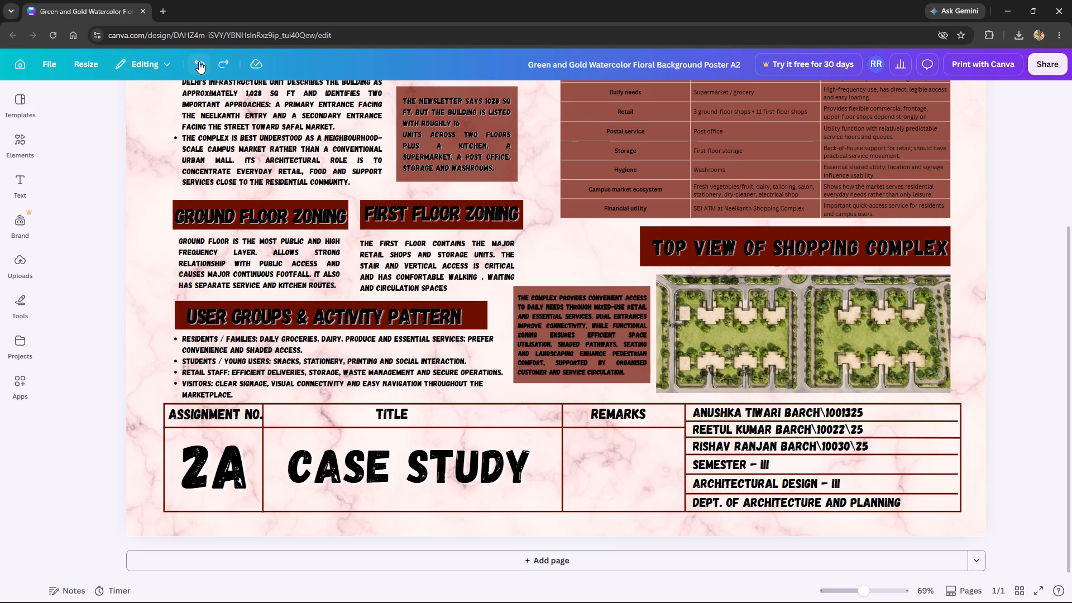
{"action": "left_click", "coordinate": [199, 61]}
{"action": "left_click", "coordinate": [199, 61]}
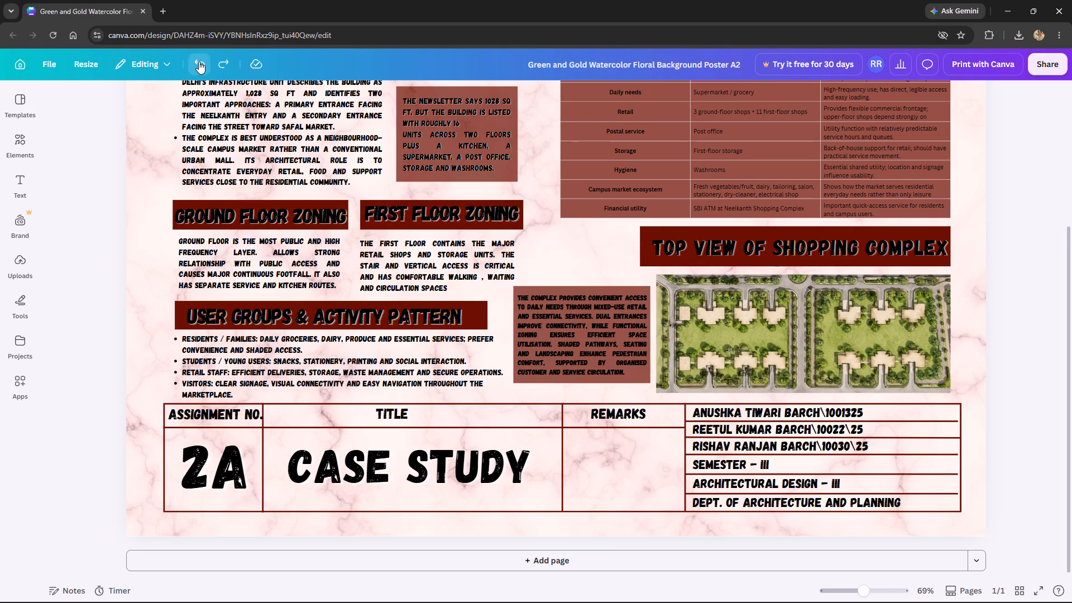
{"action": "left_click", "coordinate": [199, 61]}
Apply the Echo effect to the takeaways paragraph again, with direction -60, offset 30 and white colour.
{"action": "left_click_drag", "start_coordinate": [586, 320], "coordinate": [586, 314]}
{"action": "left_click", "coordinate": [664, 99]}
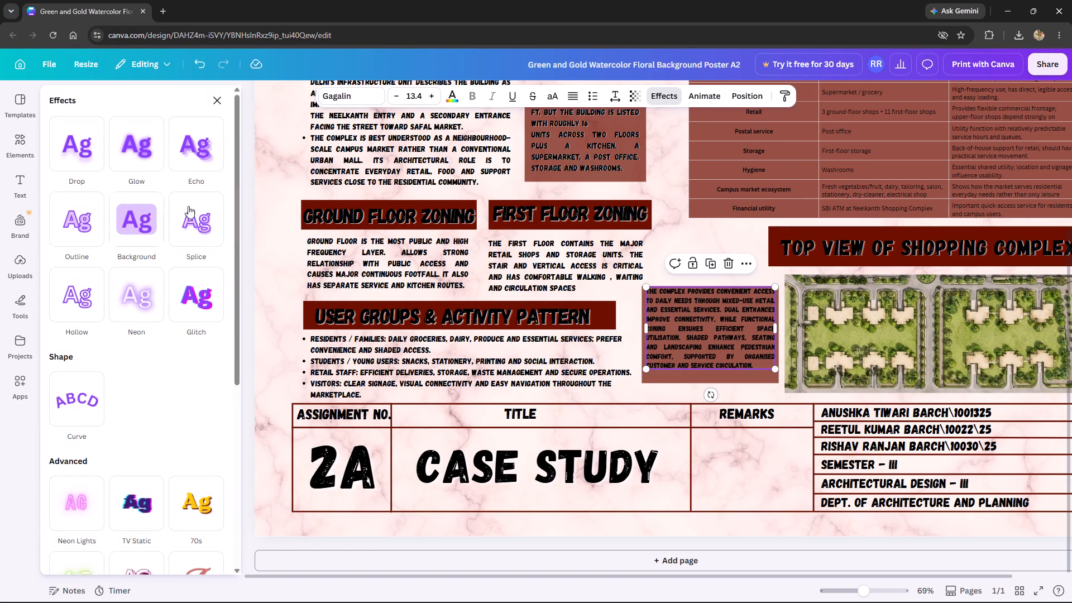
{"action": "left_click", "coordinate": [210, 152]}
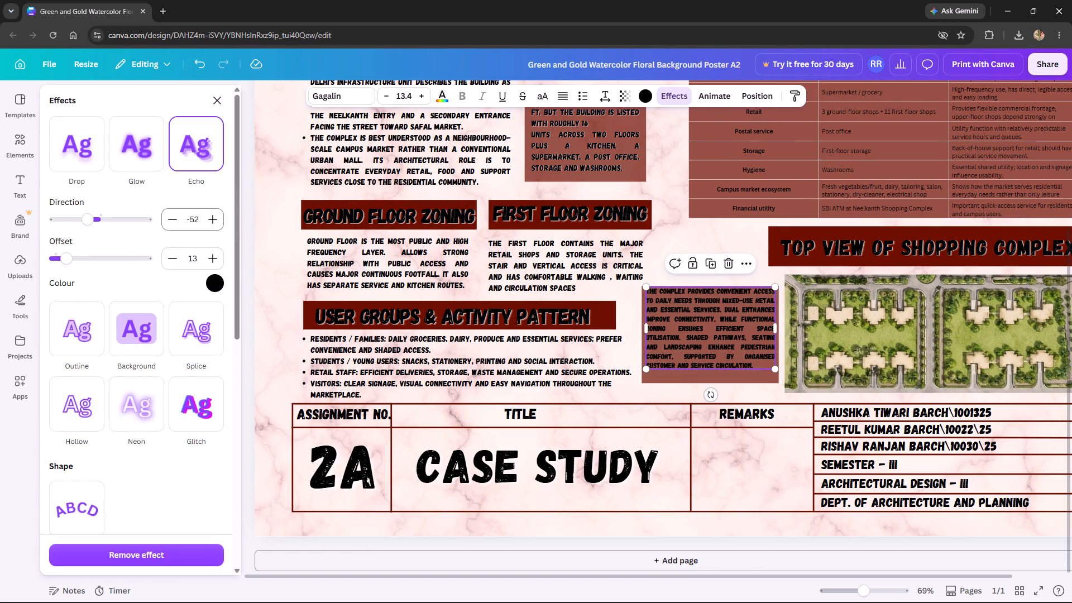
{"action": "left_click", "coordinate": [195, 221]}
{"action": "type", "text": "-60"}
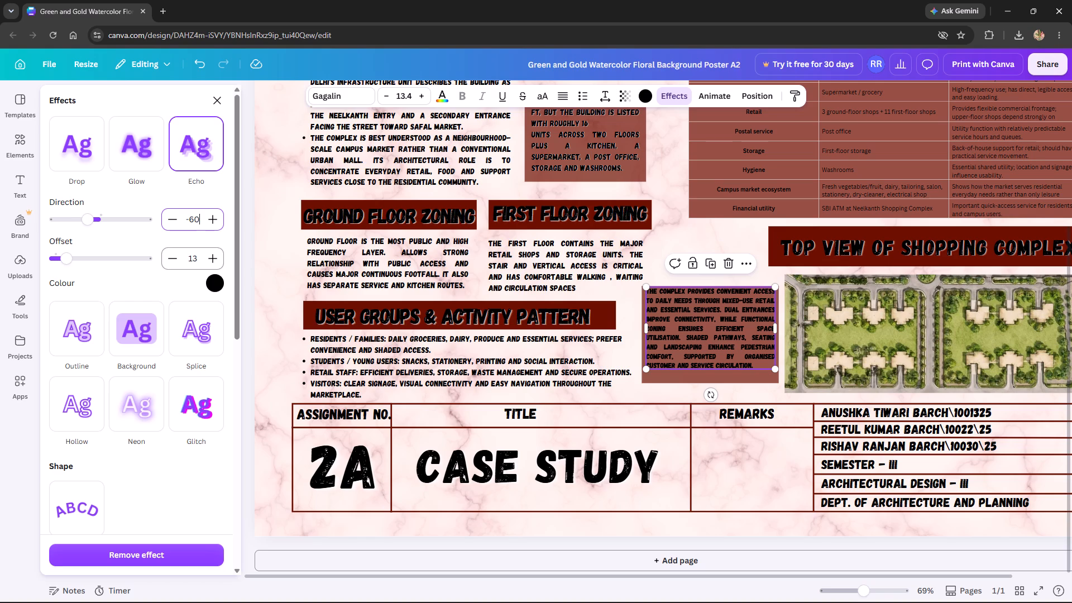
{"action": "left_click", "coordinate": [195, 262]}
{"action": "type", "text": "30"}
{"action": "left_click", "coordinate": [227, 283]}
{"action": "left_click", "coordinate": [220, 286]}
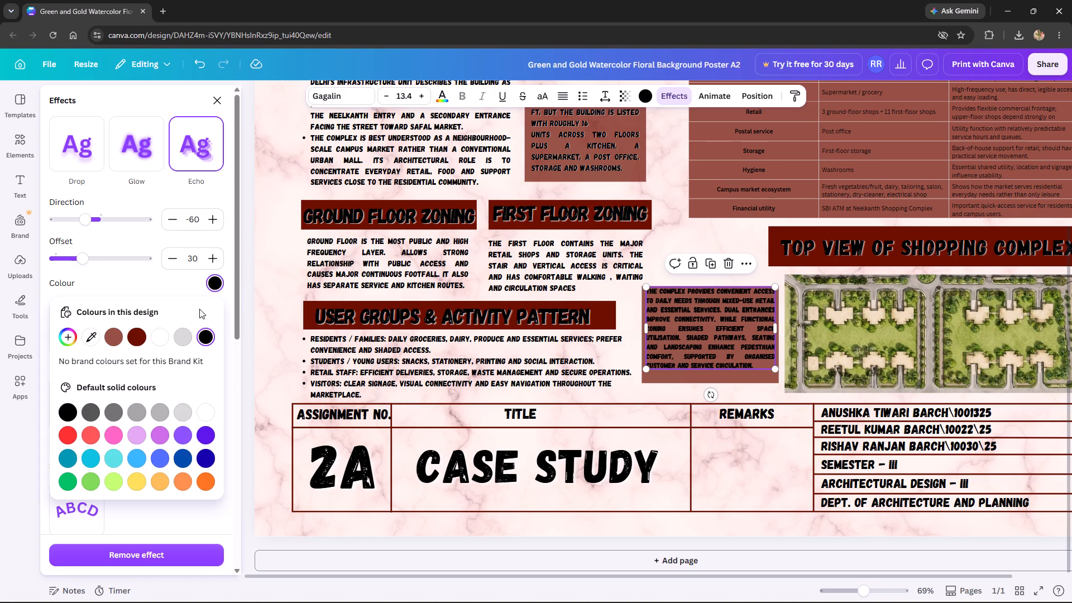
{"action": "left_click", "coordinate": [161, 340]}
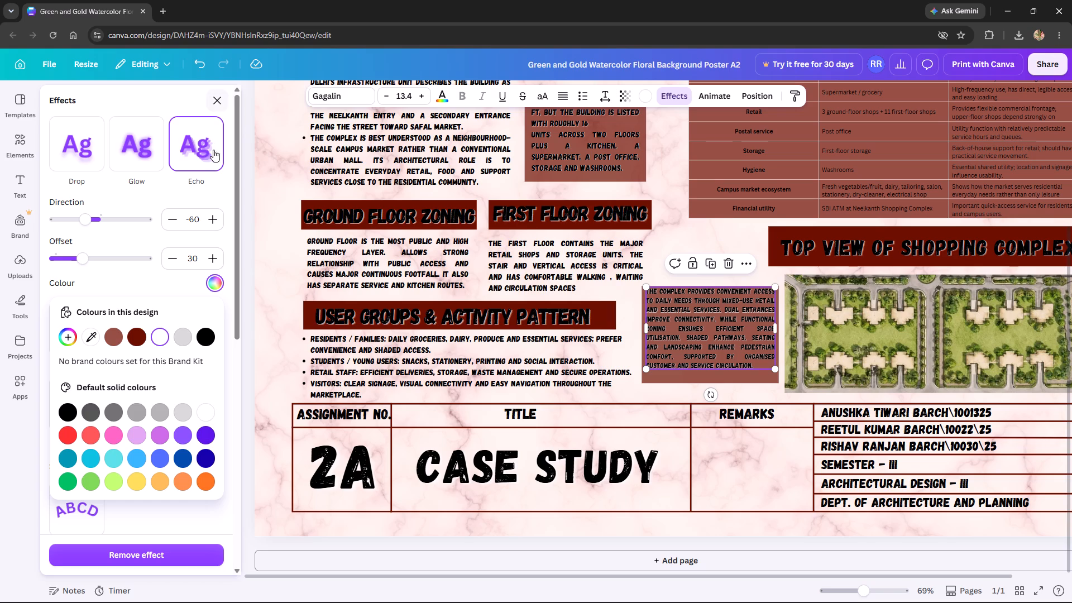
{"action": "left_click", "coordinate": [219, 102]}
Move the takeaways paragraph slightly down so it sits vertically centred inside its brown box.
{"action": "scroll", "coordinate": [646, 254], "scroll_direction": "down", "scroll_amount": 1}
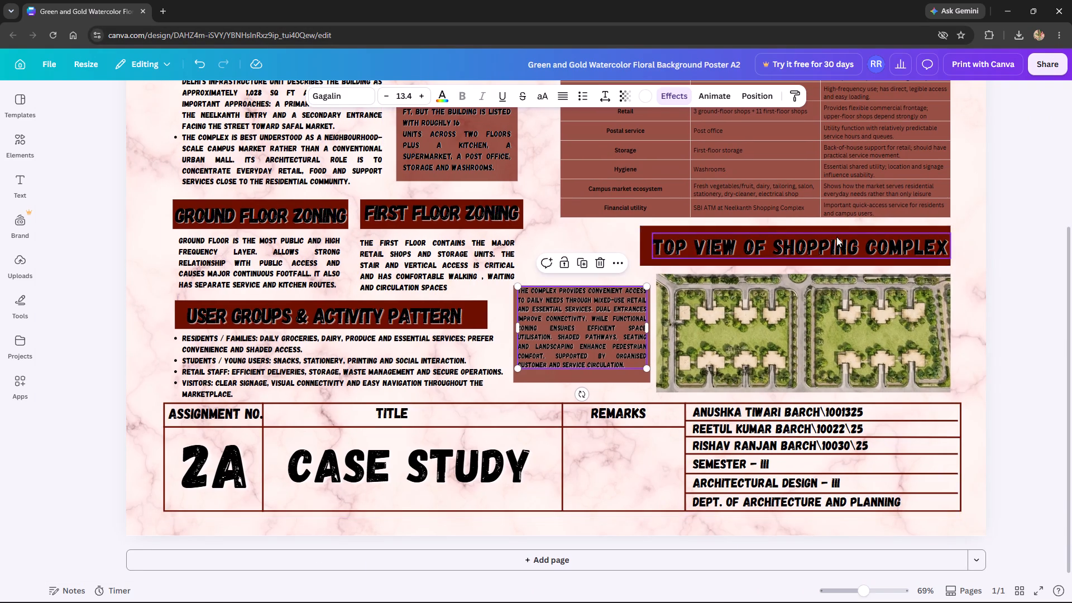
{"action": "left_click_drag", "start_coordinate": [584, 336], "coordinate": [586, 342]}
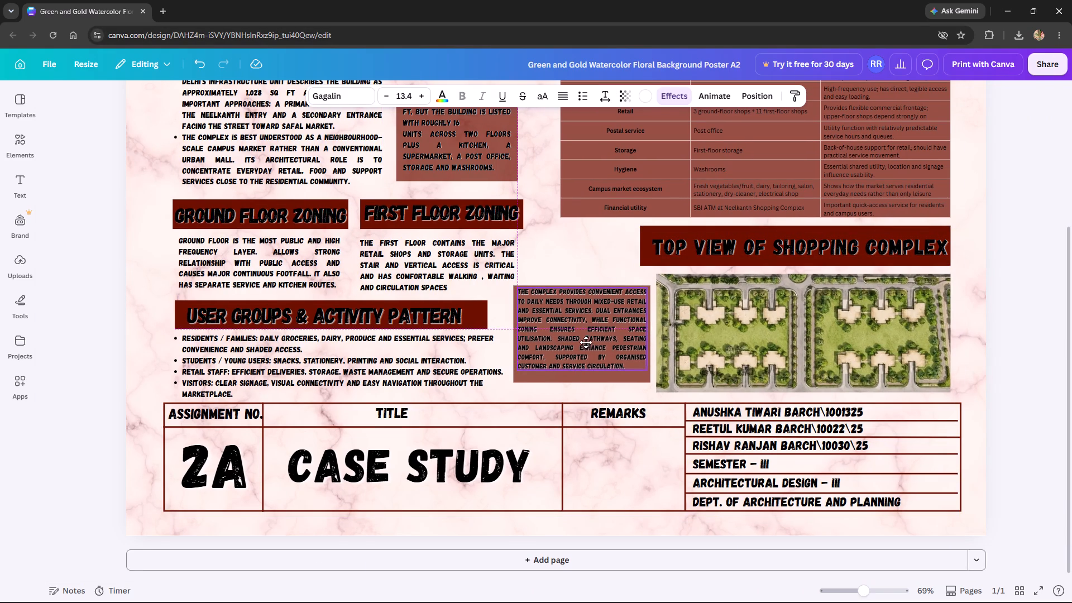
{"action": "left_click_drag", "start_coordinate": [586, 342], "coordinate": [583, 344]}
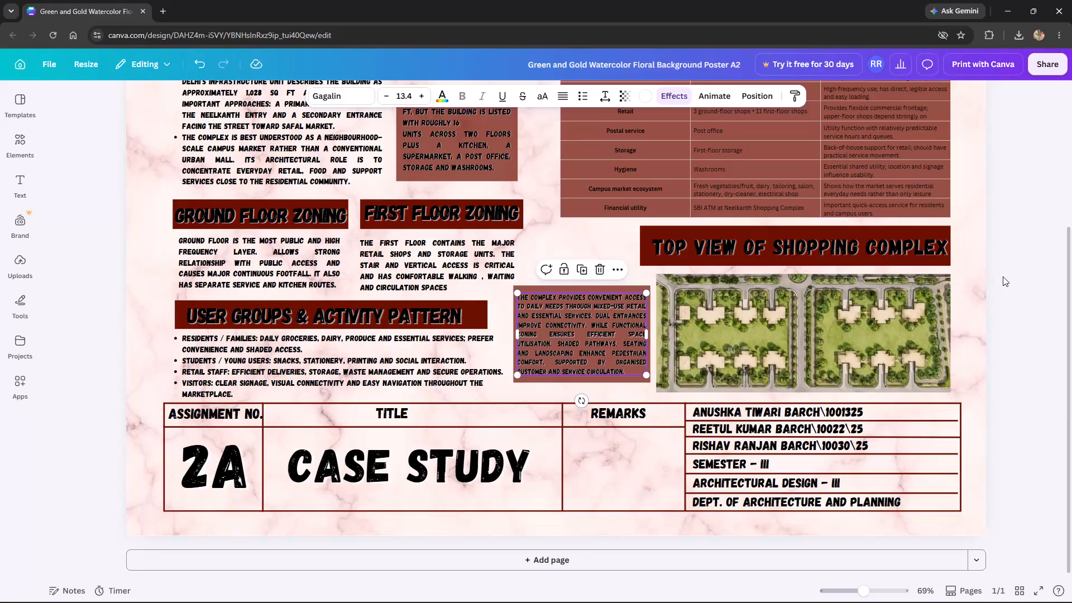
{"action": "left_click", "coordinate": [1003, 276]}
Examine the takeaways block up close and the layout of the whole poster.
{"action": "scroll", "coordinate": [456, 250], "scroll_direction": "down", "scroll_amount": 2}
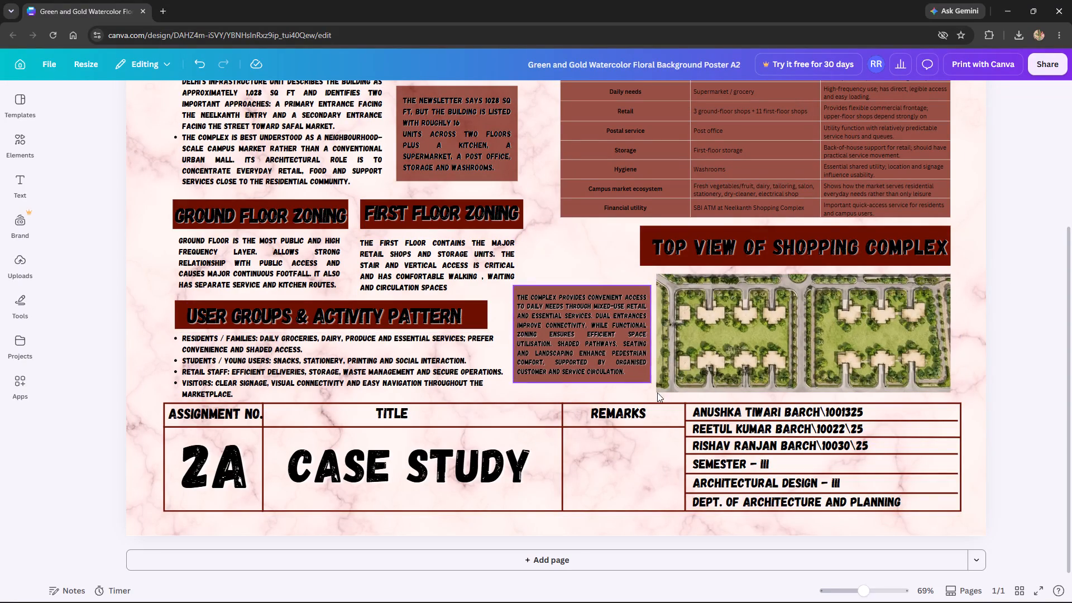
{"action": "left_click", "coordinate": [865, 597]}
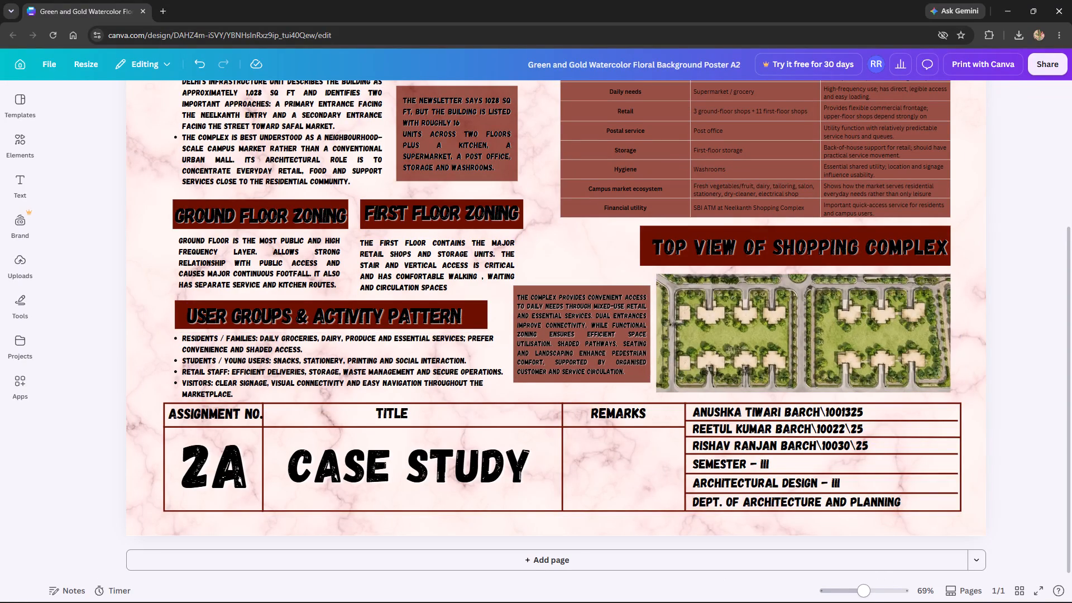
{"action": "left_click", "coordinate": [869, 594]}
{"action": "left_click_drag", "start_coordinate": [865, 592], "coordinate": [863, 592]}
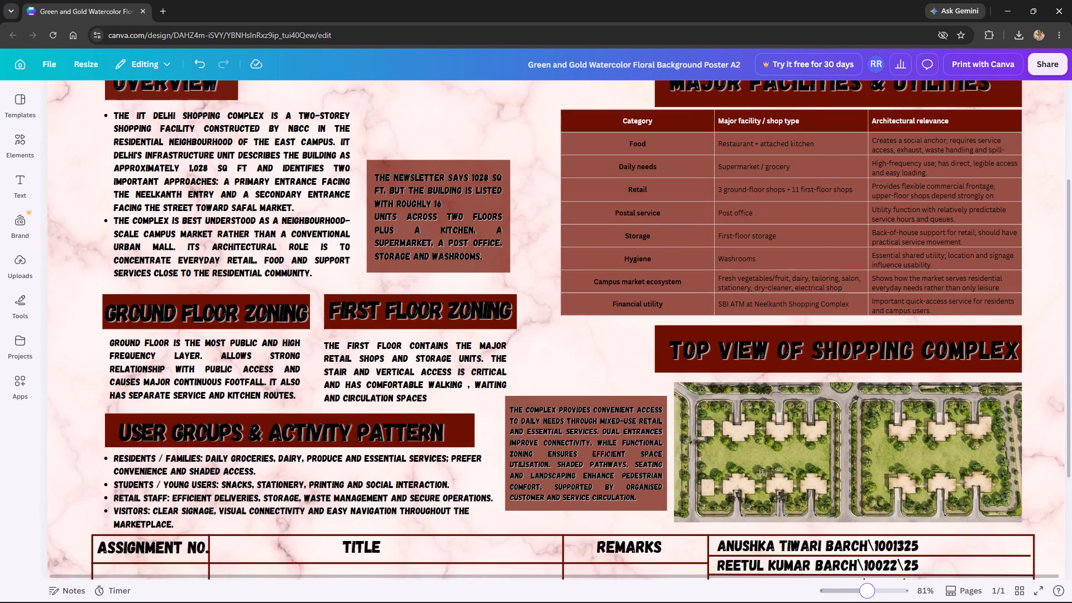
{"action": "left_click_drag", "start_coordinate": [863, 592], "coordinate": [829, 599]}
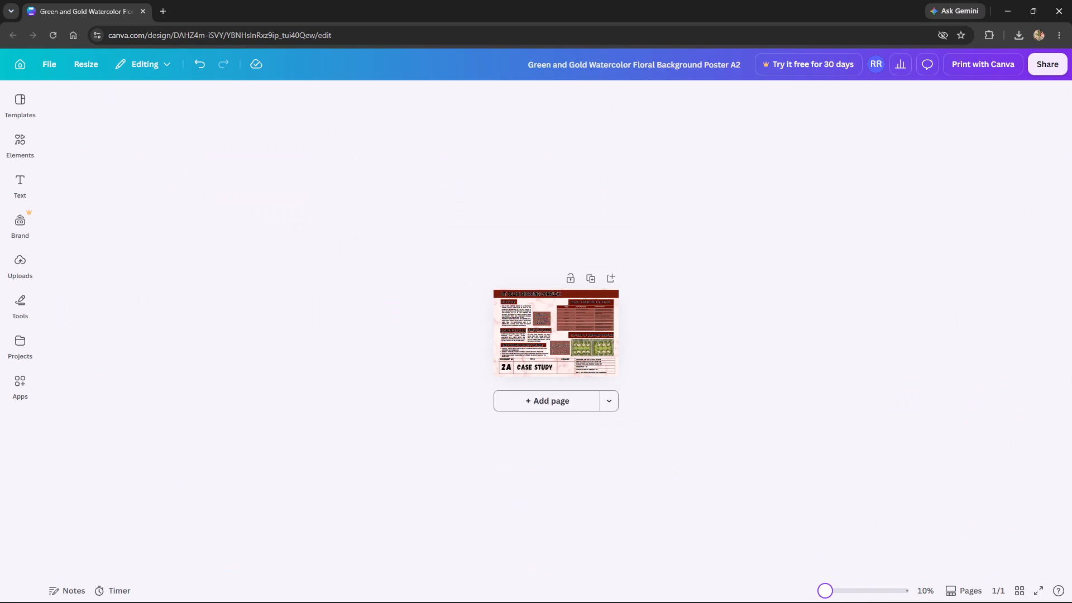
{"action": "left_click_drag", "start_coordinate": [829, 599], "coordinate": [855, 594]}
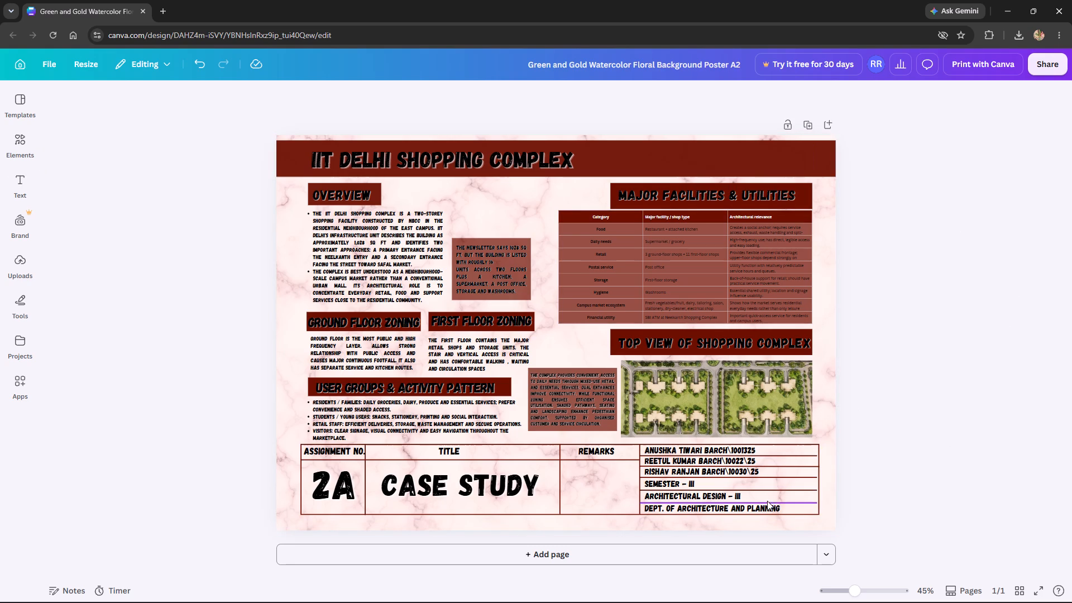
{"action": "scroll", "coordinate": [824, 507], "scroll_direction": "up", "scroll_amount": 4}
{"action": "scroll", "coordinate": [831, 476], "scroll_direction": "down", "scroll_amount": 2}
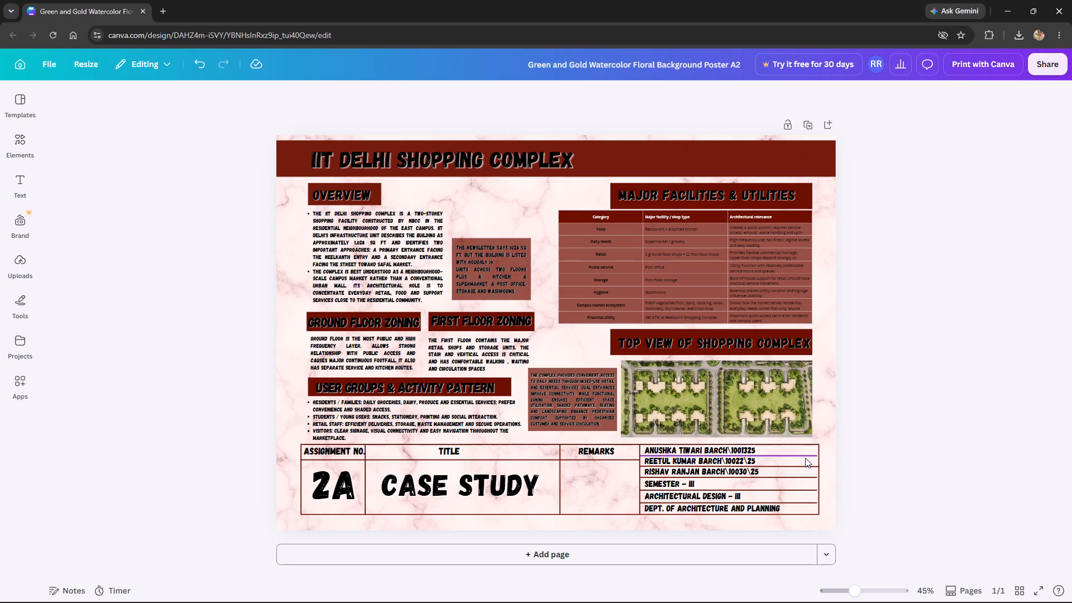
Extend the divider line below the first student name so it meets the right border of the title block.
{"action": "left_click", "coordinate": [805, 457]}
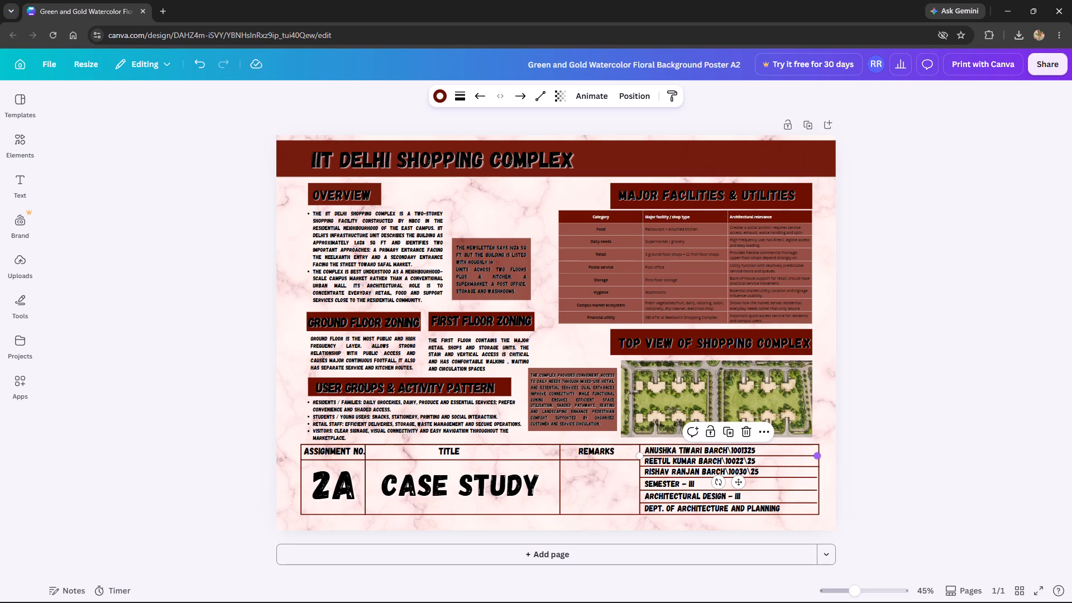
{"action": "left_click", "coordinate": [817, 456]}
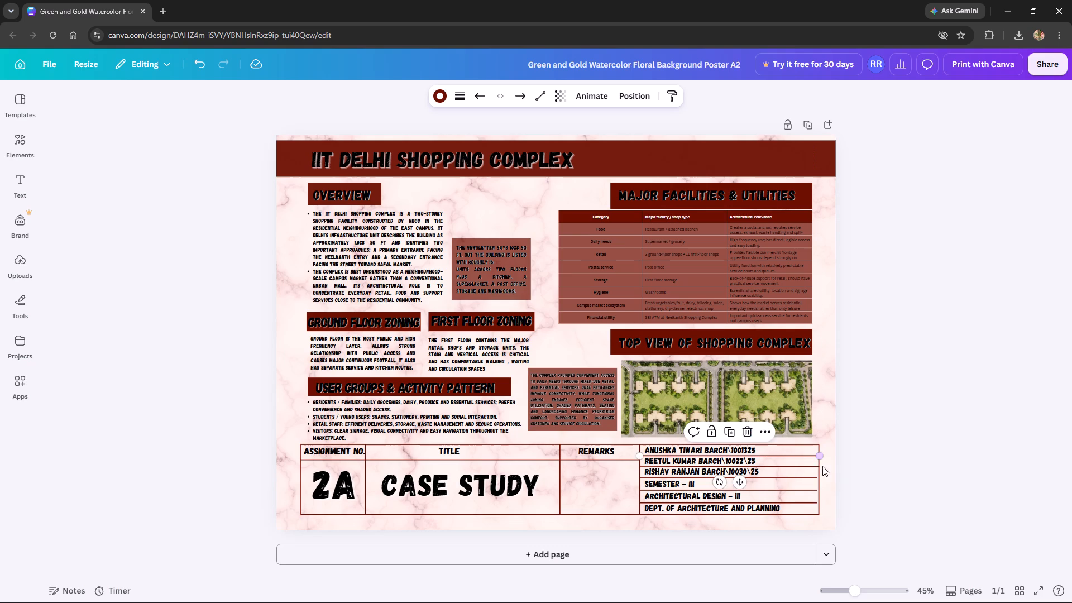
{"action": "left_click", "coordinate": [931, 456]}
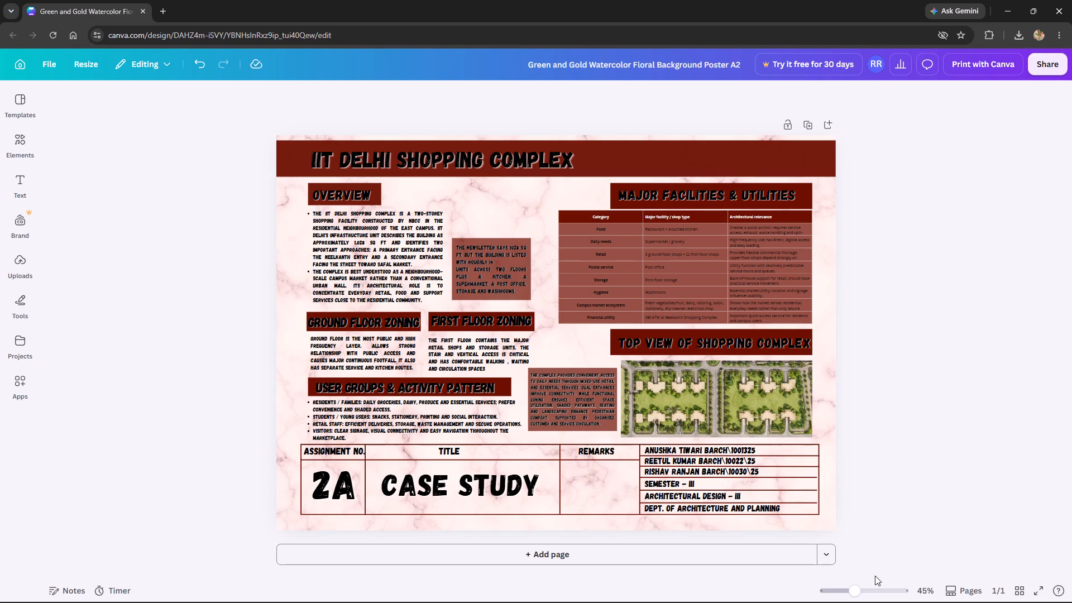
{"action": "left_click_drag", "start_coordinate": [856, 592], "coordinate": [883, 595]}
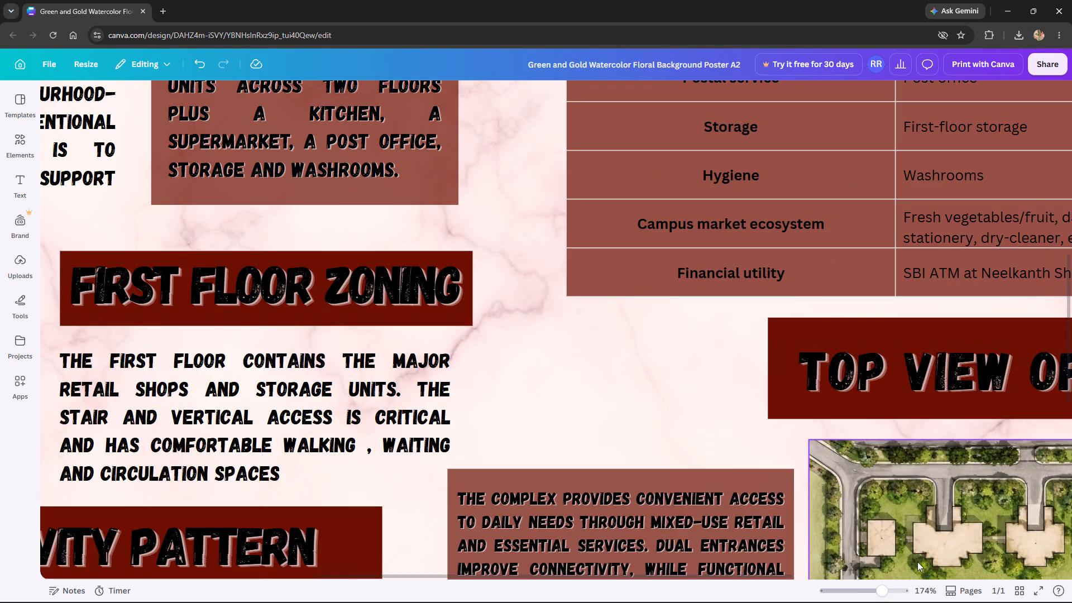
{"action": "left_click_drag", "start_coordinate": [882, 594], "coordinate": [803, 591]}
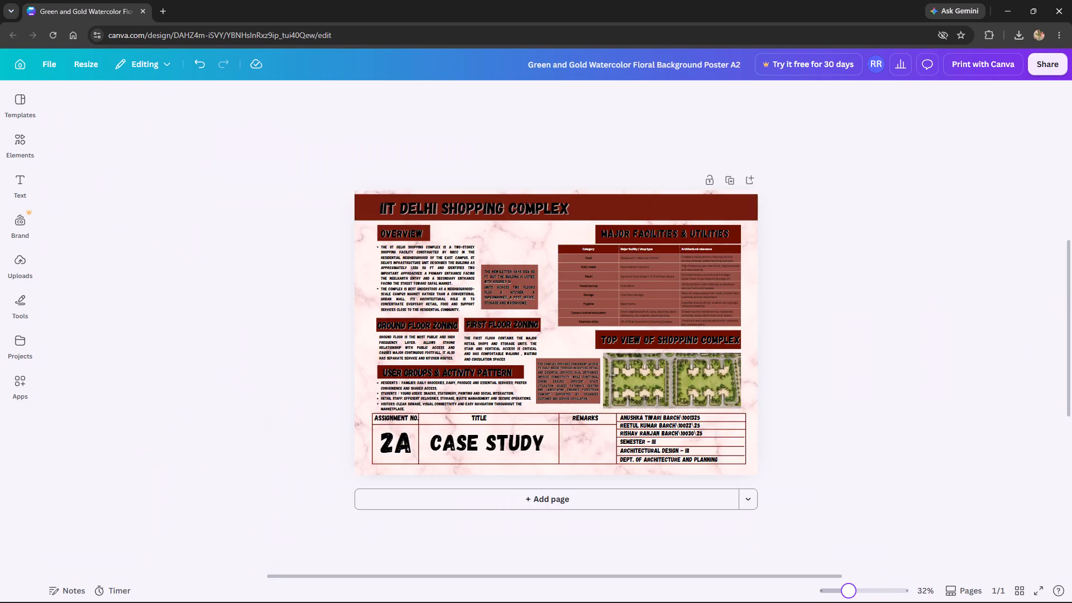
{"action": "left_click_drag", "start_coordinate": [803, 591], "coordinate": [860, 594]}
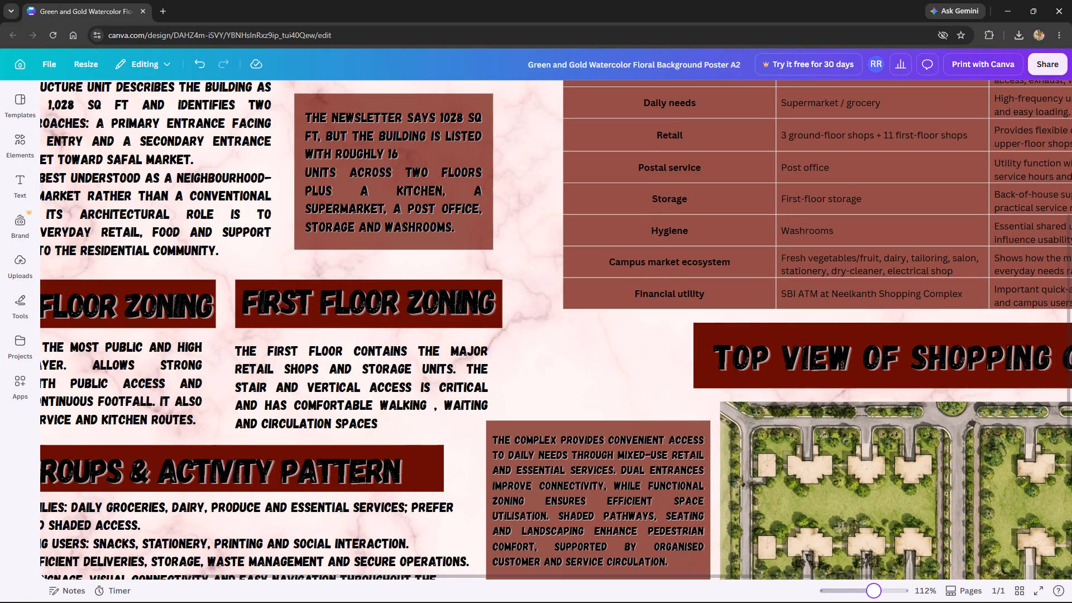
Extend the divider line below the third student name to the title block's right border, about 190.8 long.
{"action": "left_click_drag", "start_coordinate": [860, 594], "coordinate": [850, 594]}
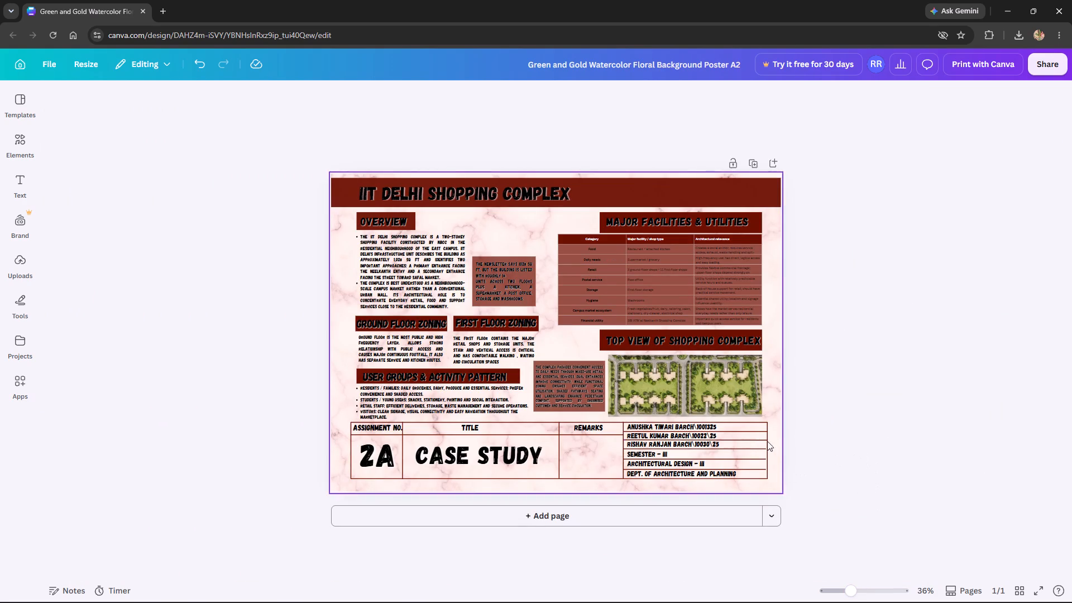
{"action": "left_click", "coordinate": [759, 447]}
{"action": "left_click", "coordinate": [768, 448]}
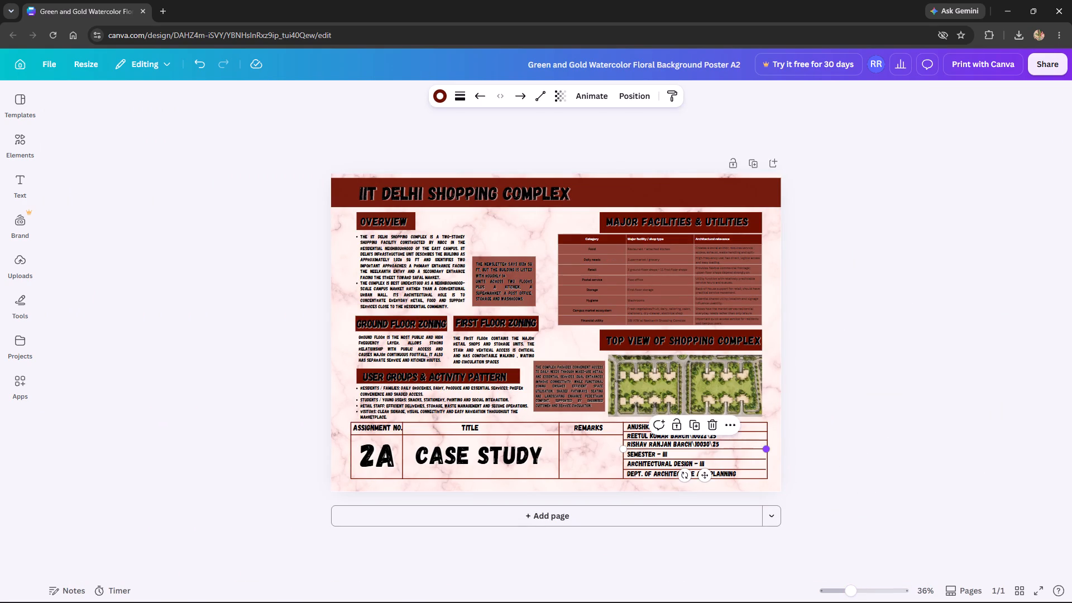
{"action": "left_click", "coordinate": [848, 452]}
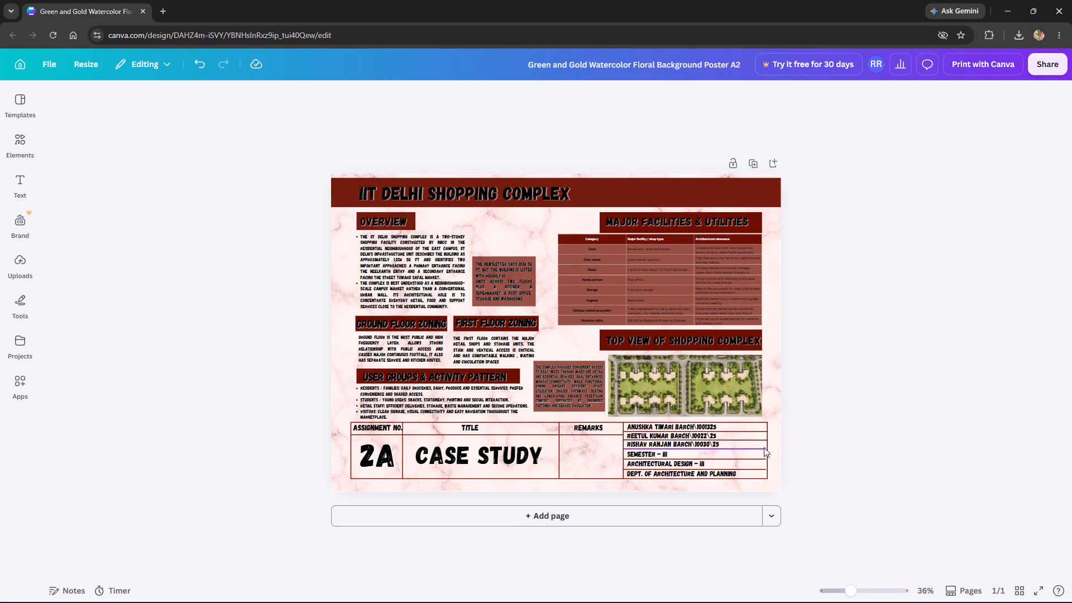
{"action": "left_click", "coordinate": [762, 449]}
{"action": "left_click", "coordinate": [767, 449]}
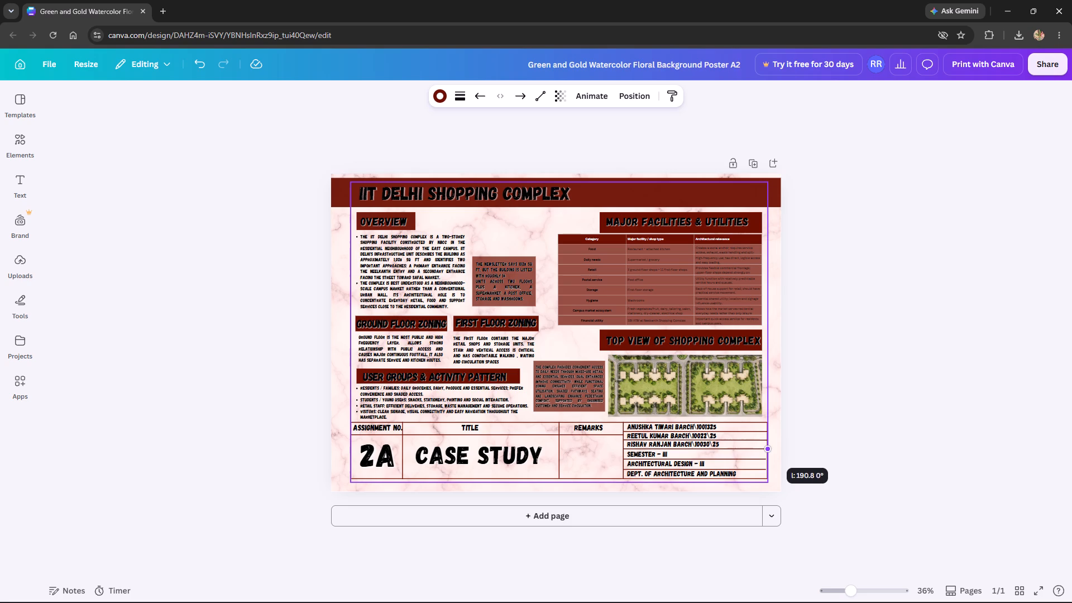
{"action": "left_click", "coordinate": [830, 447]}
Extend the divider lines below SEMESTER – III and ARCHITECTURAL DESIGN – III to the title block's right border, each about 190.8 long.
{"action": "left_click", "coordinate": [755, 458]}
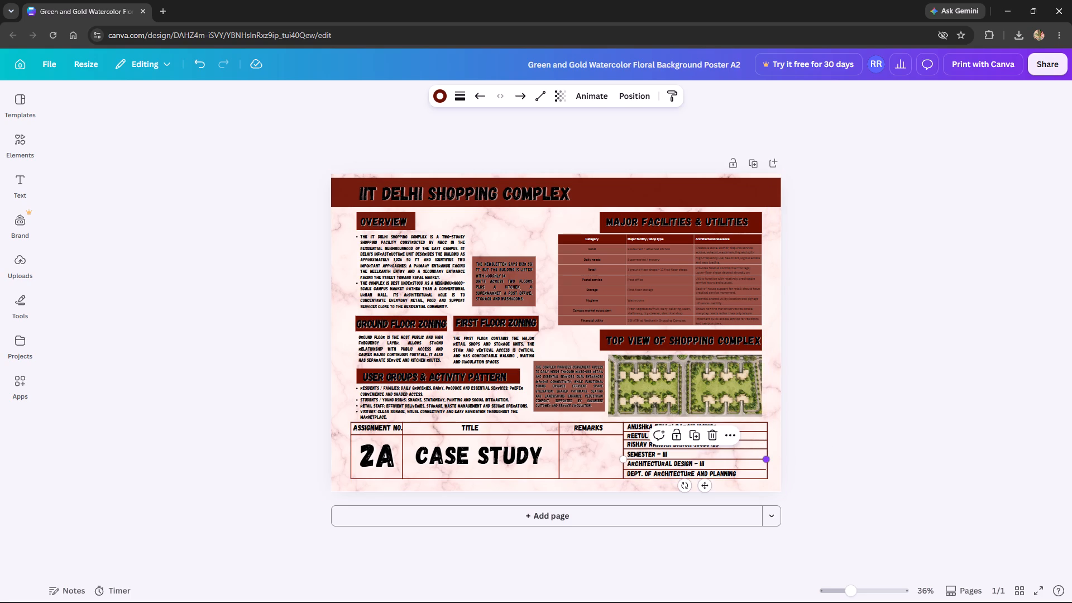
{"action": "left_click", "coordinate": [766, 458]}
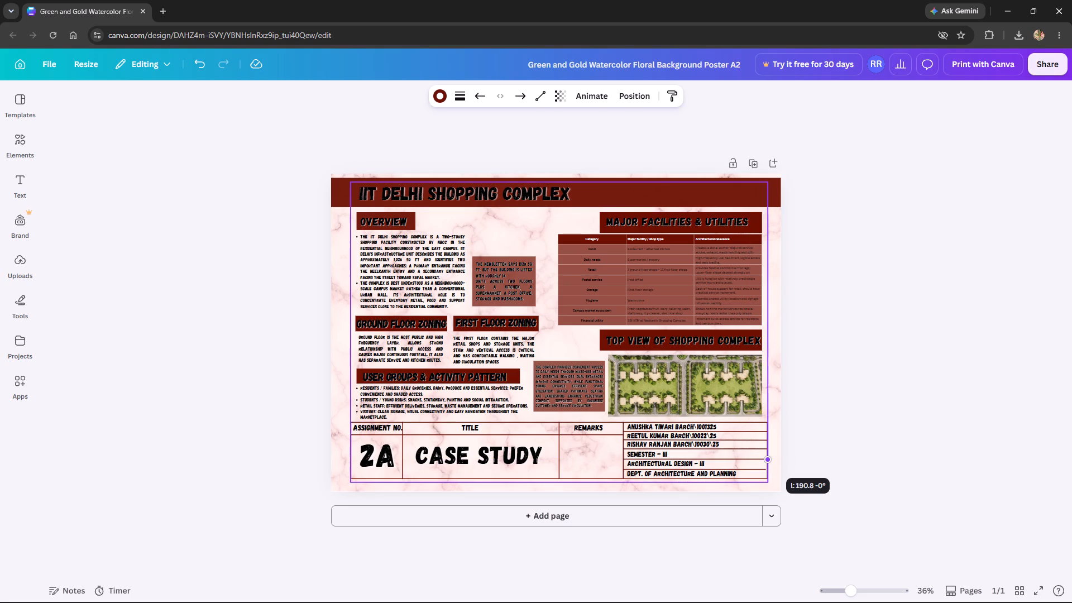
{"action": "left_click", "coordinate": [762, 468]}
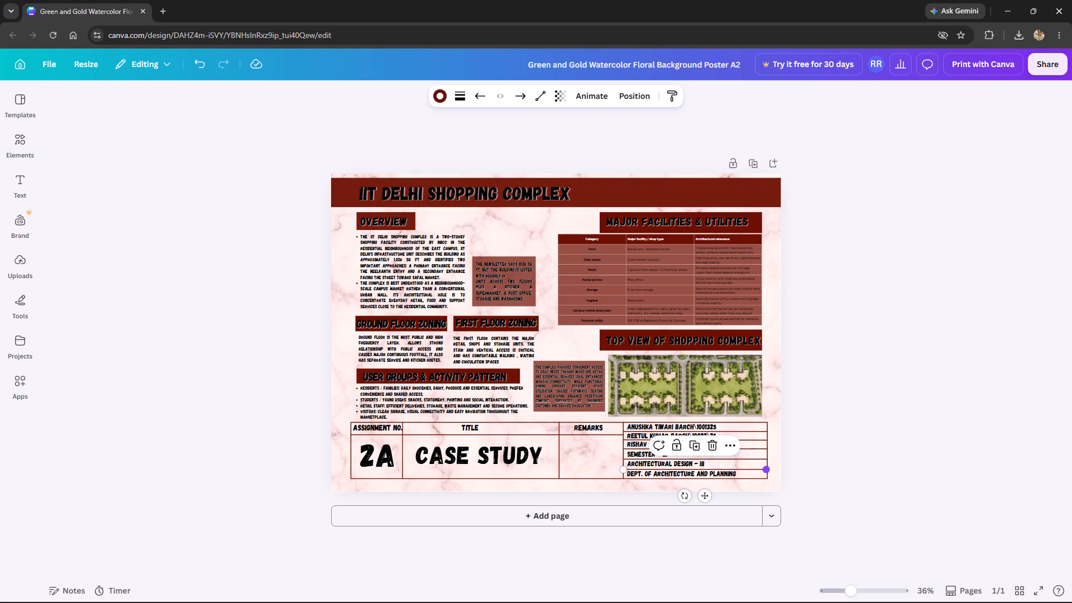
{"action": "left_click", "coordinate": [766, 469]}
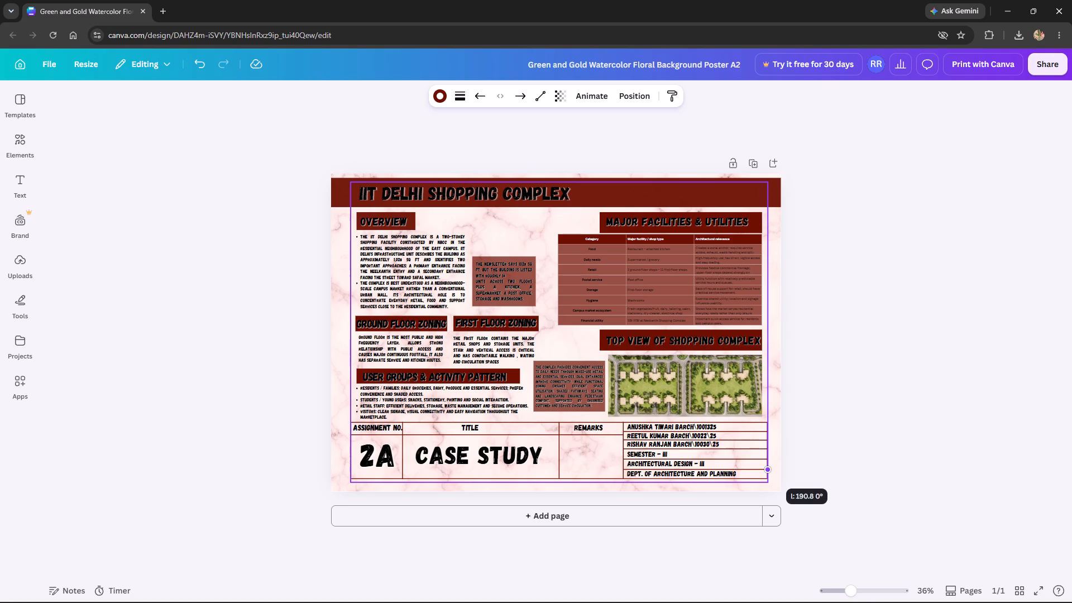
{"action": "left_click", "coordinate": [865, 466]}
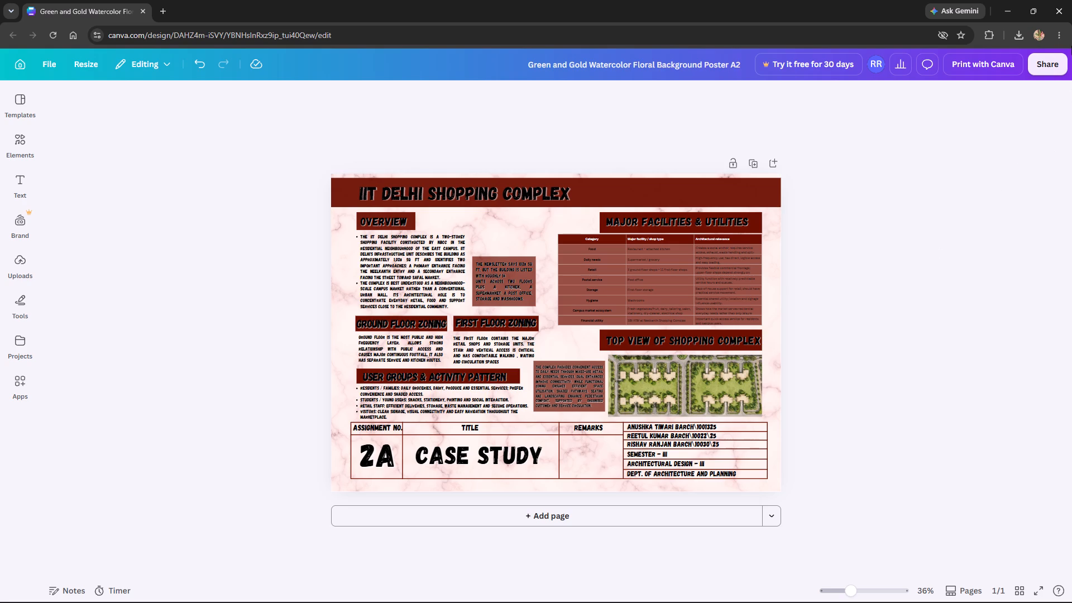
Download the shopping complex poster as a PDF using the Print preset.
{"action": "left_click", "coordinate": [1047, 61]}
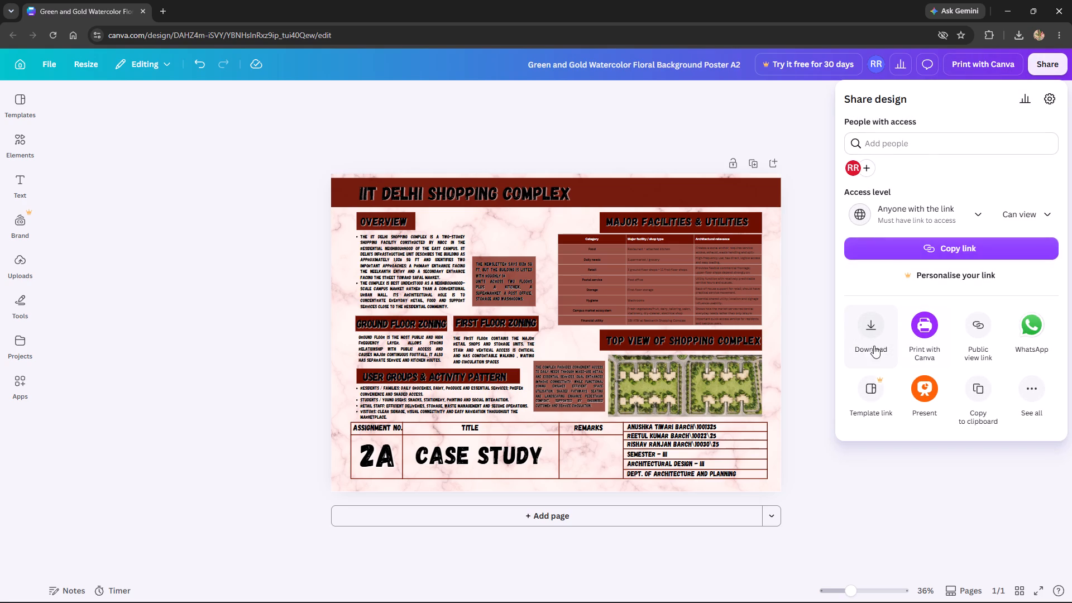
{"action": "left_click", "coordinate": [864, 332]}
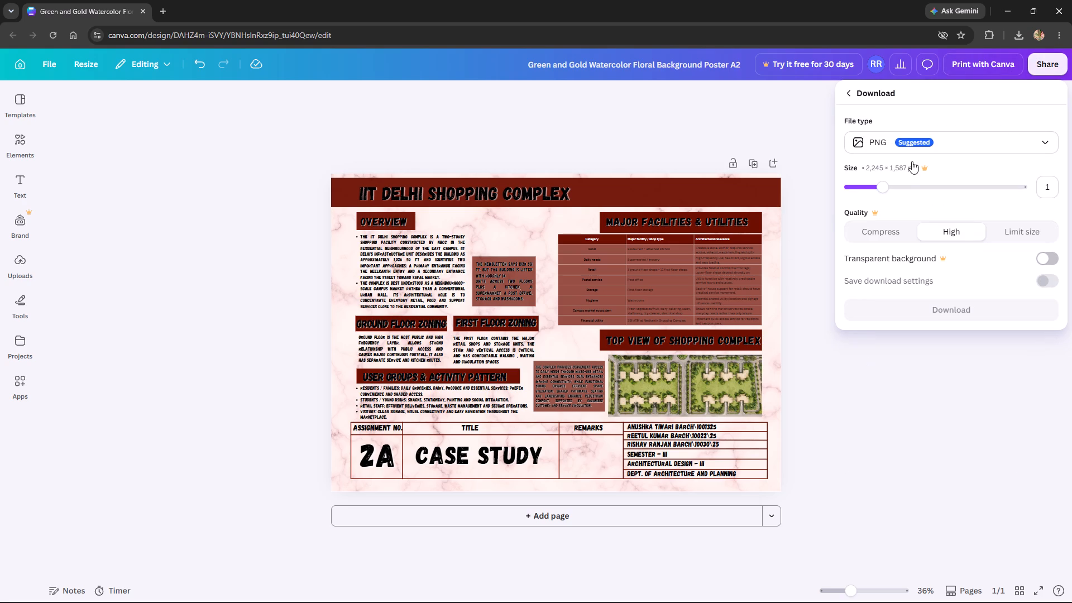
{"action": "left_click", "coordinate": [967, 140]}
{"action": "left_click", "coordinate": [1042, 136]}
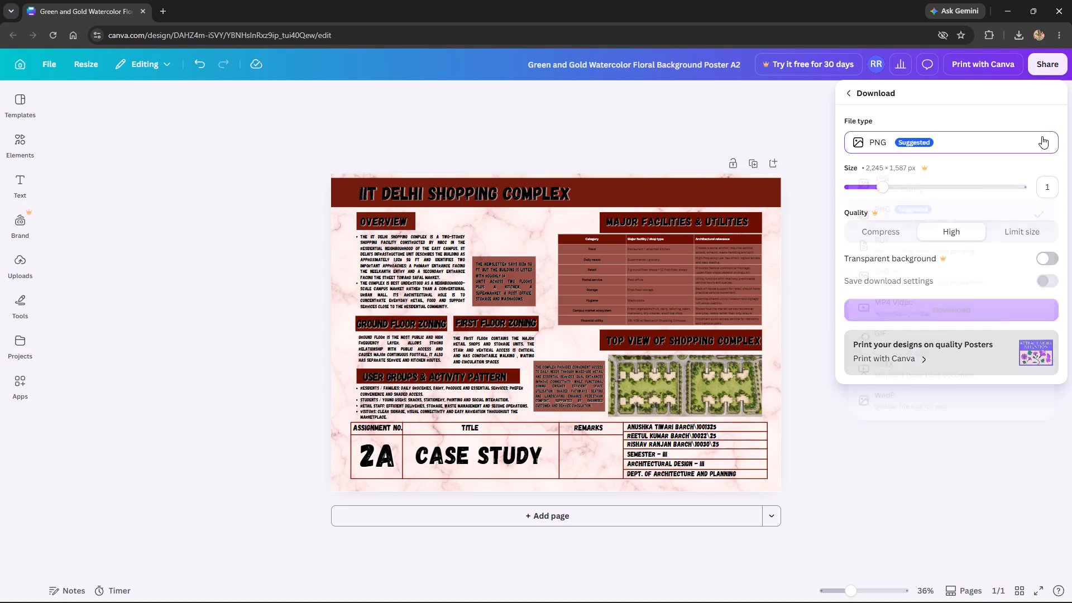
{"action": "left_click", "coordinate": [910, 242]}
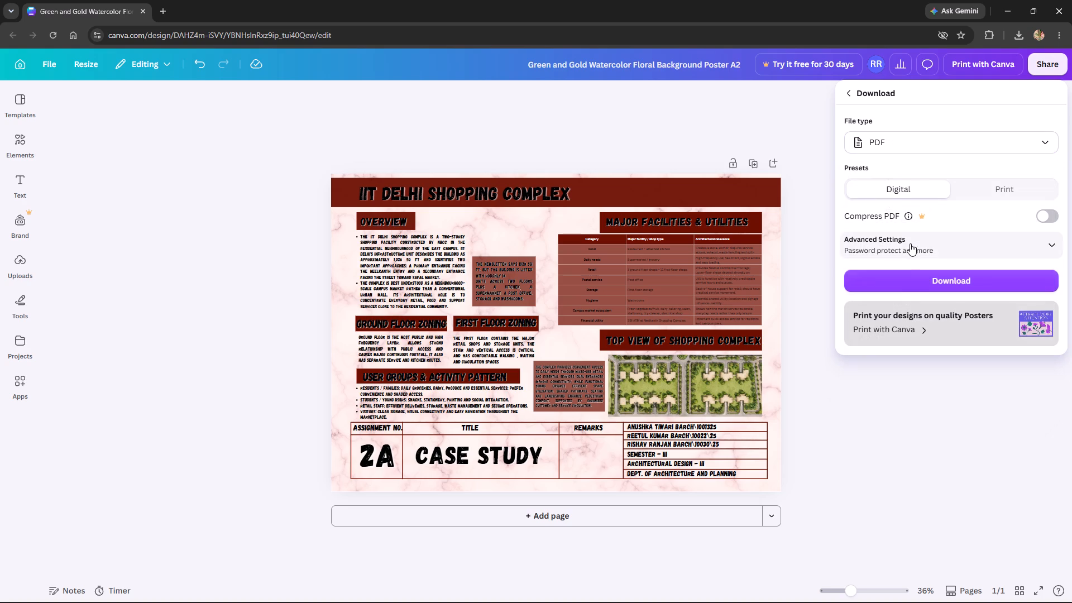
{"action": "left_click", "coordinate": [1005, 186]}
{"action": "left_click", "coordinate": [958, 305]}
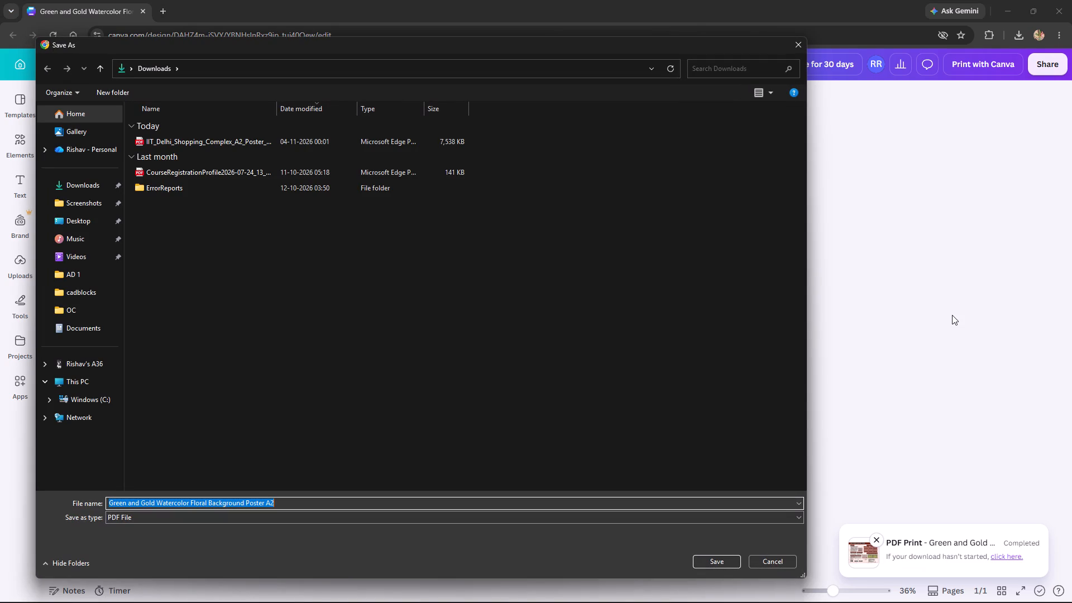
Save the exported PDF in the Downloads folder under the file name PRINT.
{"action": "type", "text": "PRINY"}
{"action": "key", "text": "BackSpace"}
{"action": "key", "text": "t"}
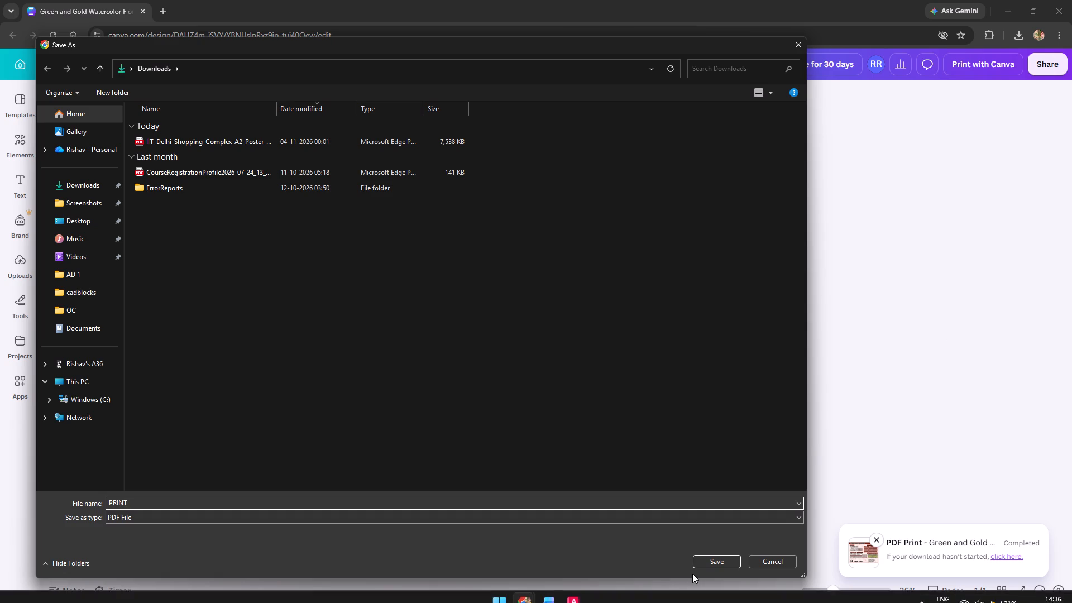
{"action": "left_click", "coordinate": [722, 561]}
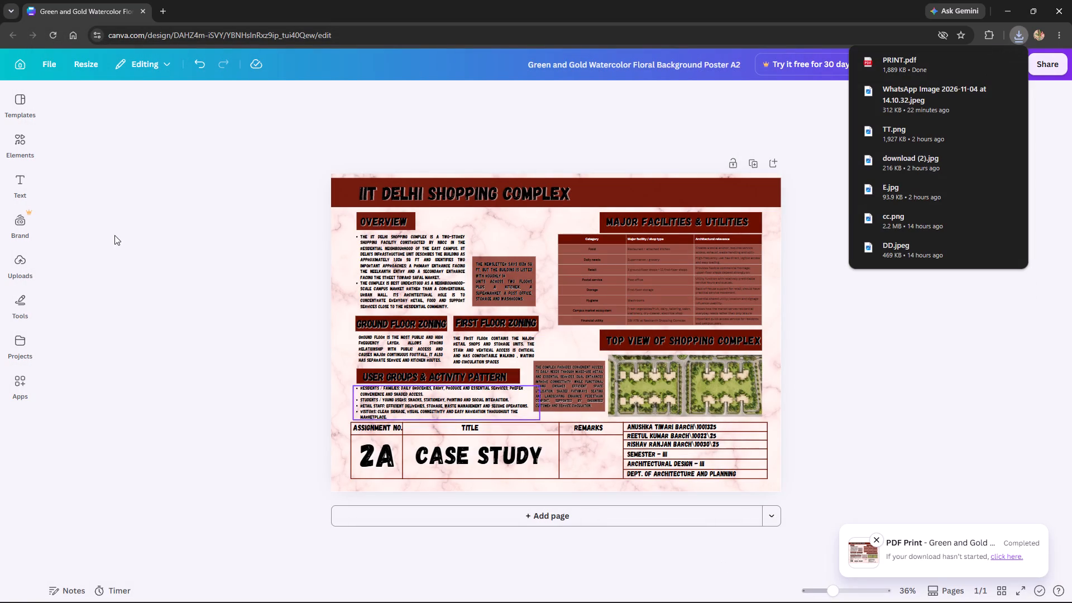
Switch to the other browser window, where the BITS Pilani case study poster is open.
{"action": "key", "text": "alt+Tab"}
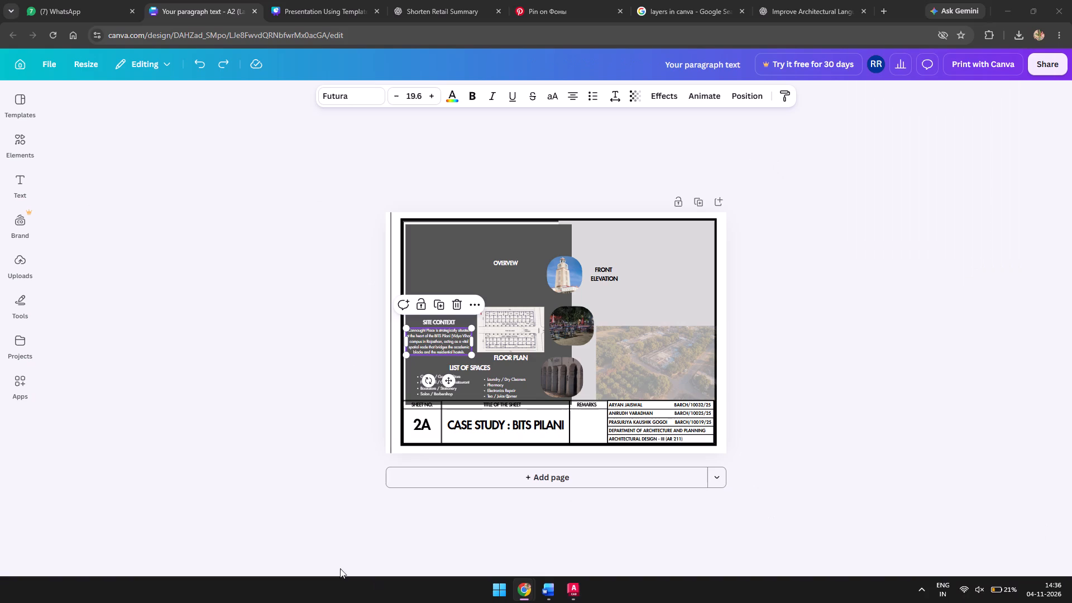